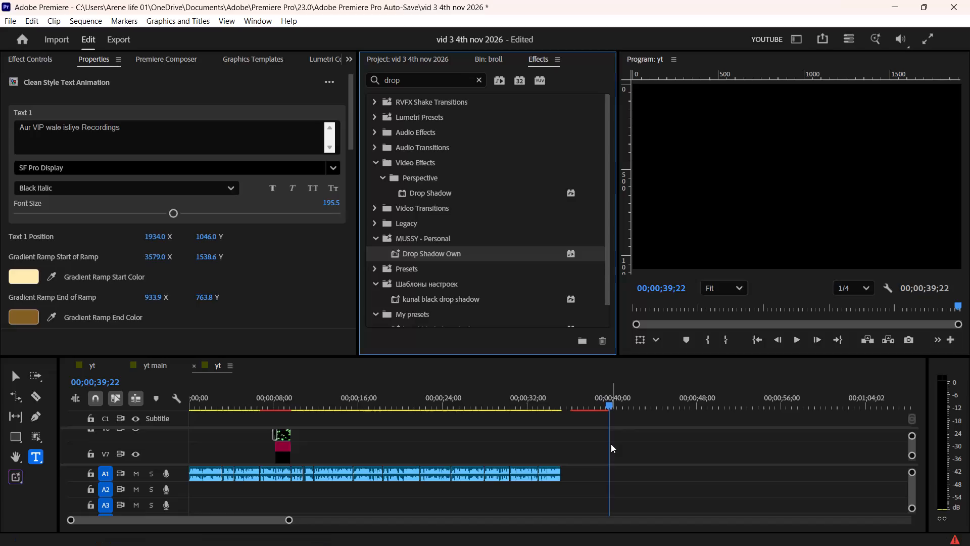
Clear the clip selection in the yt sequence and save the vid 3 4th nov 2026 project.
left_click_drag(595, 449, 534, 451)
left_click(567, 437)
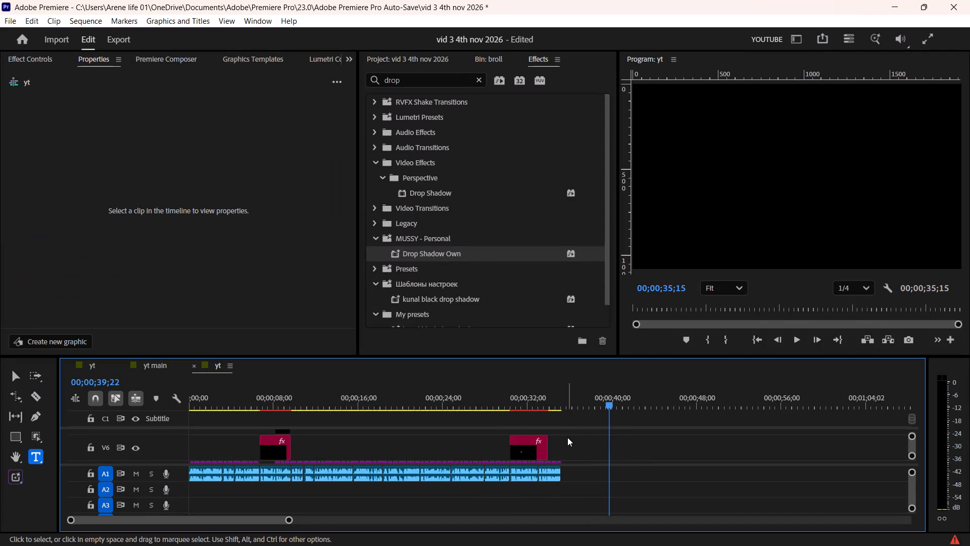
key("ctrl+s")
key("ctrl+s")
key("ctrl+s")
key("ctrl+s")
Close Premiere Pro, saving the changes to vid 1 4th 2026.prproj.
left_click(969, 0)
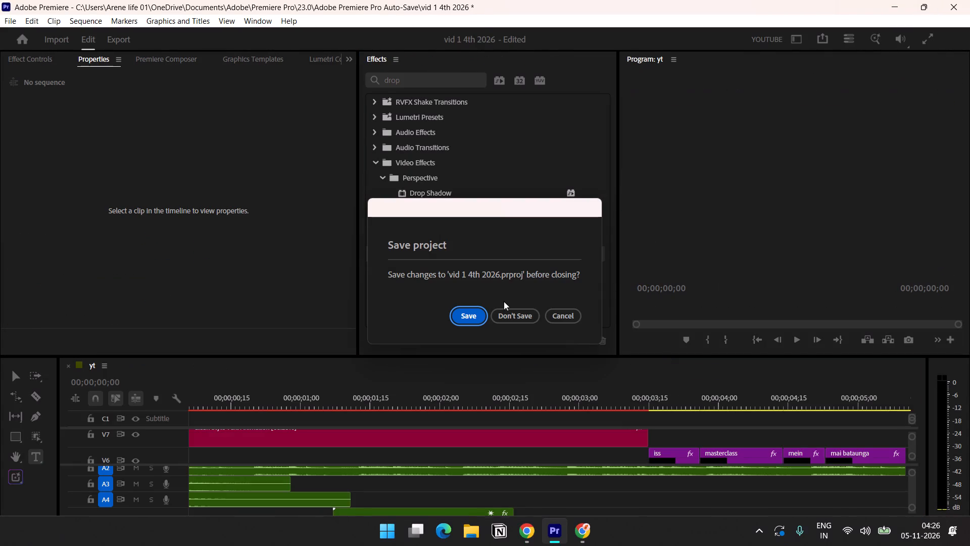
left_click(473, 316)
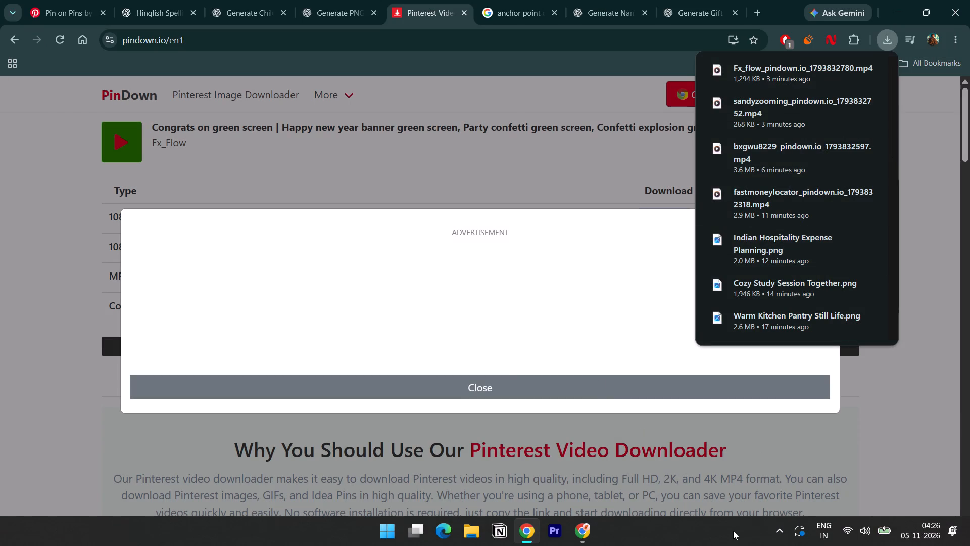
Show the hidden system tray apps.
left_click(786, 530)
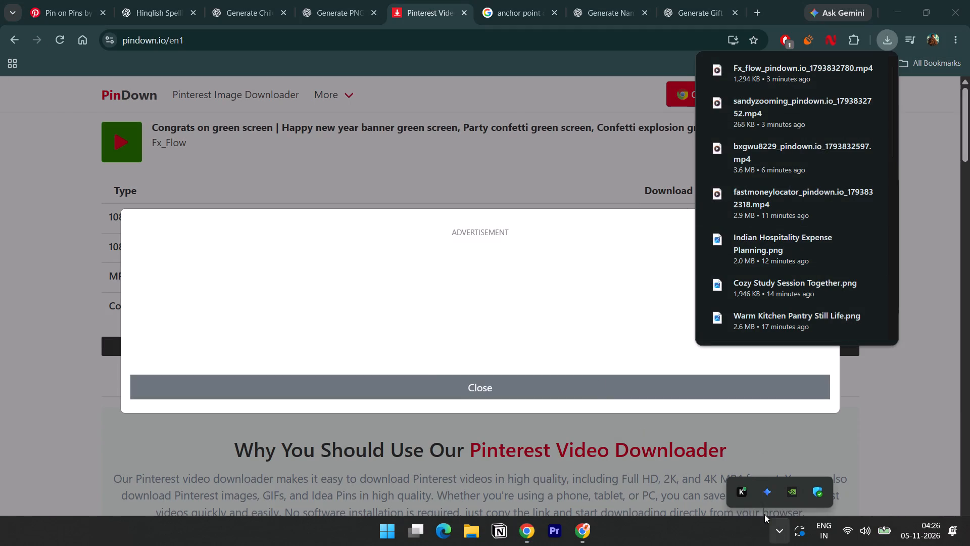
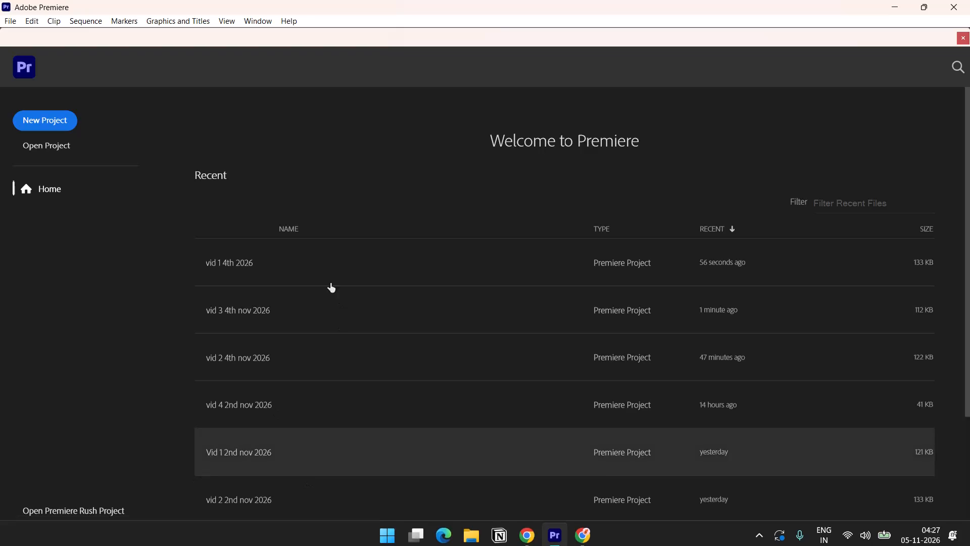
Open the recent project vid 3 4th nov 2026 and accept the default font substitution for Lobster1.4.
left_click(326, 314)
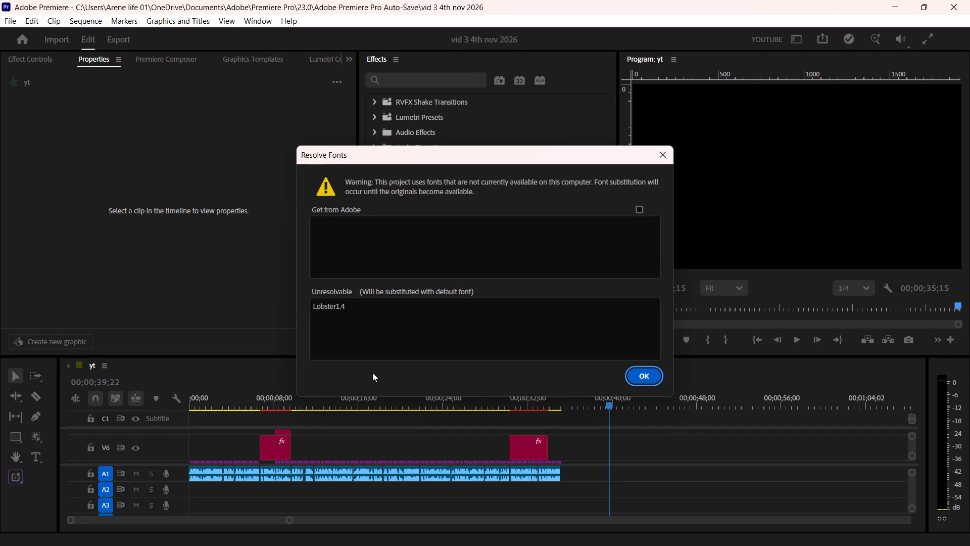
left_click(640, 374)
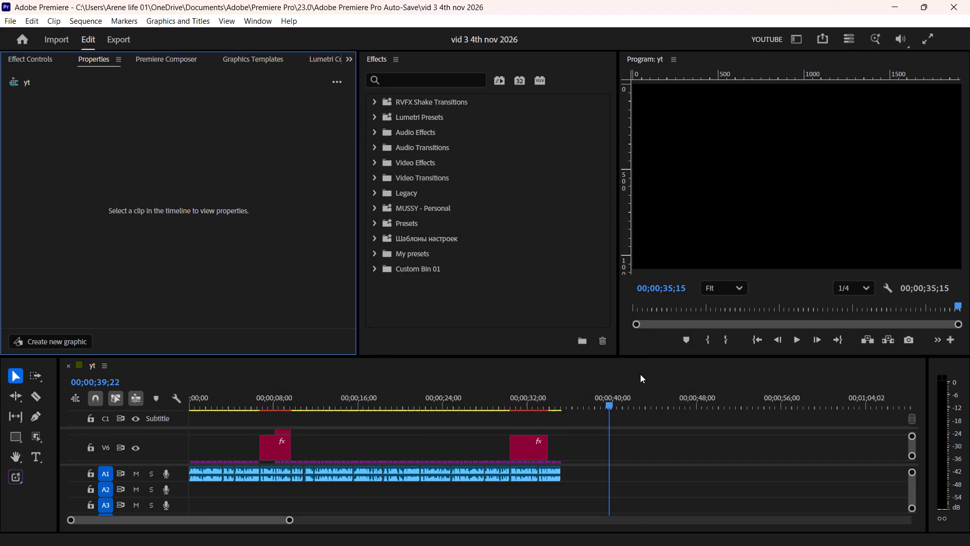
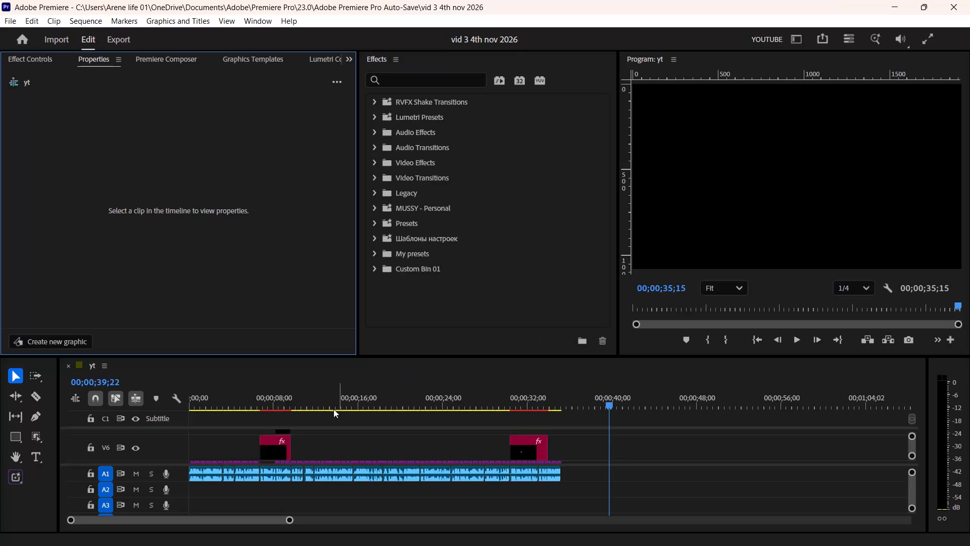
Move the playhead to 00;00;08;25 in the yt sequence and save the project.
left_click(284, 391)
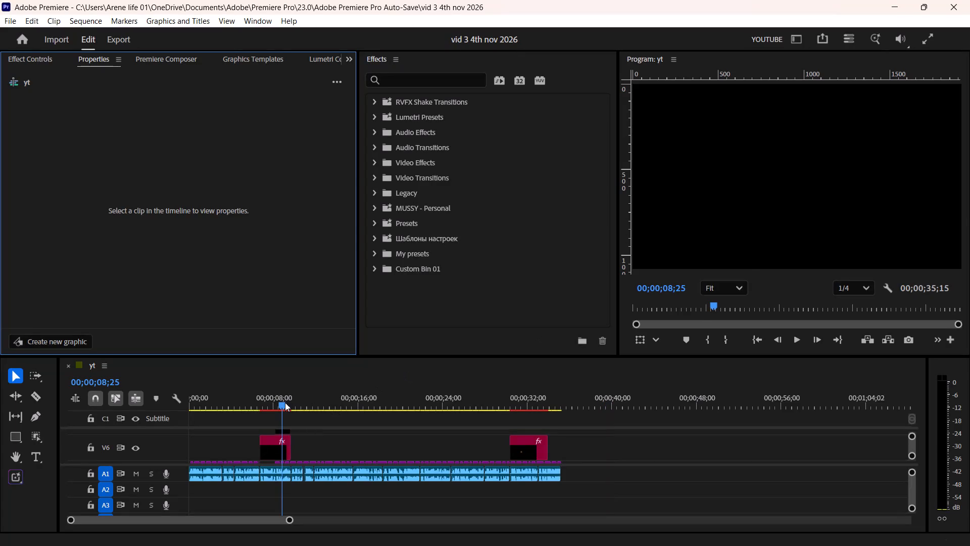
key("ctrl+s")
key("ctrl+s")
Play back the yt sequence around the 8 to 10 second mark and its opening moments to review the captions.
scroll(294, 403, "up", 5, "alt")
key("space")
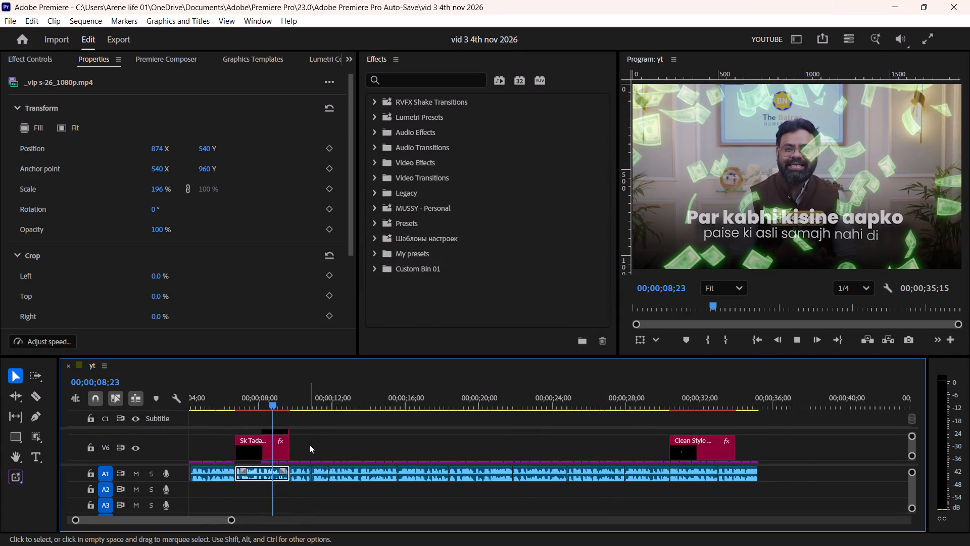
scroll(307, 438, "up", 4, "alt")
key("space")
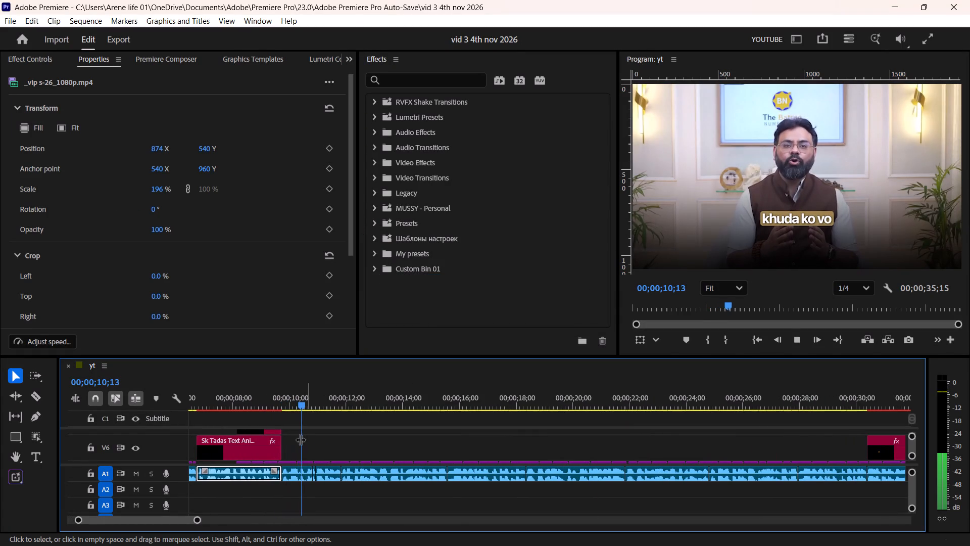
scroll(300, 440, "up", 13, "alt")
scroll(300, 441, "down", 5, "alt")
left_click_drag(652, 308, 618, 309)
key("space")
key("space")
Select the opening caption graphic near 00;00;00;13 and bring up the text list of all graphics in the sequence.
scroll(254, 426, "up", 10, "alt")
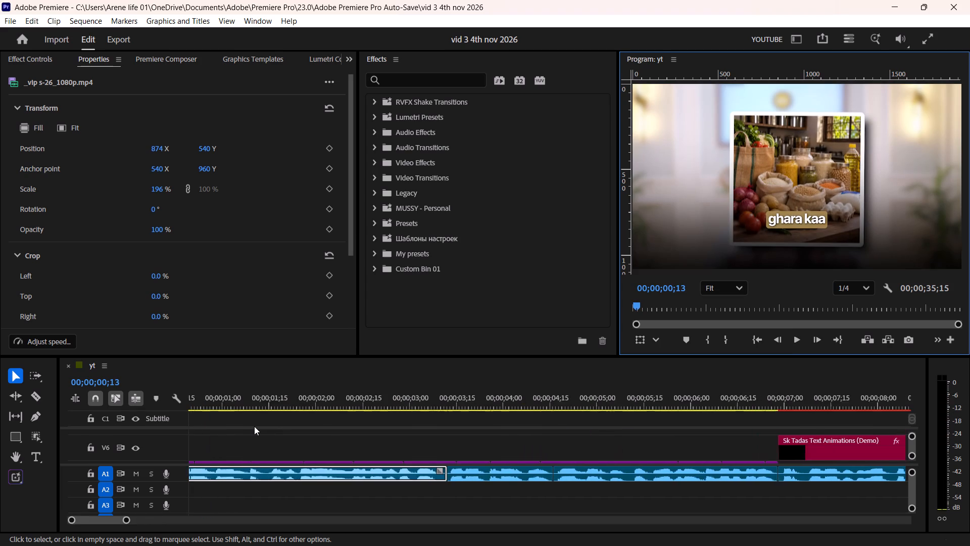
scroll(254, 426, "up", 2, "alt")
double_click(791, 218)
left_click(799, 220)
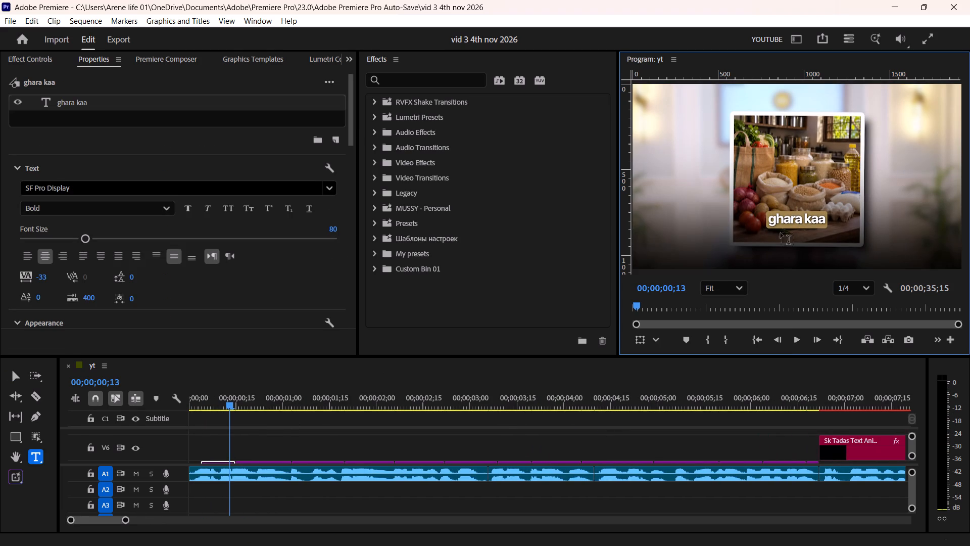
double_click(79, 102)
double_click(78, 102)
scroll(210, 431, "down", 4, "ctrl")
scroll(210, 434, "up", 9, "alt")
double_click(243, 438)
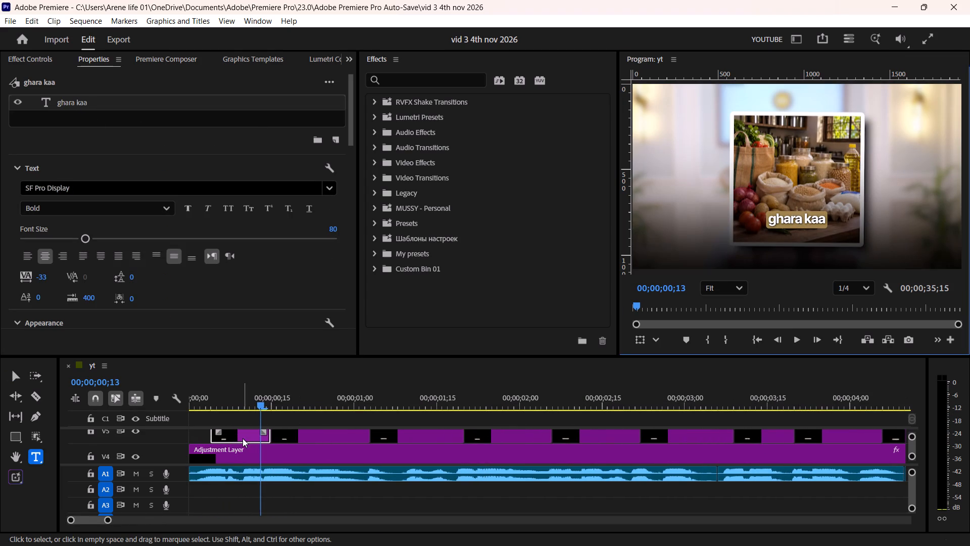
left_click(249, 19)
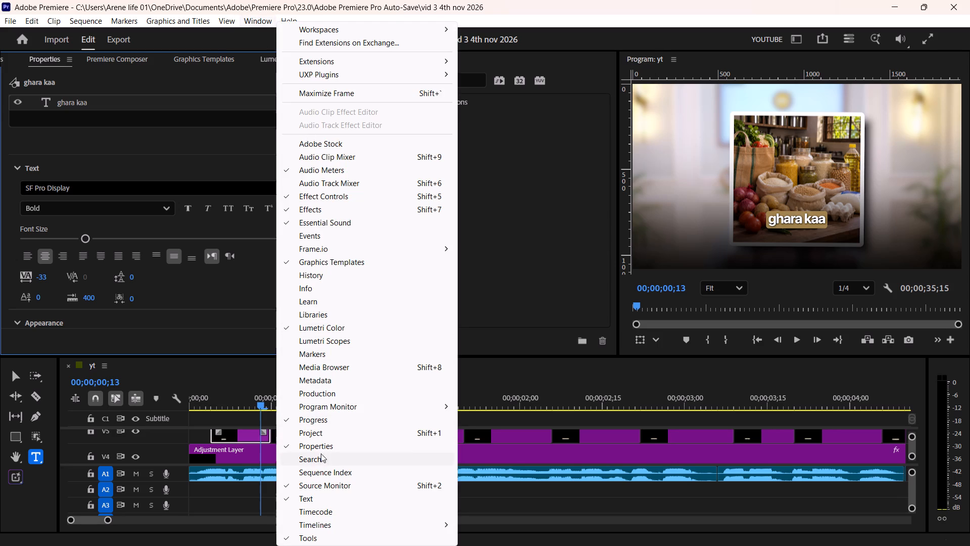
left_click(204, 58)
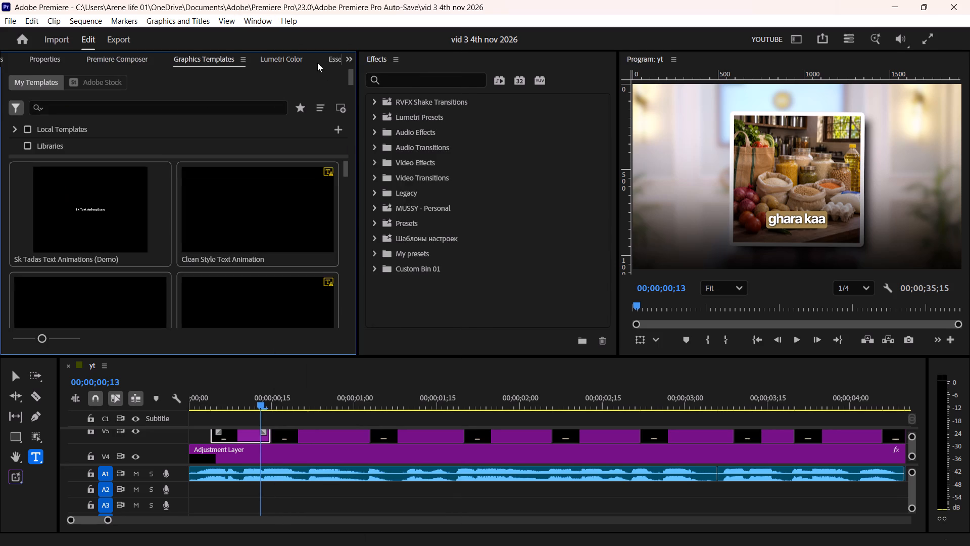
left_click(350, 59)
left_click(369, 183)
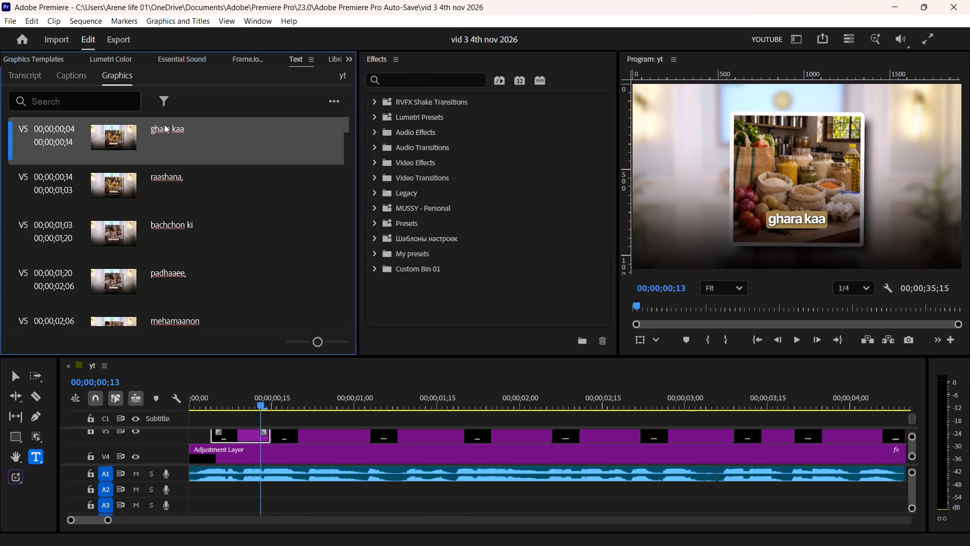
Correct the text of the opening caption at 00;00;00;04 to "ghar ka".
double_click(165, 126)
left_click(179, 130)
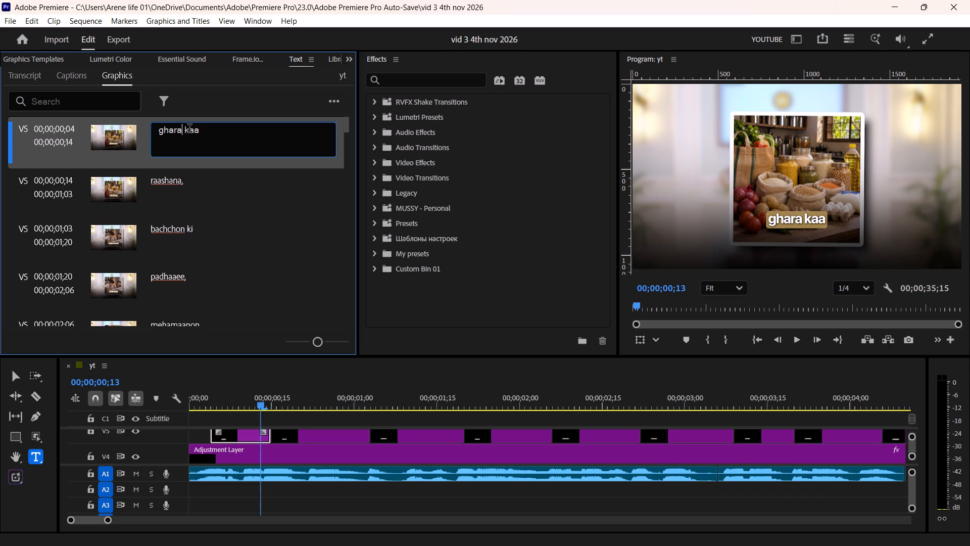
key("BackSpace")
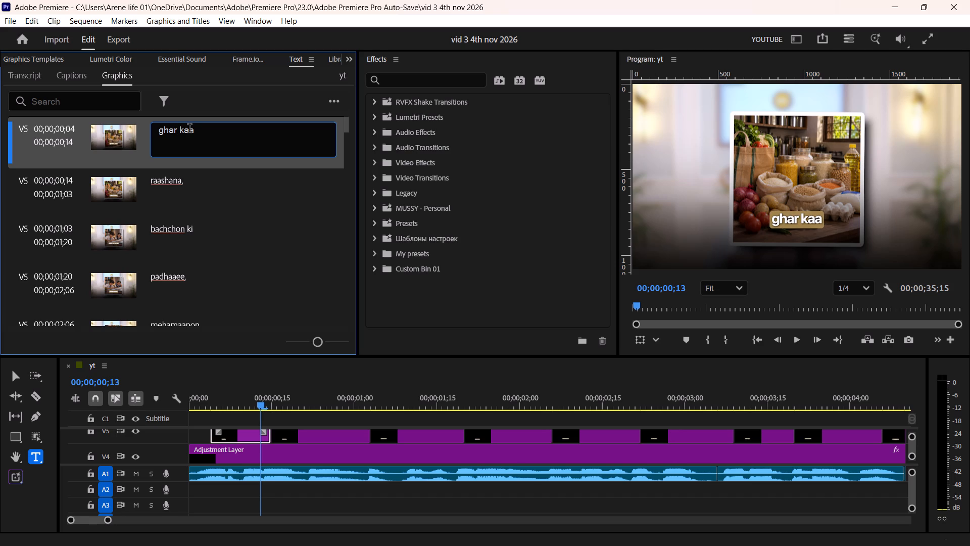
key("Right")
key("Right")
key("Right")
key("Right")
key("Right")
key("BackSpace")
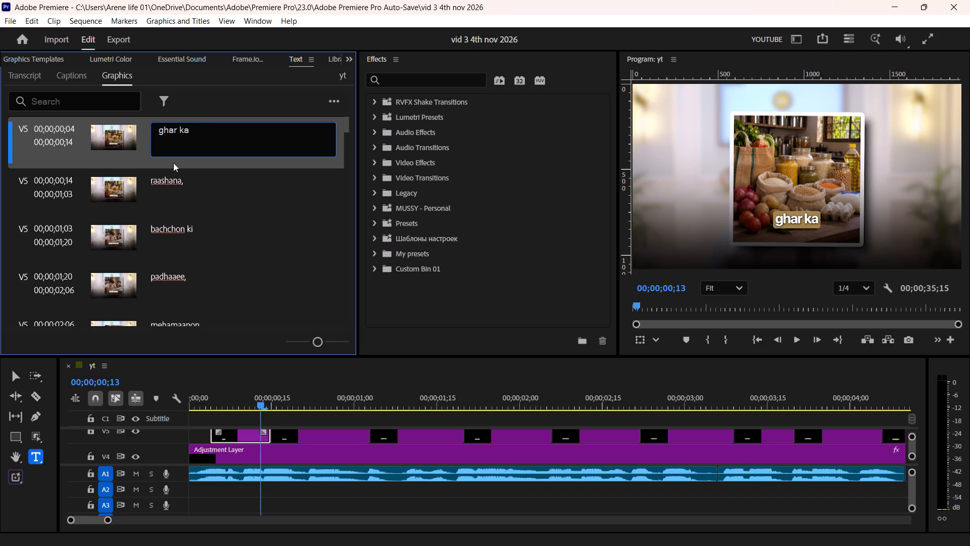
Replace the text of the second caption, starting at 00;00;00;14, with "rashan".
double_click(168, 184)
left_click(192, 179)
double_click(171, 176)
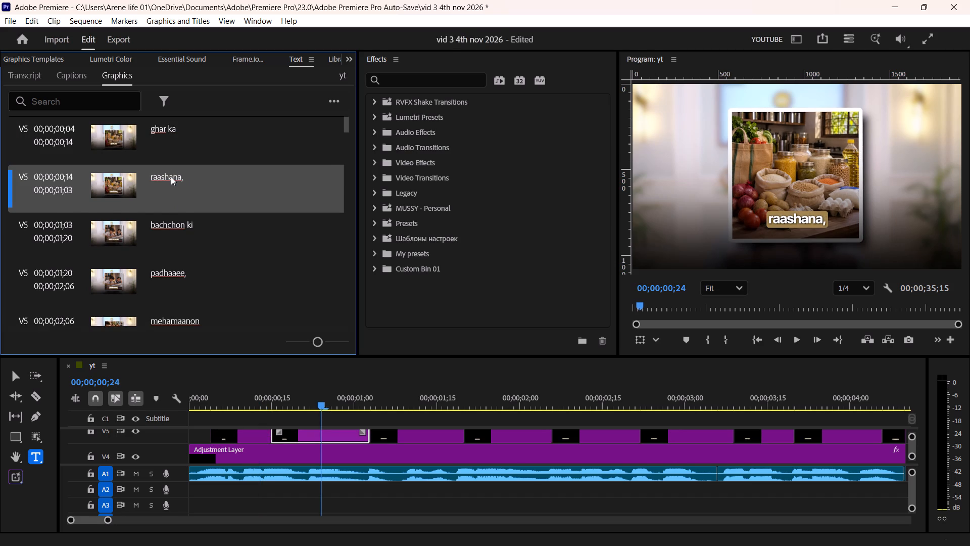
left_click_drag(203, 179, 154, 192)
type("rashan")
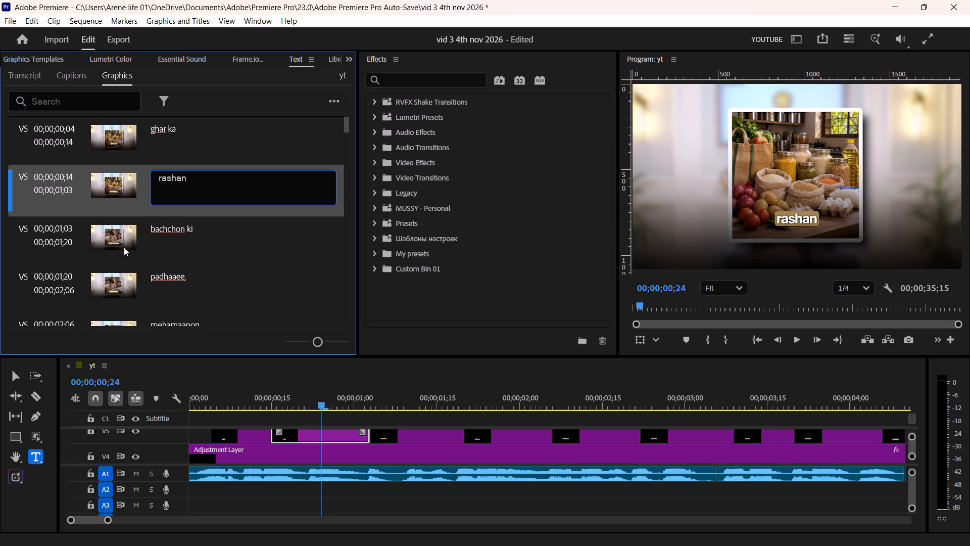
Correct the text of the caption starting at 00;00;01;03 to "baccho ki".
double_click(169, 232)
double_click(179, 227)
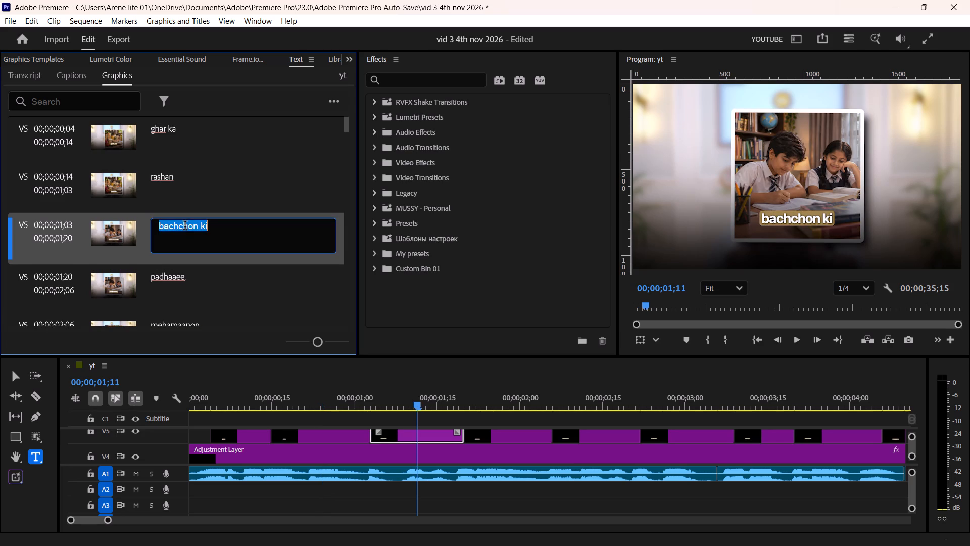
left_click_drag(198, 227, 174, 238)
type("cho")
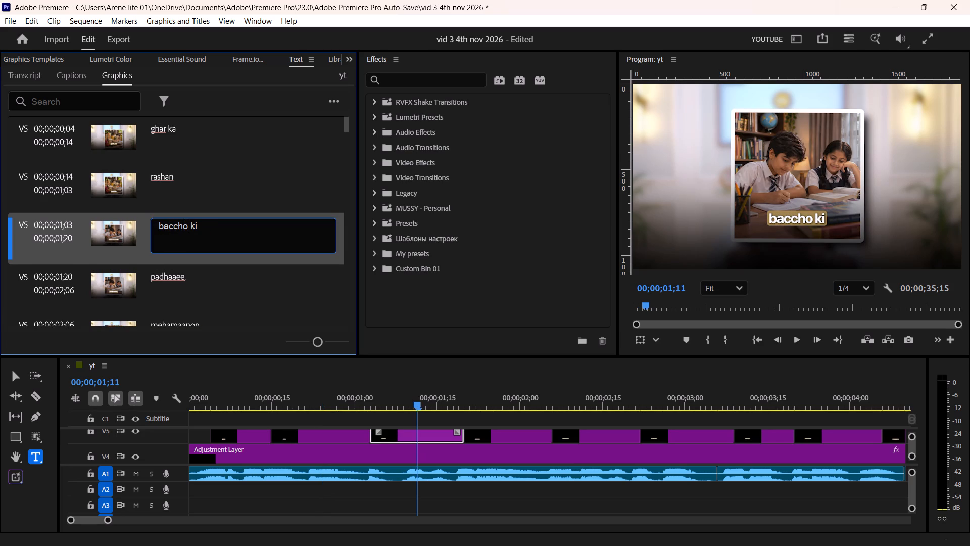
Correct the text of the caption starting at 00;00;01;20 to "padhai", without a trailing comma.
double_click(177, 276)
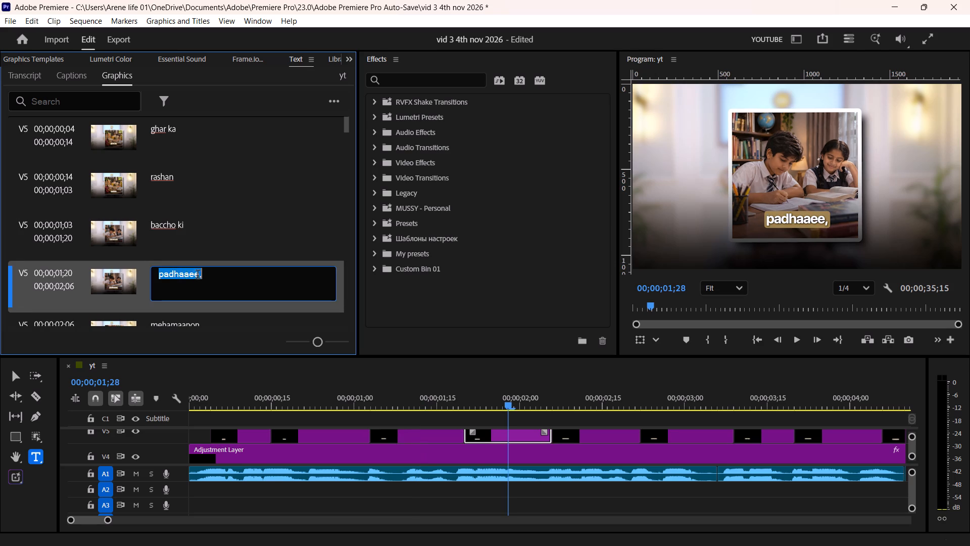
left_click_drag(210, 275, 161, 283)
key("a")
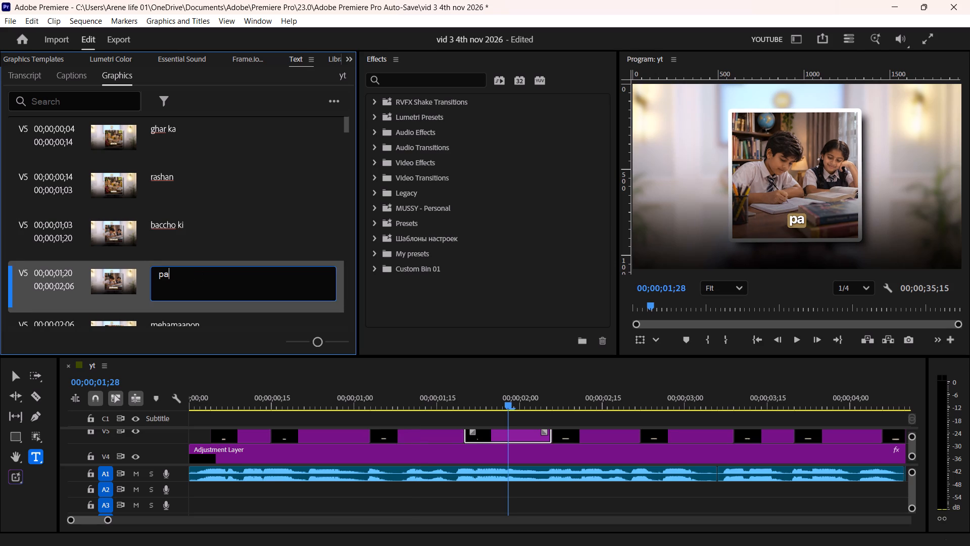
type("dhai")
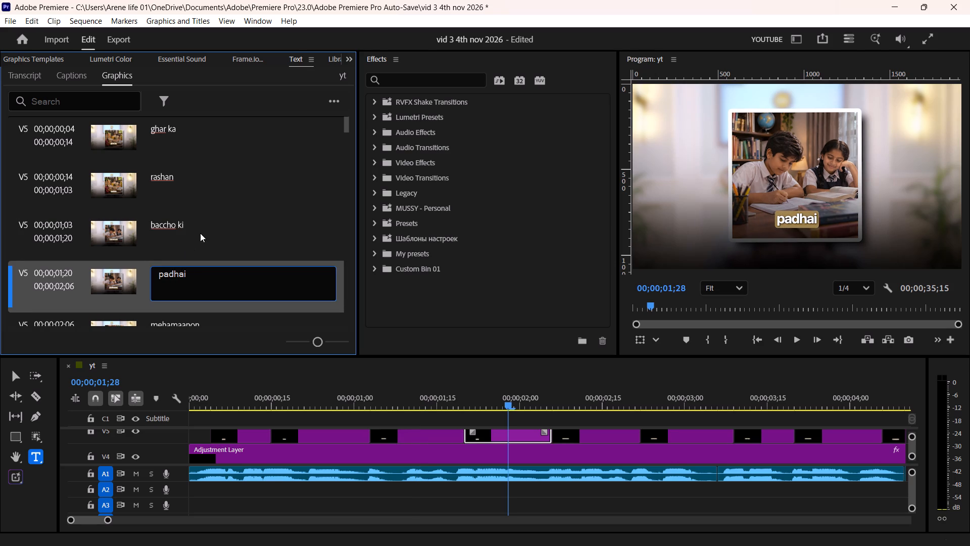
left_click(200, 231)
Replace the text of the caption starting at 00;00;02;06 with "mehmano".
scroll(200, 231, "down", 7)
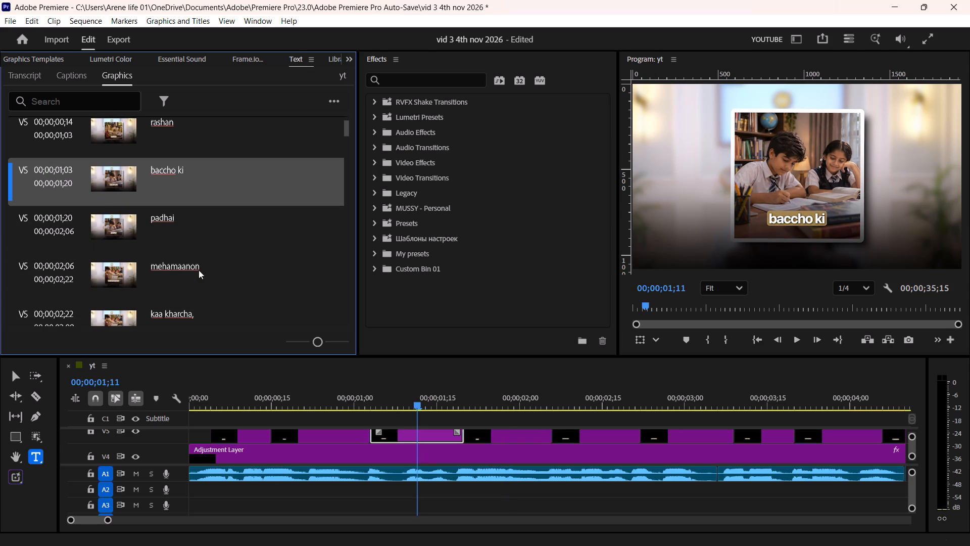
double_click(192, 268)
type("mehn")
key("BackSpace")
type("mano")
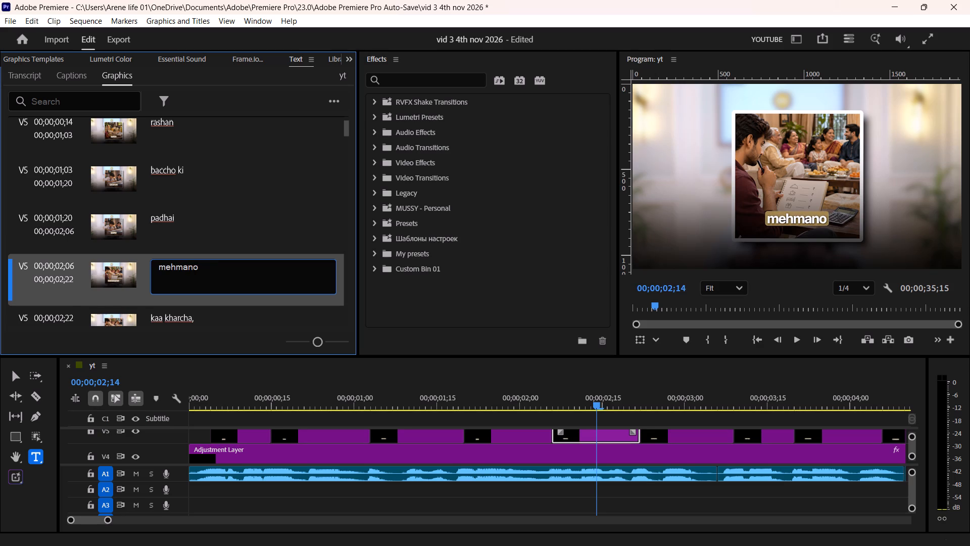
Correct the text of the caption starting at 00;00;02;22 to "ka kharcha", without a trailing comma.
double_click(183, 316)
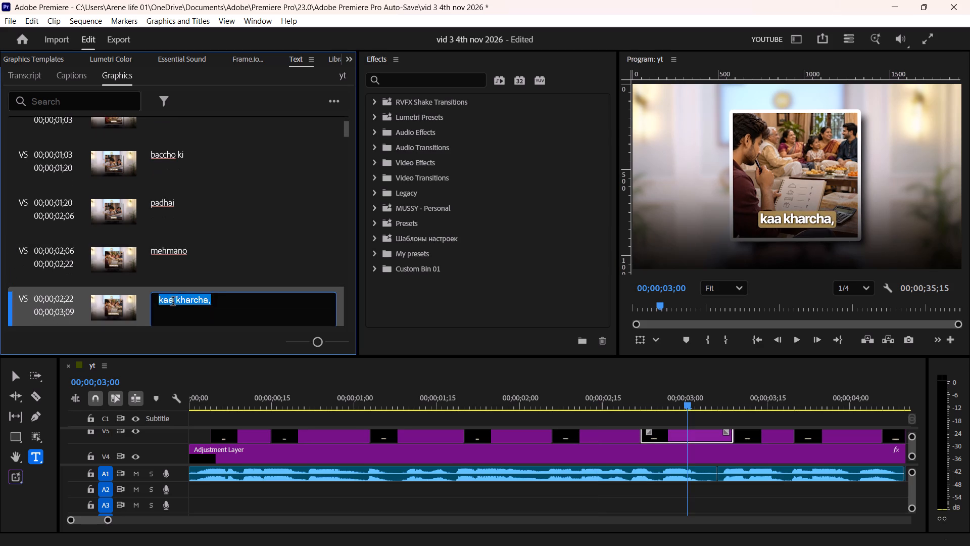
left_click(173, 303)
key("BackSpace")
left_click(220, 305)
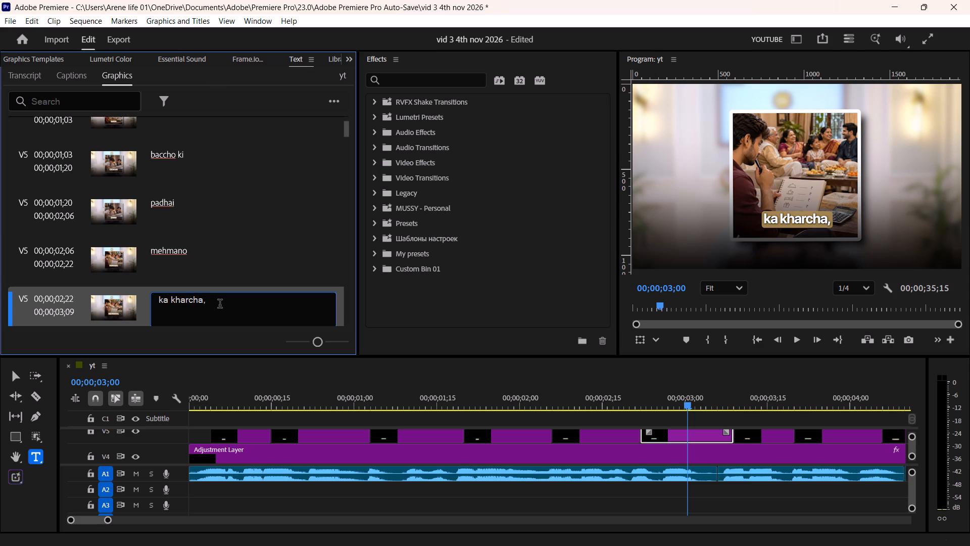
key("BackSpace")
key("BackSpace")
key("BackSpace")
key("BackSpace")
key("BackSpace")
type("rcha")
left_click(221, 264)
Play back the caption starting at 00;00;02;22 against the speech and shorten its text to "ka kharch".
scroll(221, 264, "down", 3)
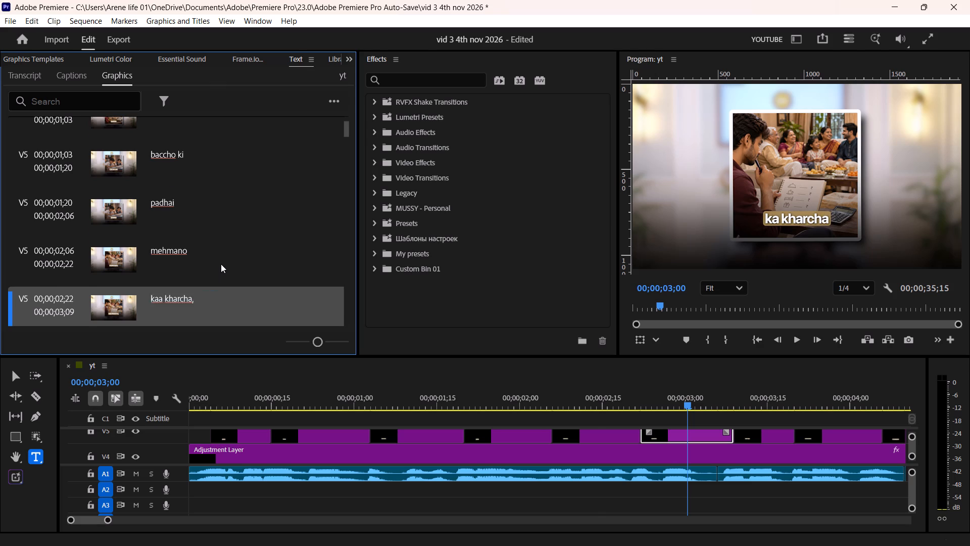
scroll(221, 264, "down", 6)
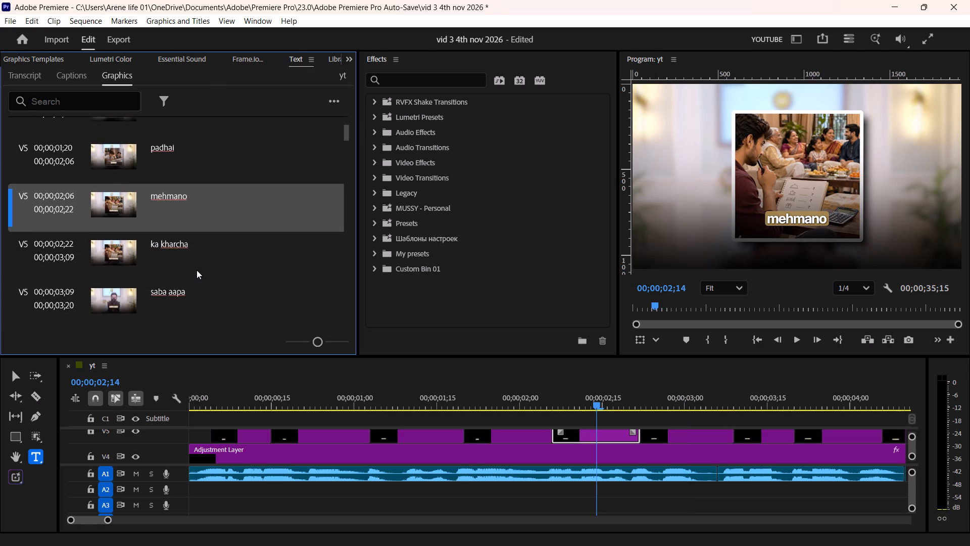
scroll(197, 270, "down", 1)
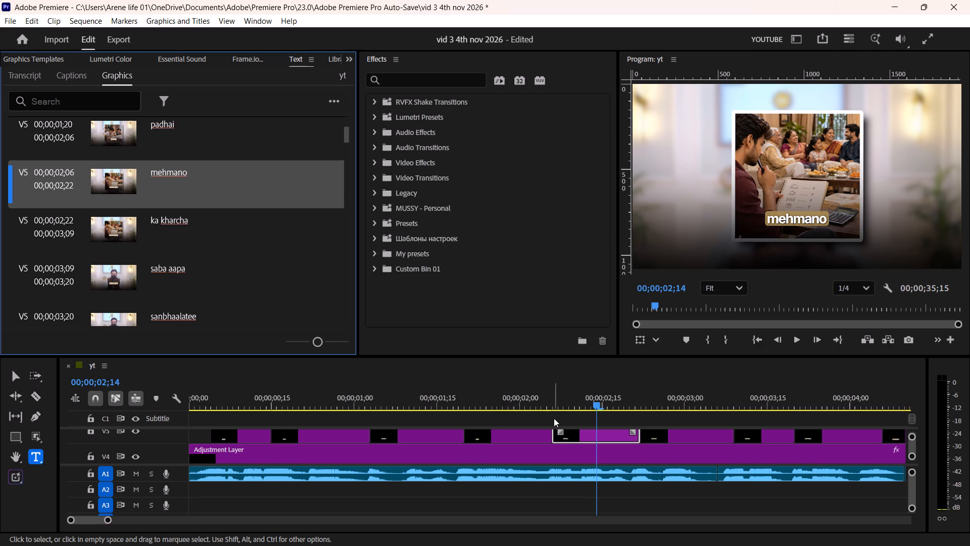
key("space")
scroll(571, 440, "down", 4)
key("space")
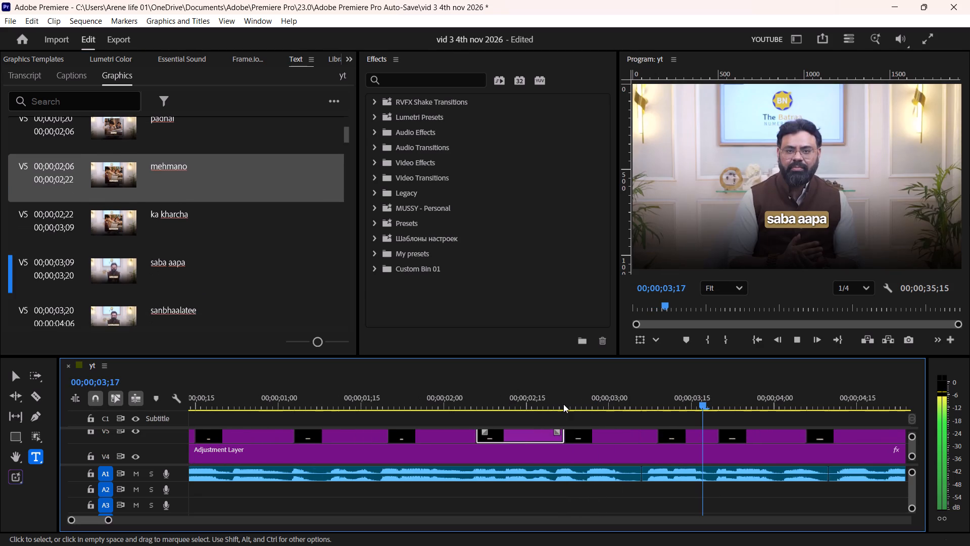
left_click(613, 399)
left_click(609, 435)
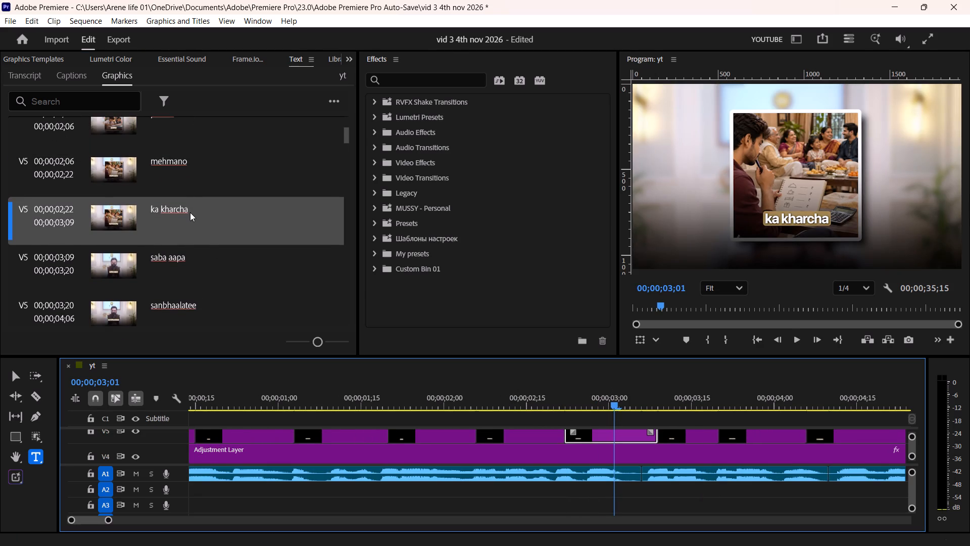
double_click(190, 212)
left_click(214, 210)
key("BackSpace")
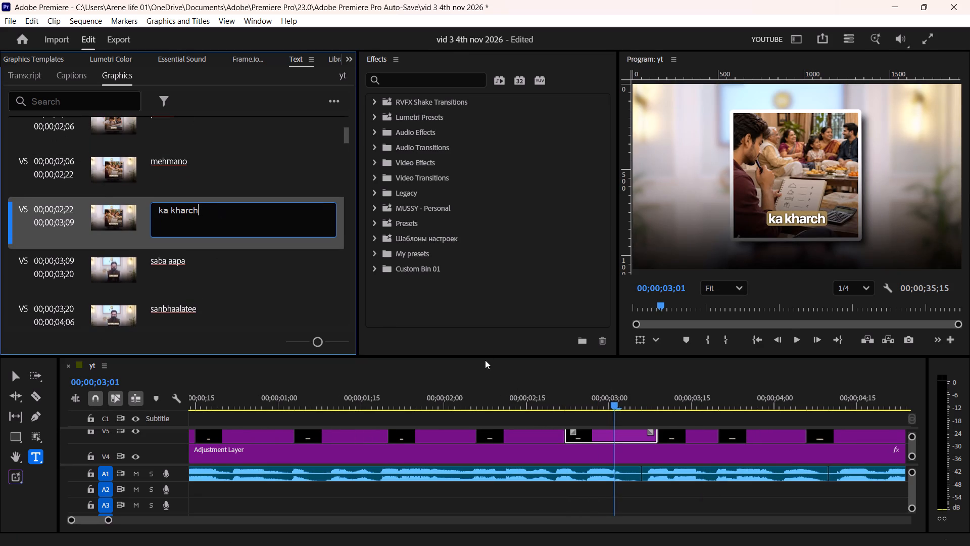
Play back the caption starting at 00;00;03;09 and correct its text to "sab aap".
left_click(671, 395)
left_click(686, 429)
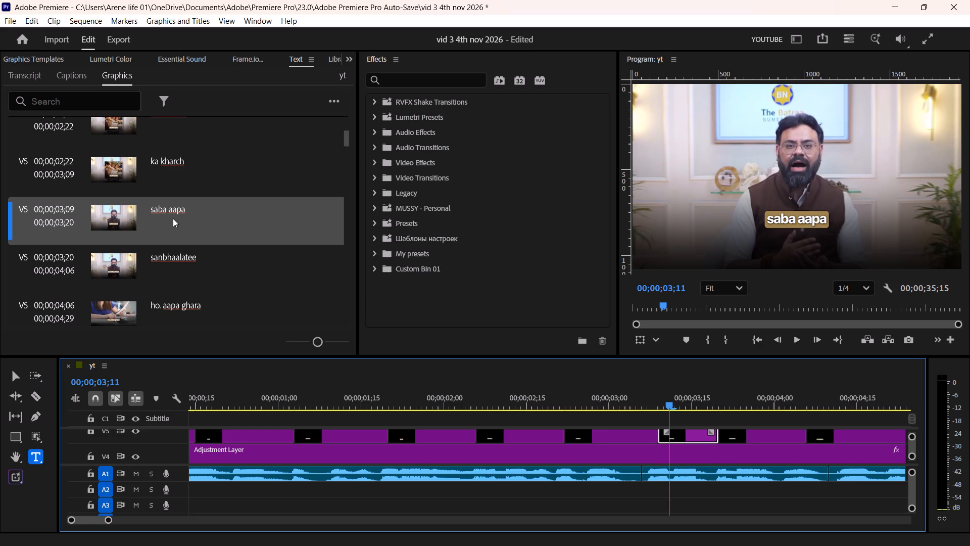
key("space")
key("space")
double_click(170, 210)
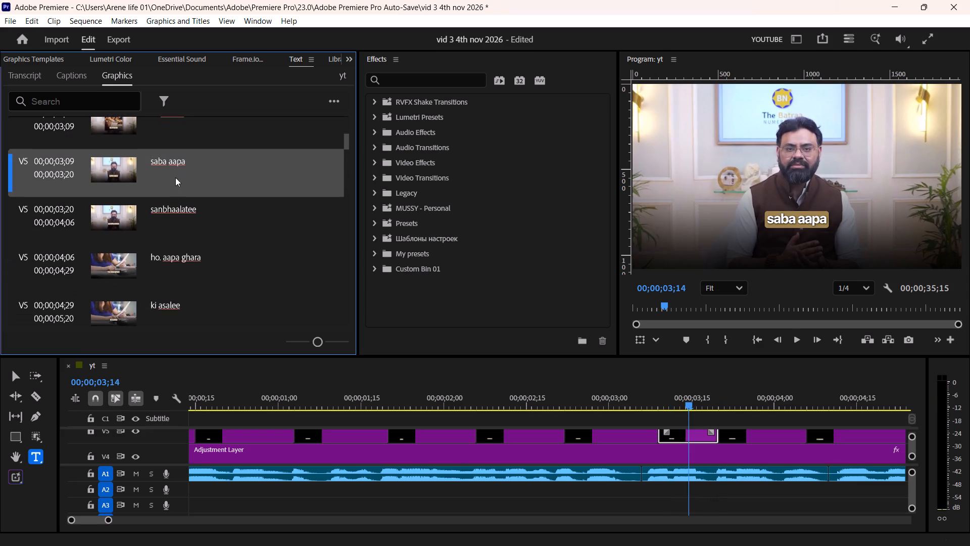
double_click(164, 160)
left_click(178, 163)
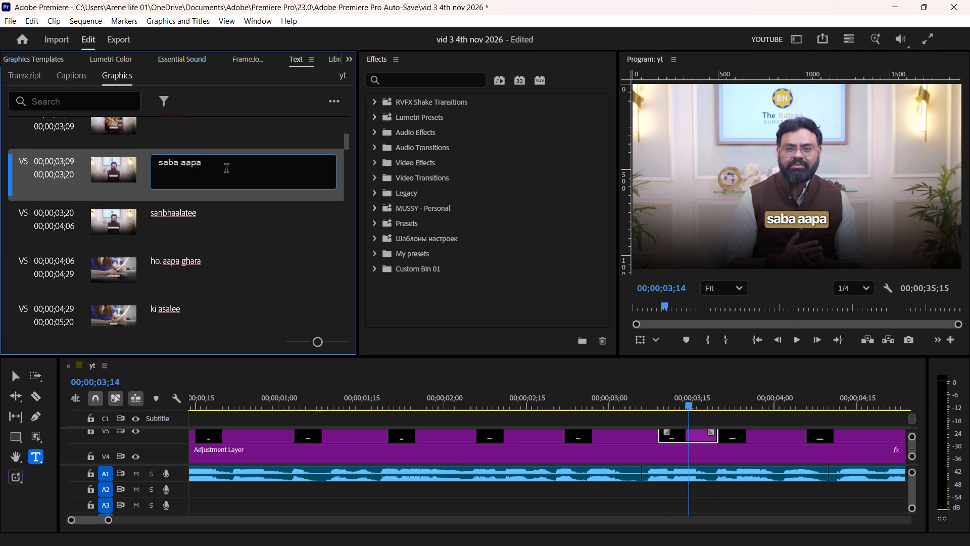
key("BackSpace")
left_click(242, 167)
key("BackSpace")
Replace the text of the caption starting at 00;00;03;20 with "sambhal letiho".
double_click(178, 214)
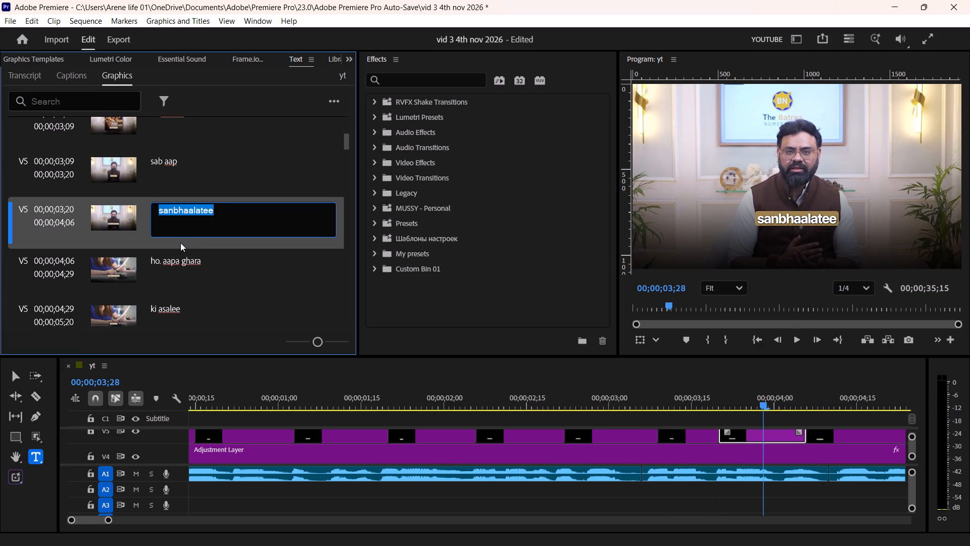
type("sambhal")
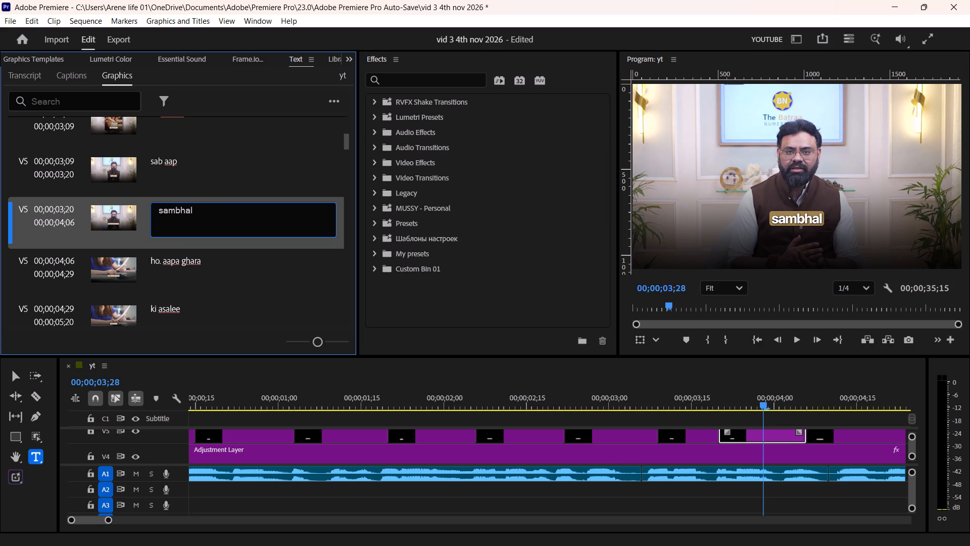
key("space")
type("leti")
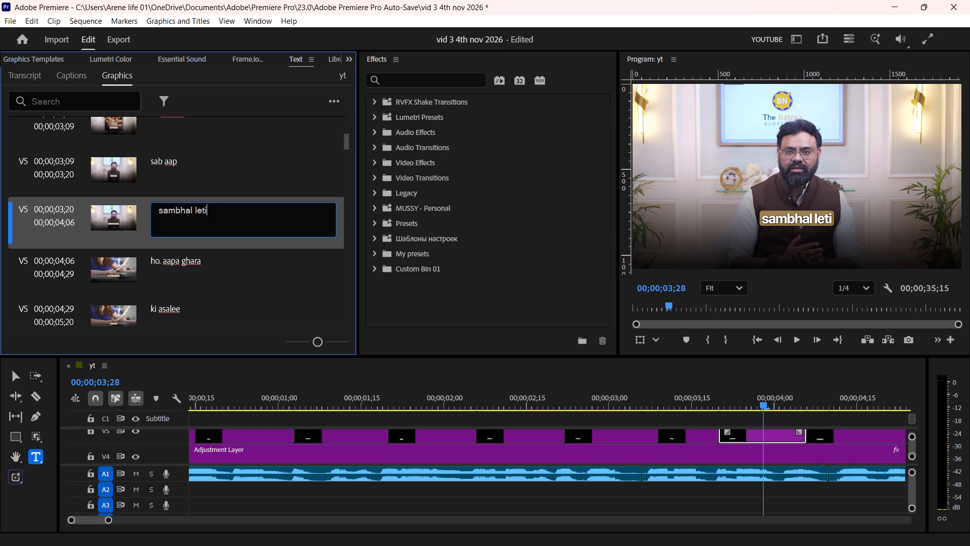
type("ho")
left_click(217, 175)
Correct the text of the caption starting at 00;00;04;06 to "aap ghar", removing the leading "ho.".
left_click(177, 262)
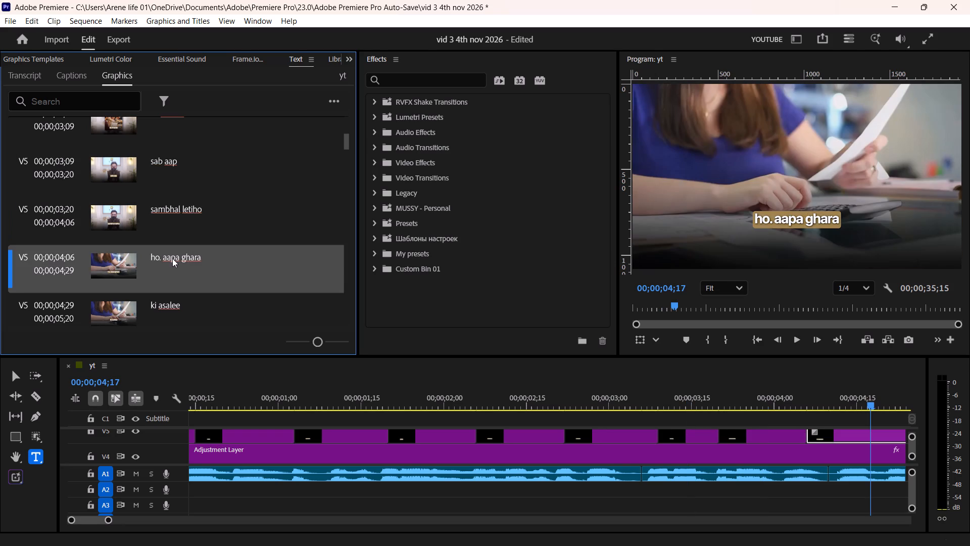
double_click(172, 258)
left_click(174, 259)
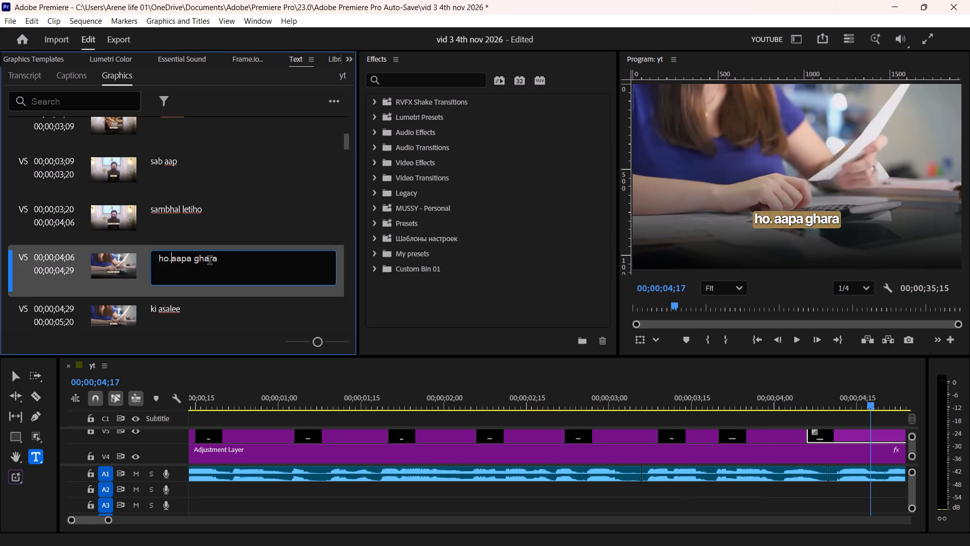
key("BackSpace")
key("BackSpace")
key("BackSpace")
key("BackSpace")
key("BackSpace")
key("BackSpace")
key("BackSpace")
key("BackSpace")
key("BackSpace")
key("BackSpace")
left_click(180, 261)
key("BackSpace")
left_click(213, 261)
key("BackSpace")
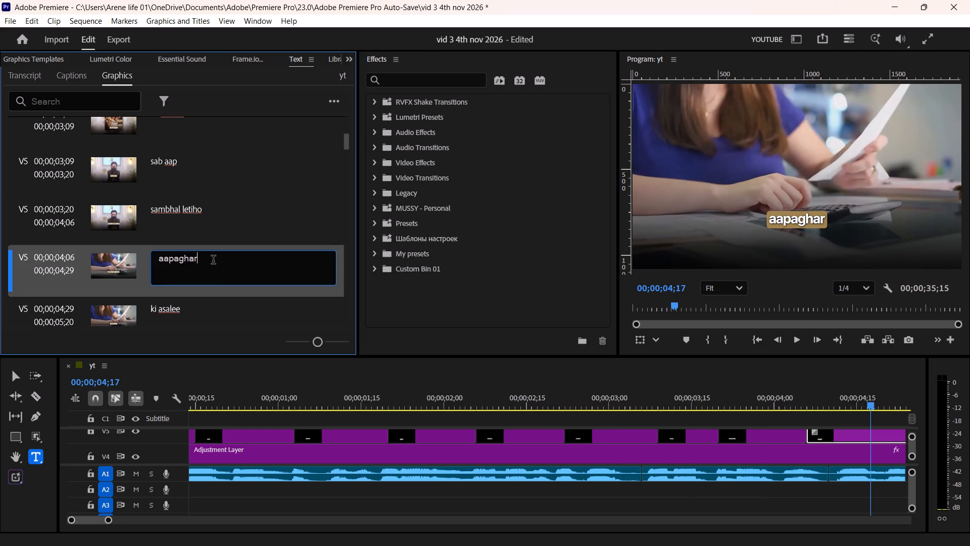
left_click(180, 260)
key("BackSpace")
key("space")
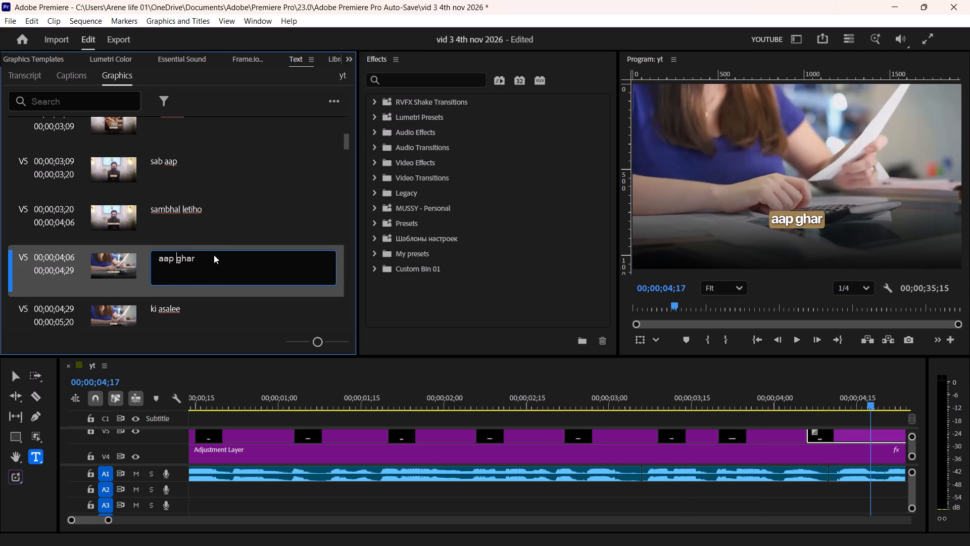
Insert the missing space before "ho" in the caption starting at 00;00;03;20 so it reads "sambhal leti ho".
left_click(217, 229)
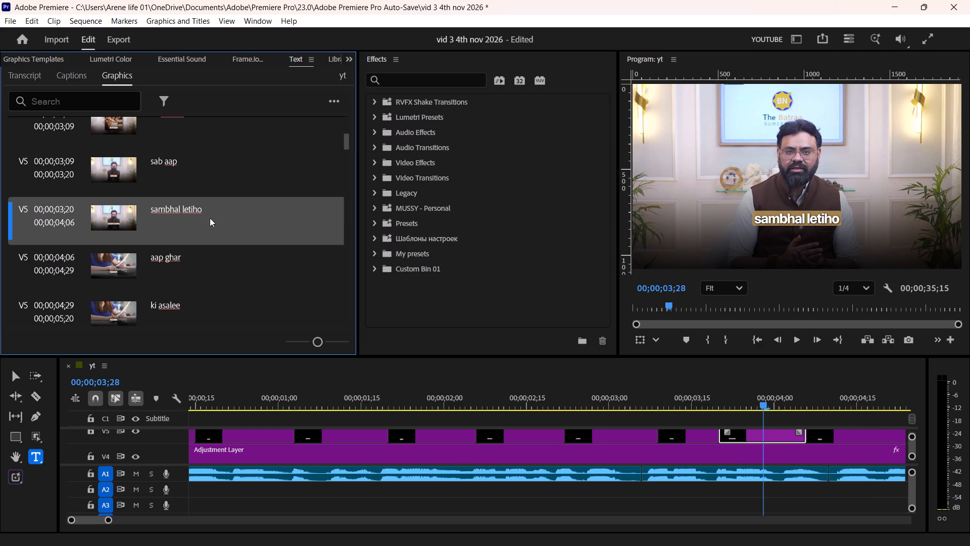
double_click(195, 207)
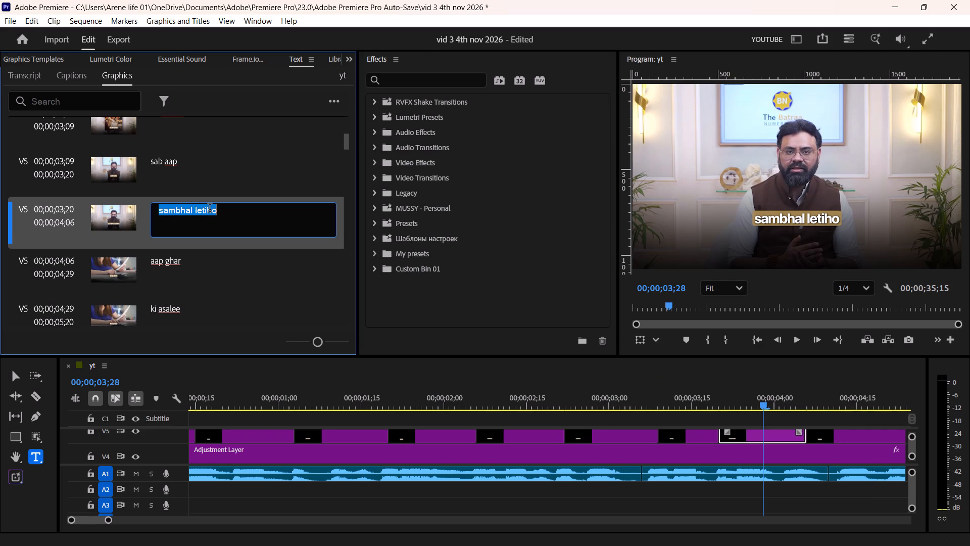
left_click(208, 212)
key("space")
left_click(228, 179)
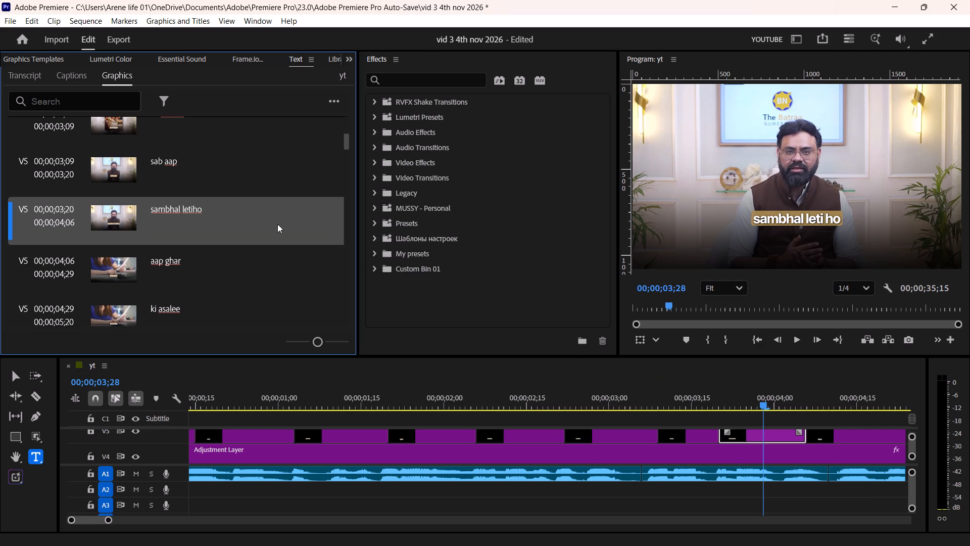
Play back the "sambhal leti ho" caption and trim the start of the "aap ghar" clip on V5 to 00;00;04;10.
scroll(610, 429, "down", 7)
key("space")
scroll(556, 444, "down", 3)
key("space")
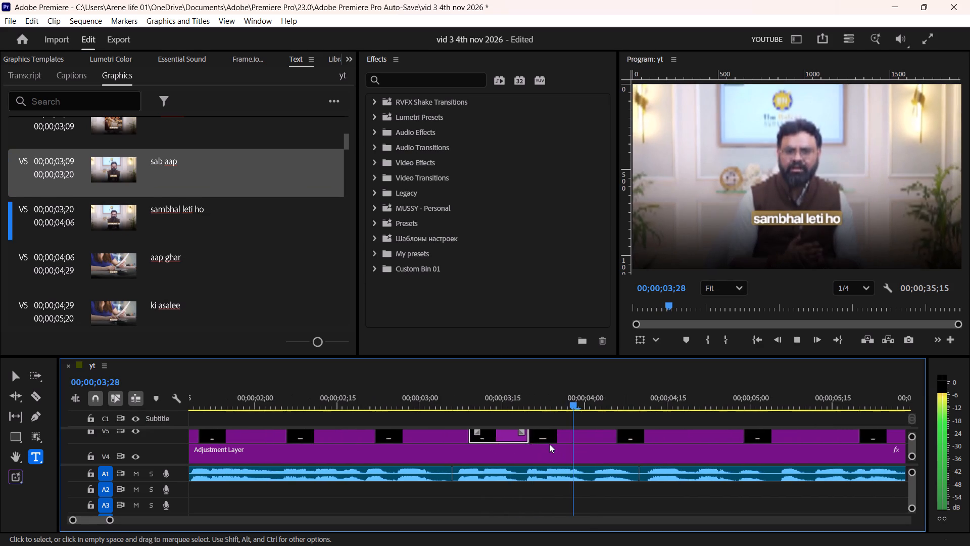
scroll(549, 444, "down", 4)
key("space")
key("space")
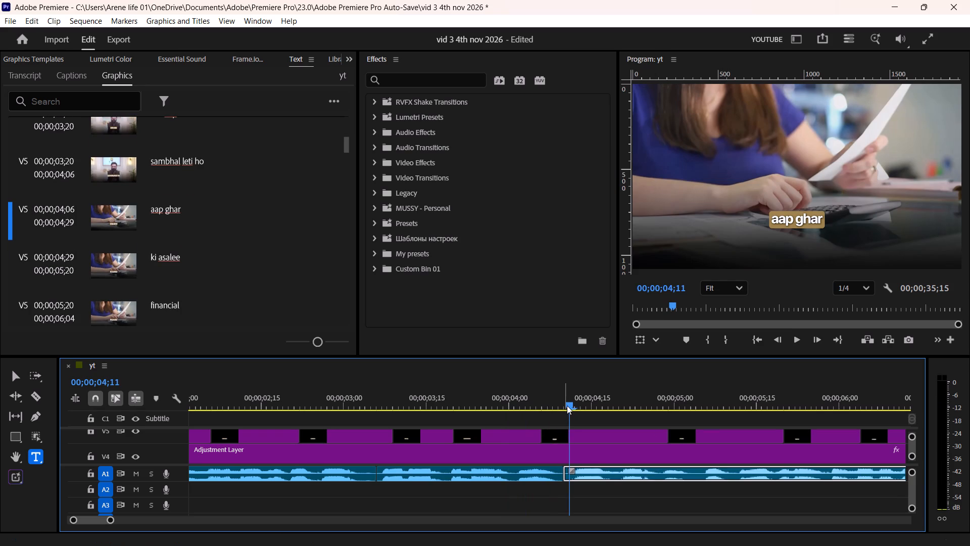
left_click_drag(567, 404, 562, 411, "shift")
scroll(563, 439, "up", 2, "ctrl")
left_click_drag(544, 443, 571, 446)
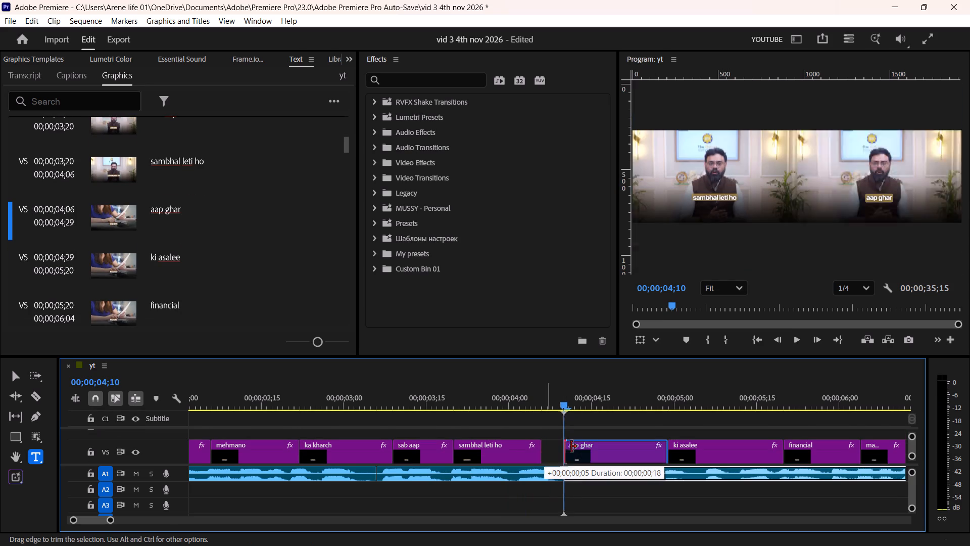
left_click_drag(571, 446, 562, 449)
left_click_drag(558, 444, 563, 445)
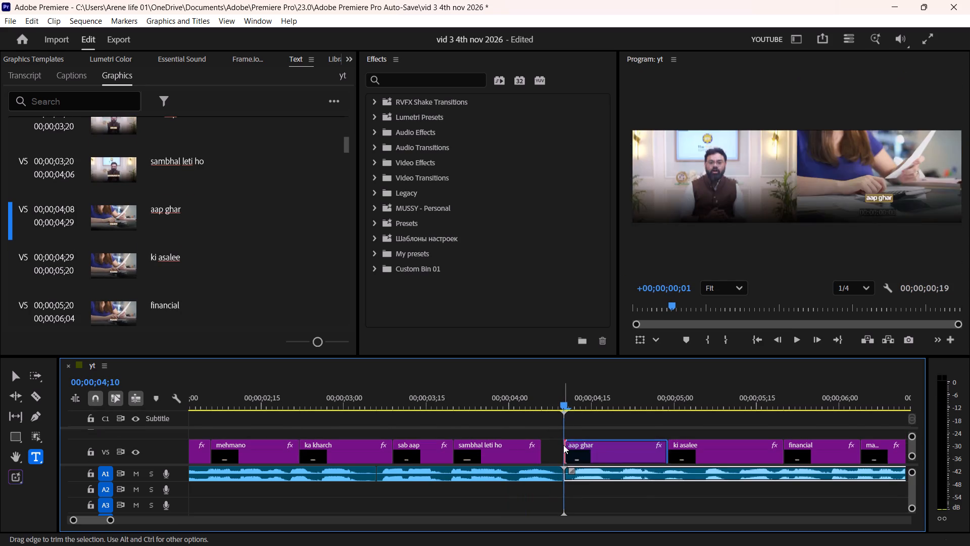
Extend the end of the "sambhal leti ho" clip on V5 to 00;00;04;10, meeting the "aap ghar" clip.
left_click_drag(534, 442, 548, 446)
left_click_drag(510, 446, 497, 449)
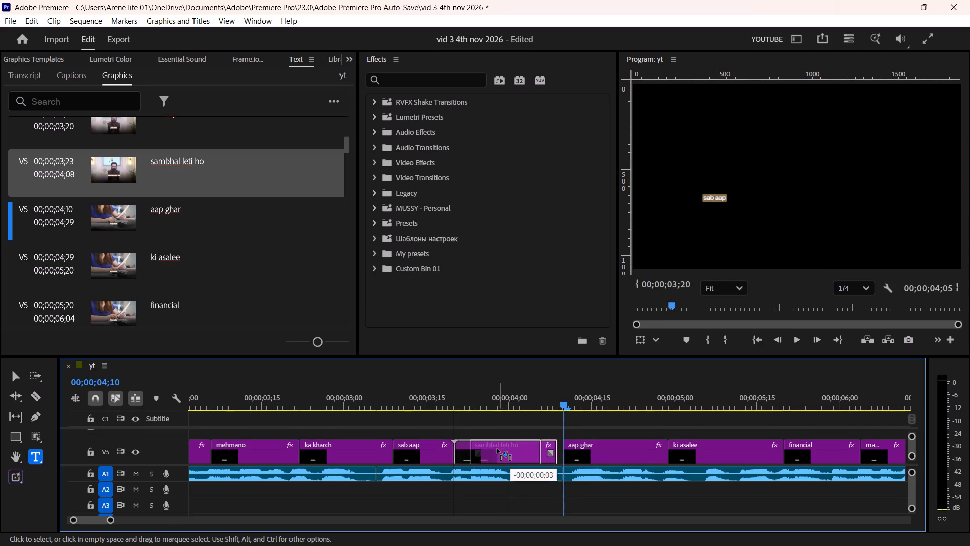
left_click_drag(497, 449, 497, 449)
left_click_drag(538, 442, 564, 448)
Correct the text of the caption starting at 00;00;03;20 to "sambhalti ho".
left_click(527, 405)
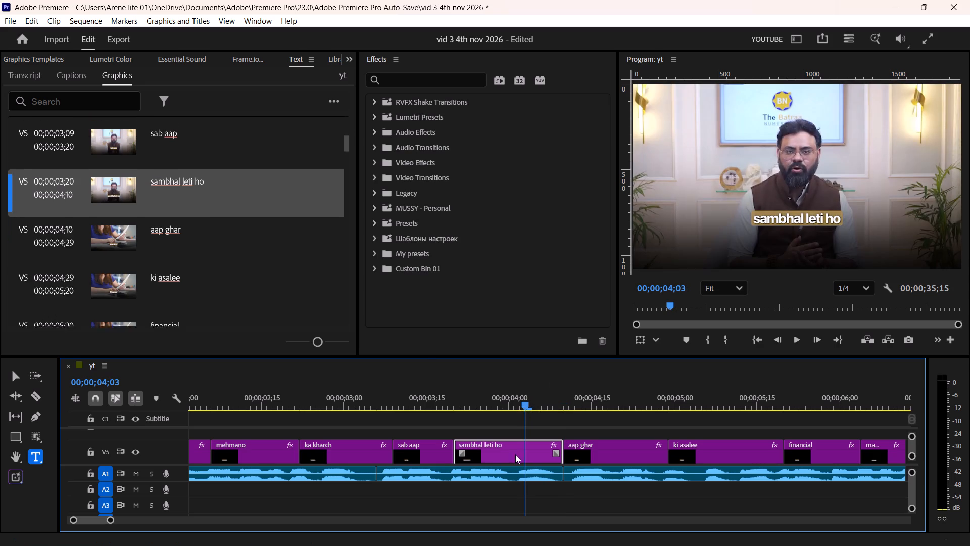
left_click(515, 454)
double_click(176, 210)
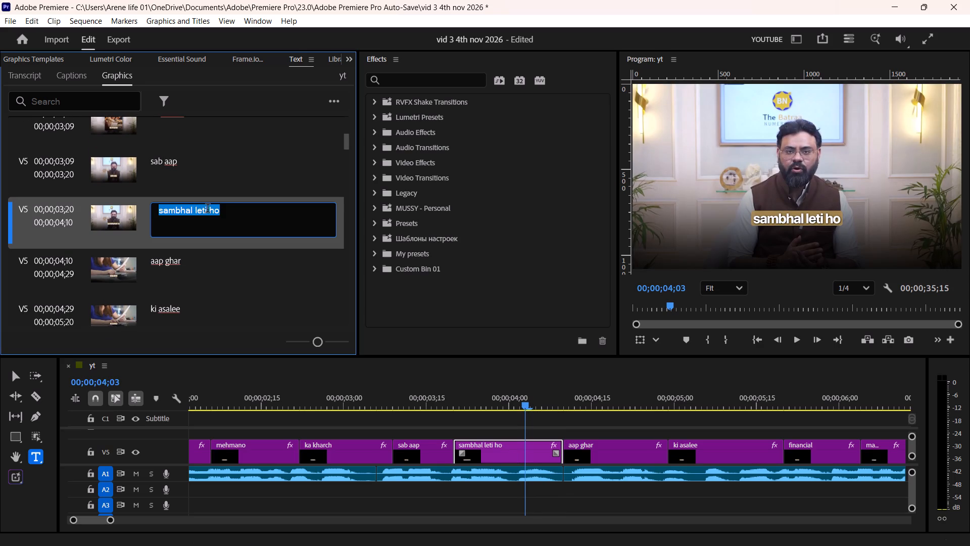
left_click(208, 209)
key("BackSpace")
key("BackSpace")
key("BackSpace")
key("BackSpace")
key("BackSpace")
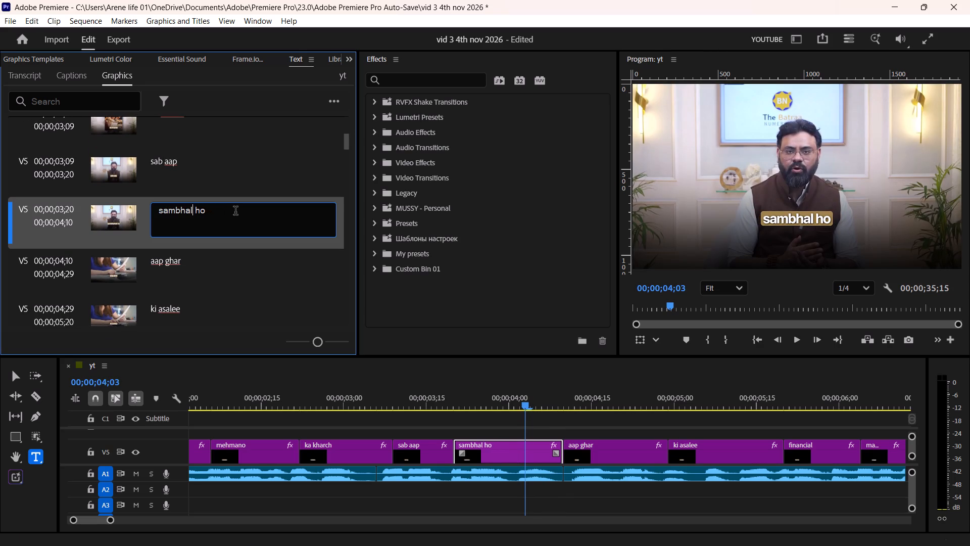
type("ti")
left_click(237, 183)
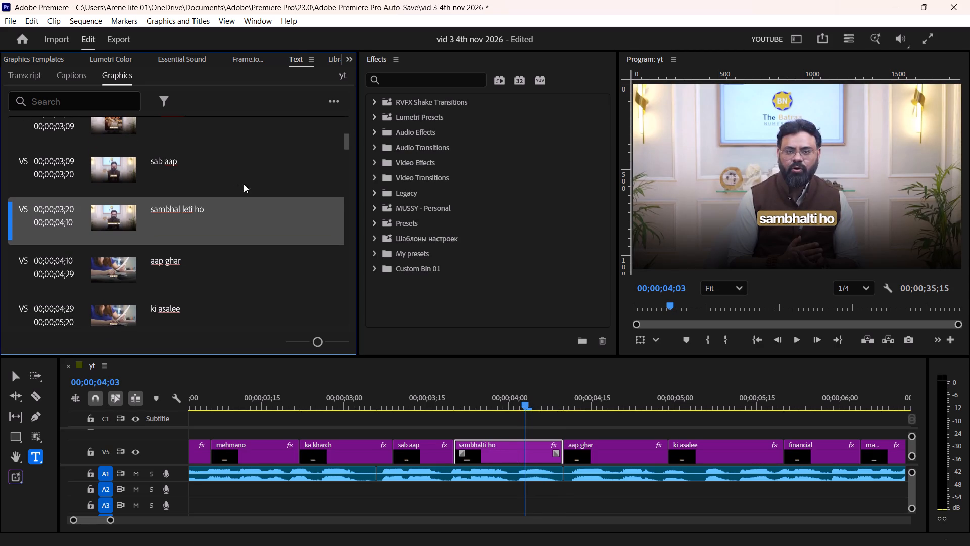
Play back the captions up to the one starting at 00;00;04;29 and correct that caption's text to "ki asli".
key("space")
scroll(490, 441, "down", 5)
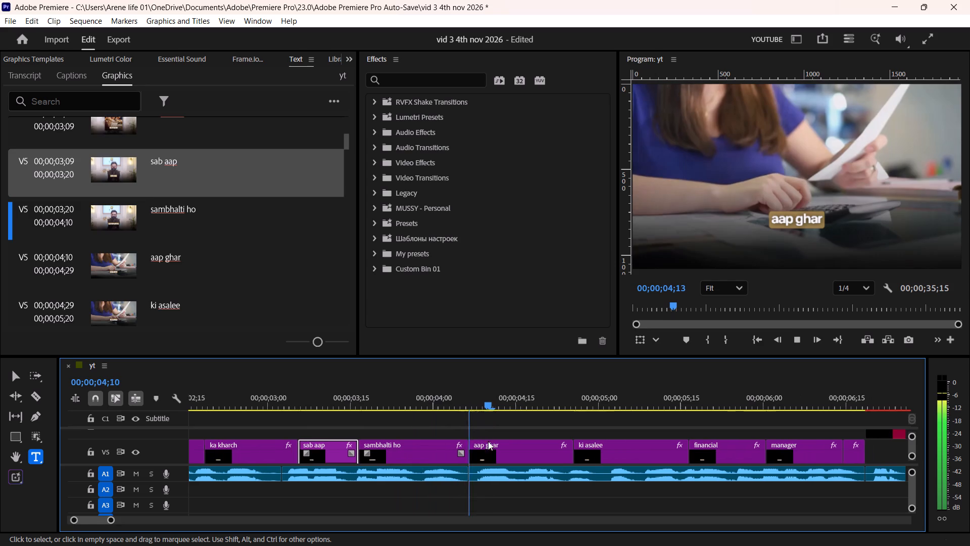
key("space")
scroll(489, 447, "down", 3)
key("space")
scroll(509, 446, "down", 4)
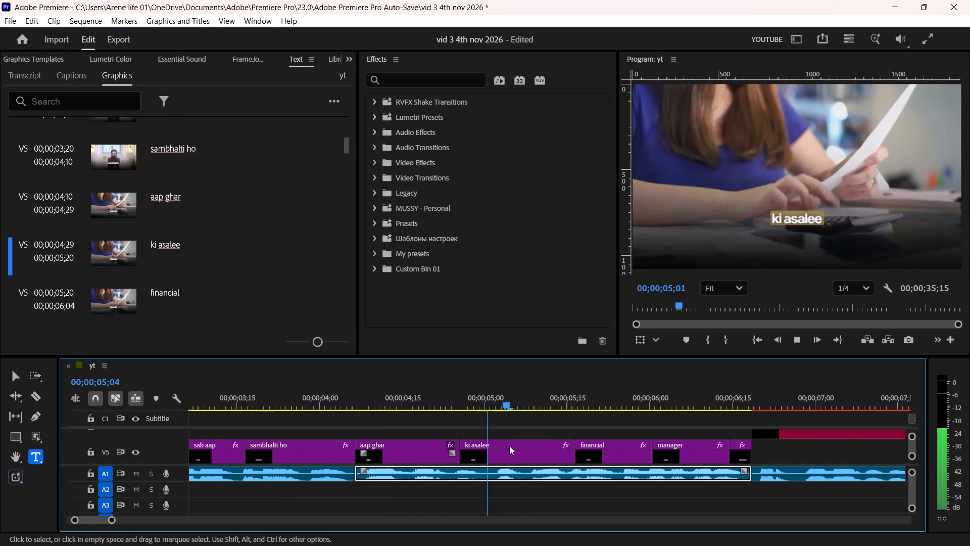
key("space")
double_click(175, 210)
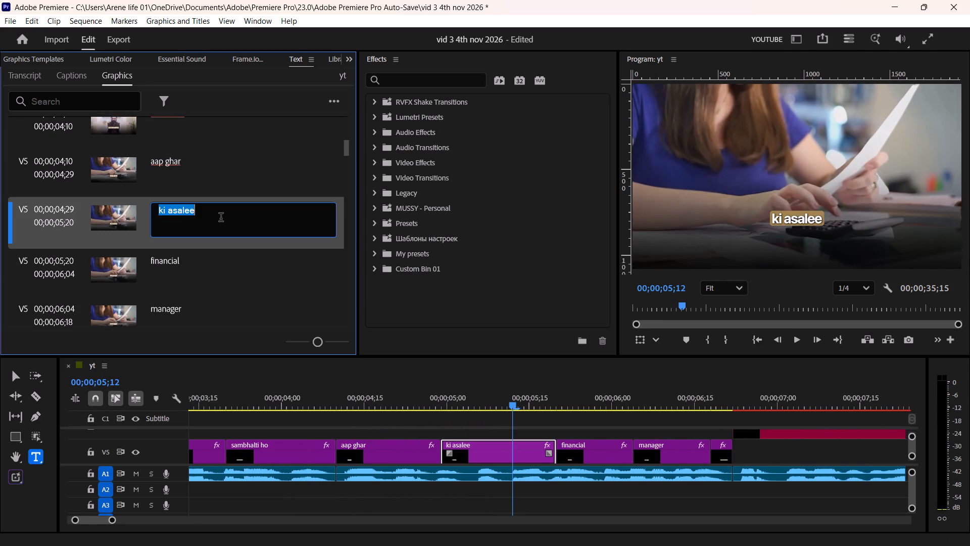
left_click(221, 218)
key("BackSpace")
key("BackSpace")
key("BackSpace")
key("BackSpace")
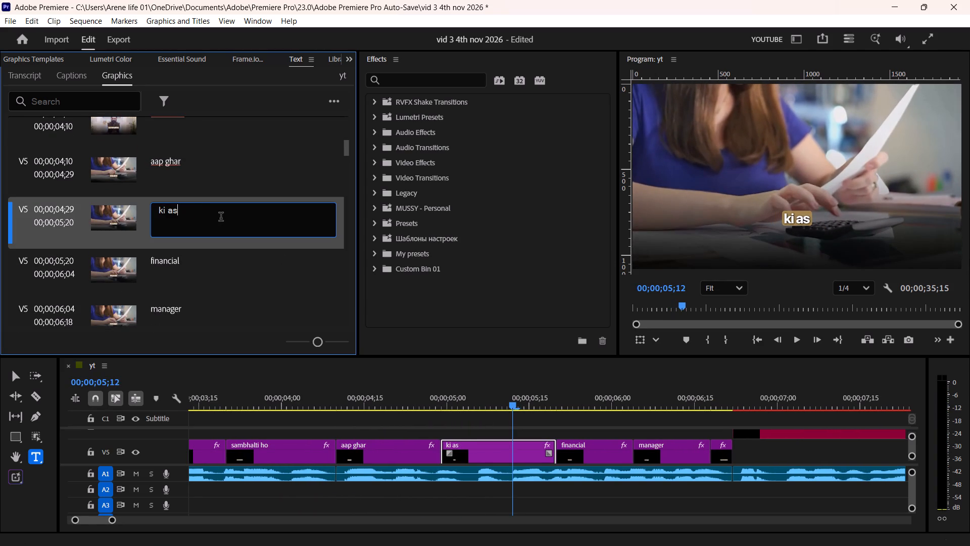
key("l")
key("i")
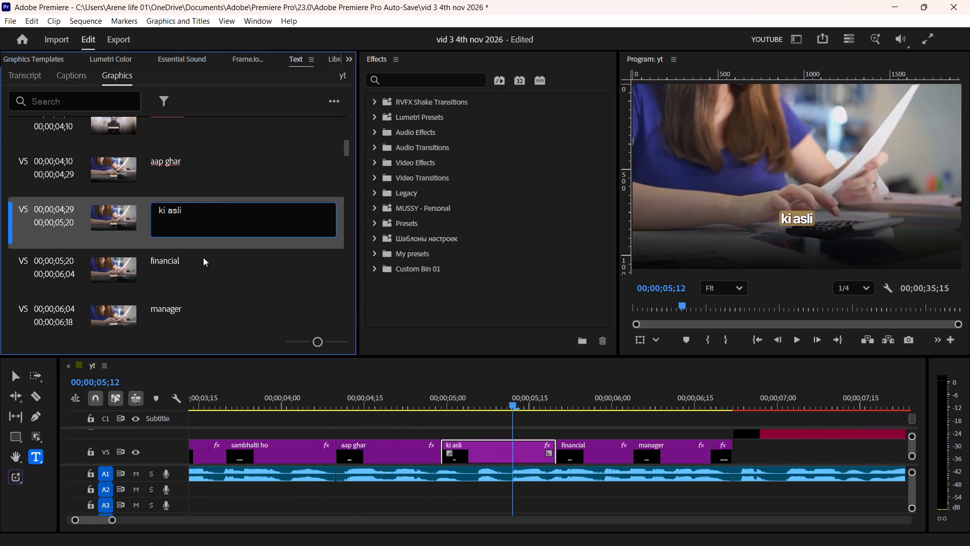
left_click(203, 257)
Play back the "financial" and "manager" captions and extend the text of the one starting at 00;00;06;04 to "manager ho".
key("space")
scroll(549, 456, "down", 3)
key("space")
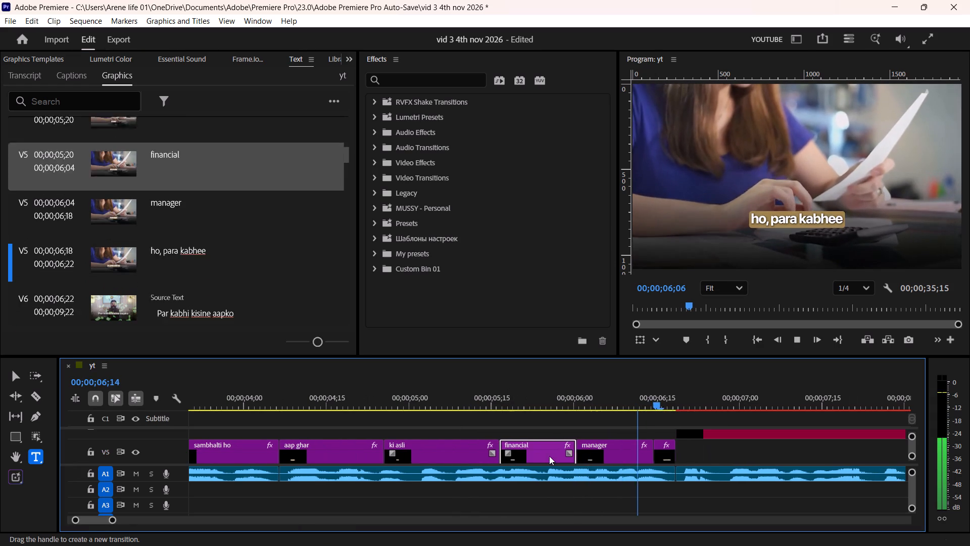
left_click(617, 396)
left_click(620, 453)
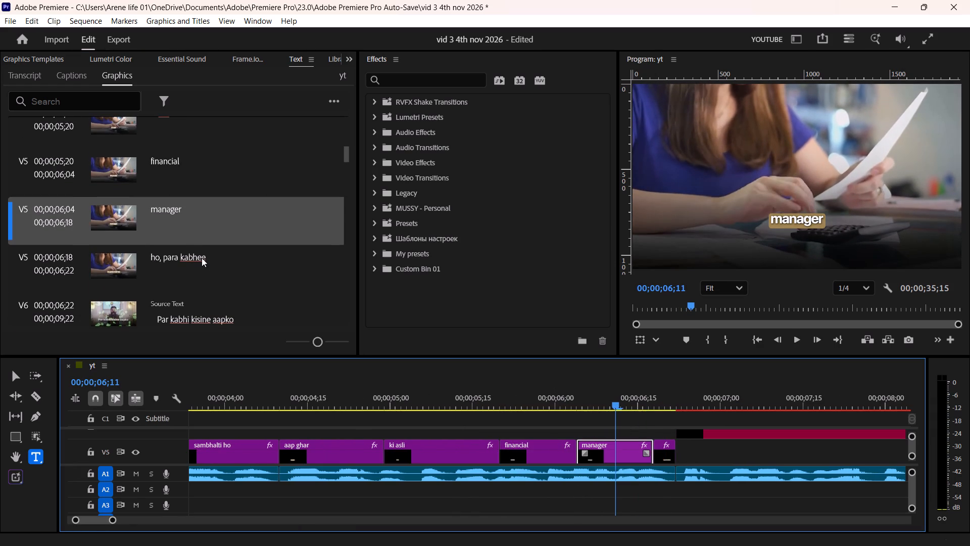
double_click(199, 212)
left_click(208, 211)
key("space")
type("ho")
Play back the animated-text section and move the Sk Tadas Text Animations clip down onto V5, overwriting the captions beneath it.
double_click(186, 261)
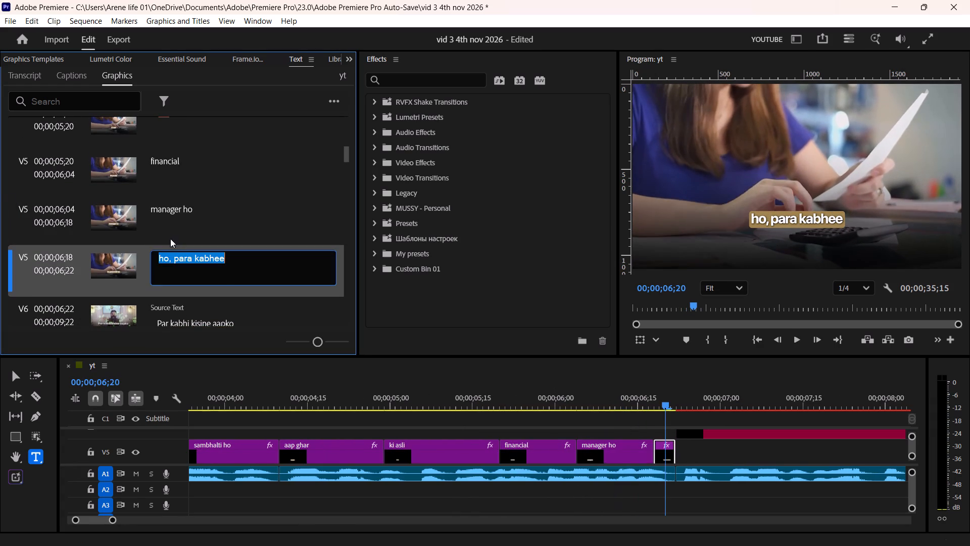
left_click(706, 452)
key("space")
scroll(704, 452, "down", 8)
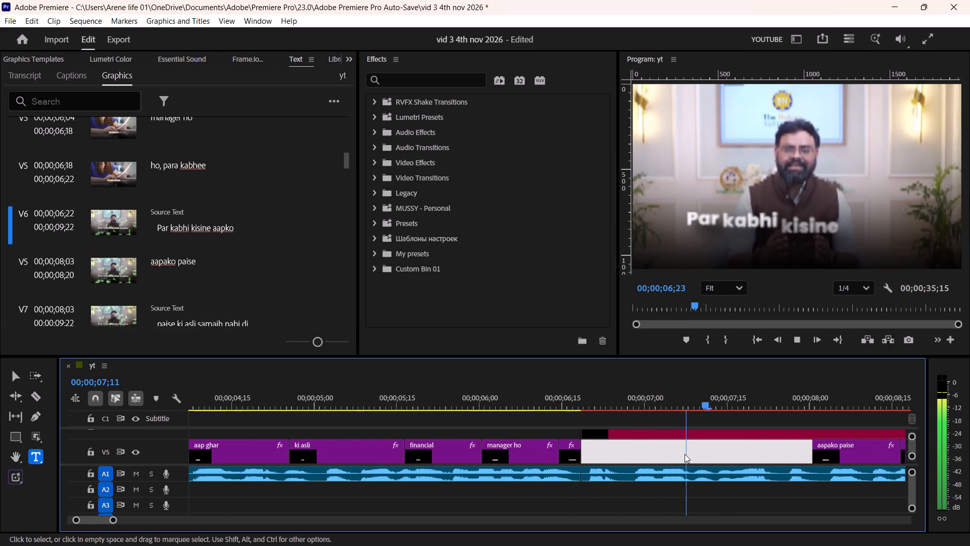
scroll(675, 452, "down", 7)
key("space")
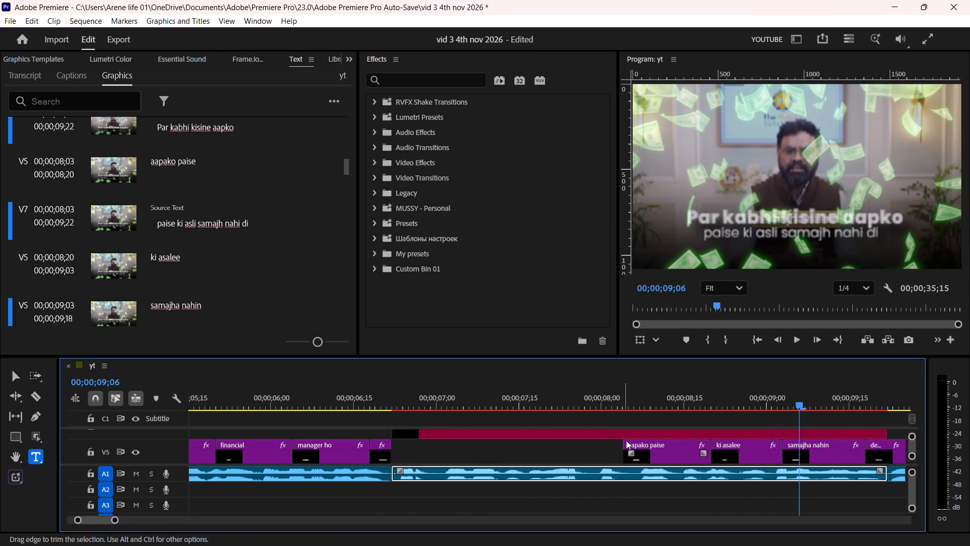
scroll(633, 440, "down", 8)
key("space")
scroll(632, 440, "down", 4)
key("space")
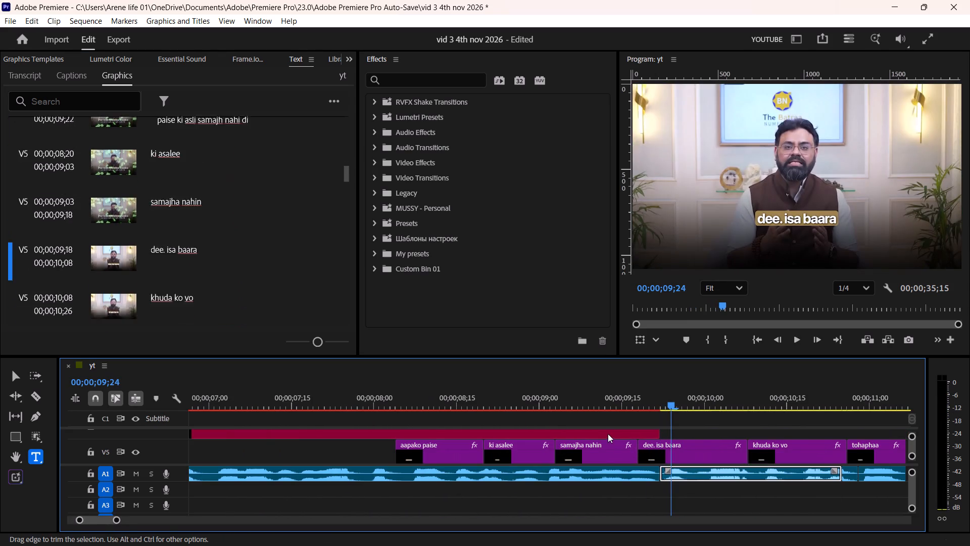
left_click_drag(602, 432, 604, 450)
Play back the captions from 00;00;09;24 to 00;00;11;29 to check their wording against the speech.
scroll(604, 450, "down", 5, "alt")
scroll(604, 450, "down", 3)
key("space")
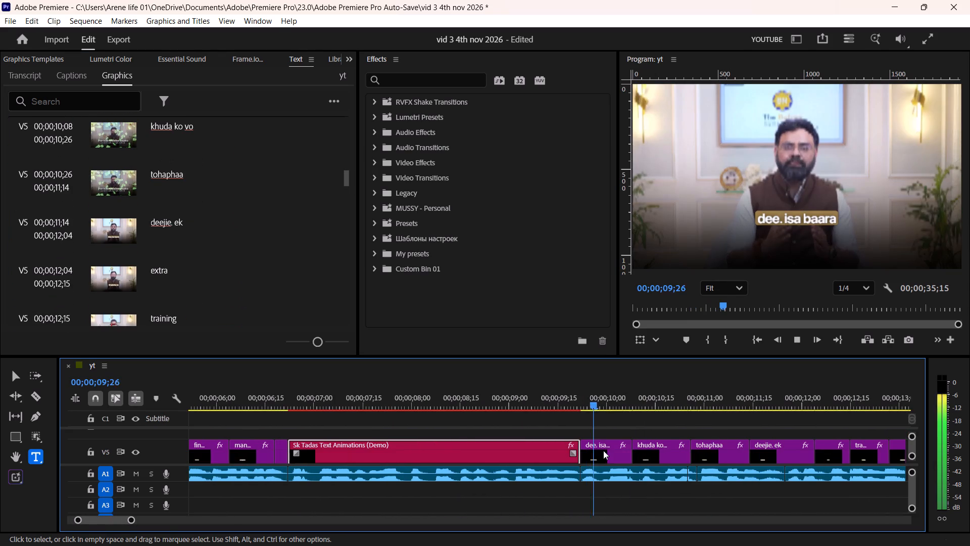
key("space")
scroll(603, 450, "down", 4)
key("space")
scroll(593, 448, "down", 4, "alt")
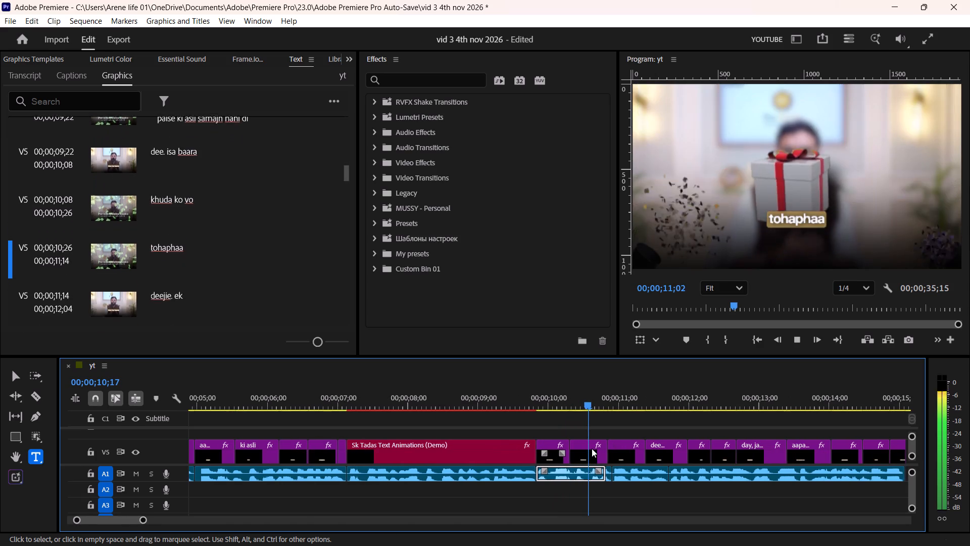
key("space")
key("space")
key("space")
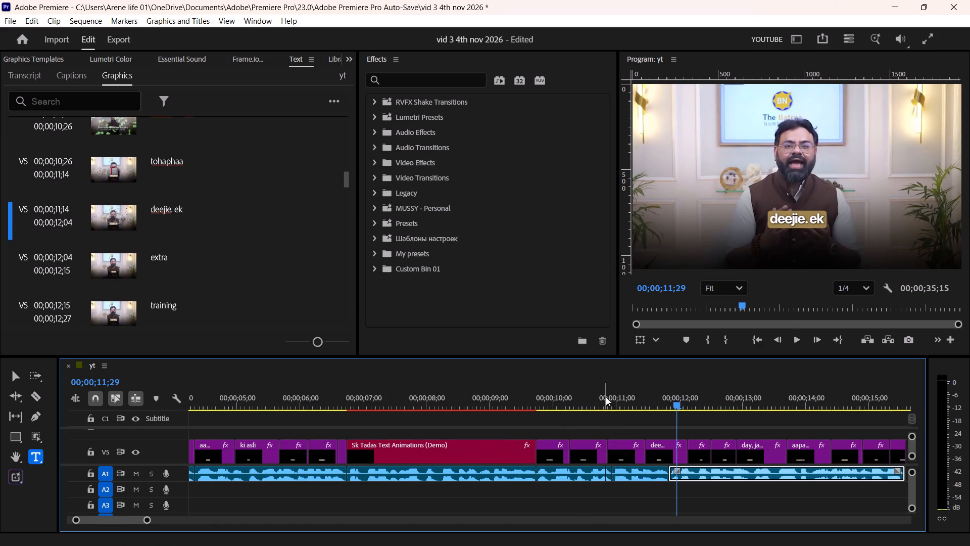
Correct the caption starting at 00;00;09;22 to "iss bar".
scroll(215, 248, "up", 13)
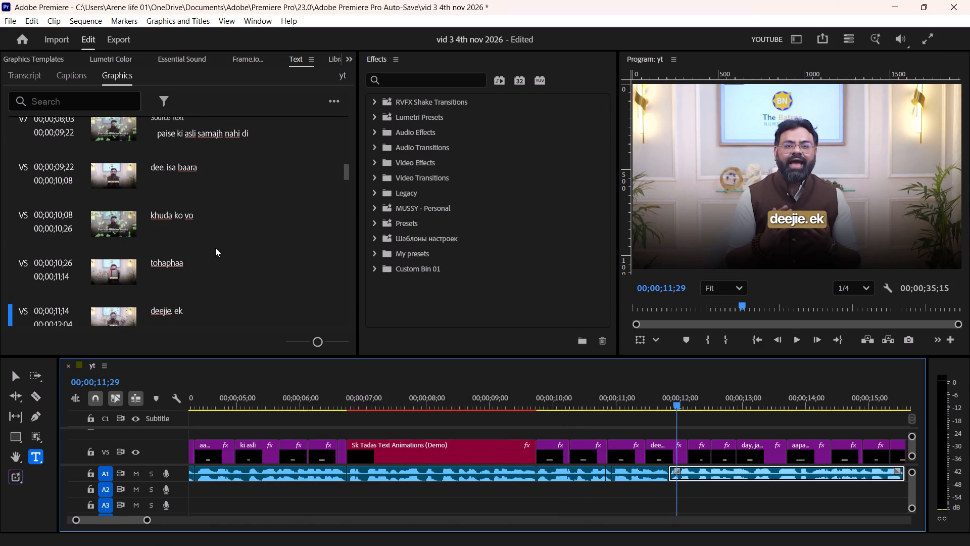
double_click(185, 168)
left_click_drag(225, 172, 131, 189)
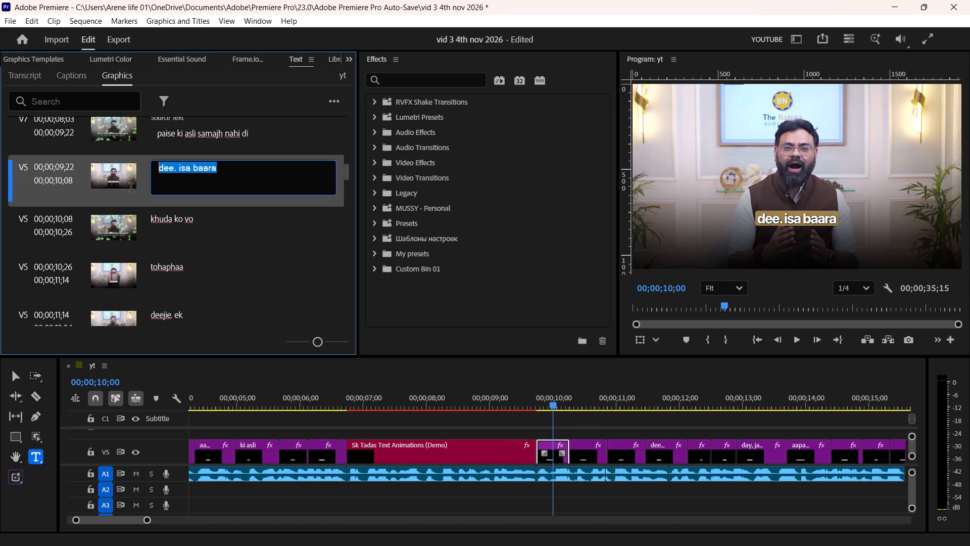
left_click_drag(131, 189, 126, 189)
type("iss bar")
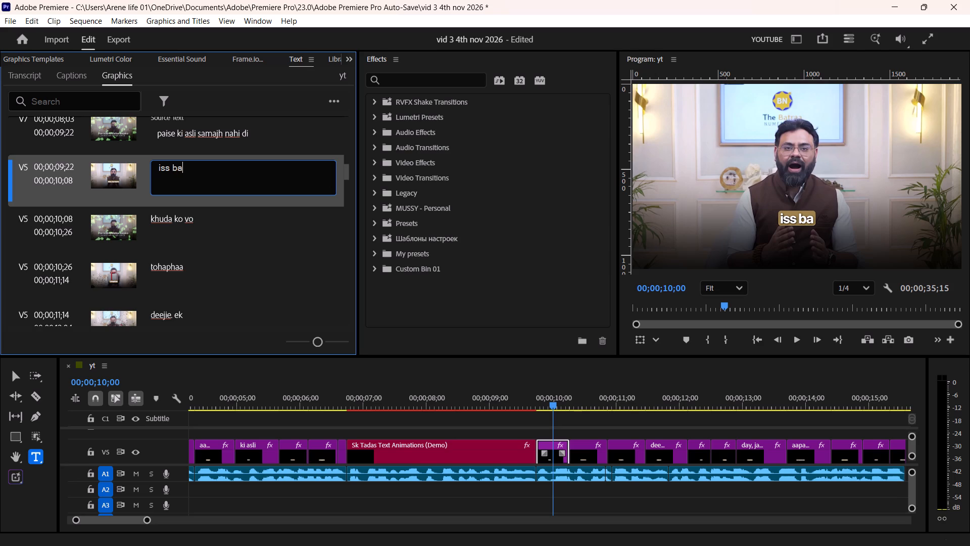
Correct the caption starting at 00;00;10;08 to "khud ko woh".
double_click(188, 227)
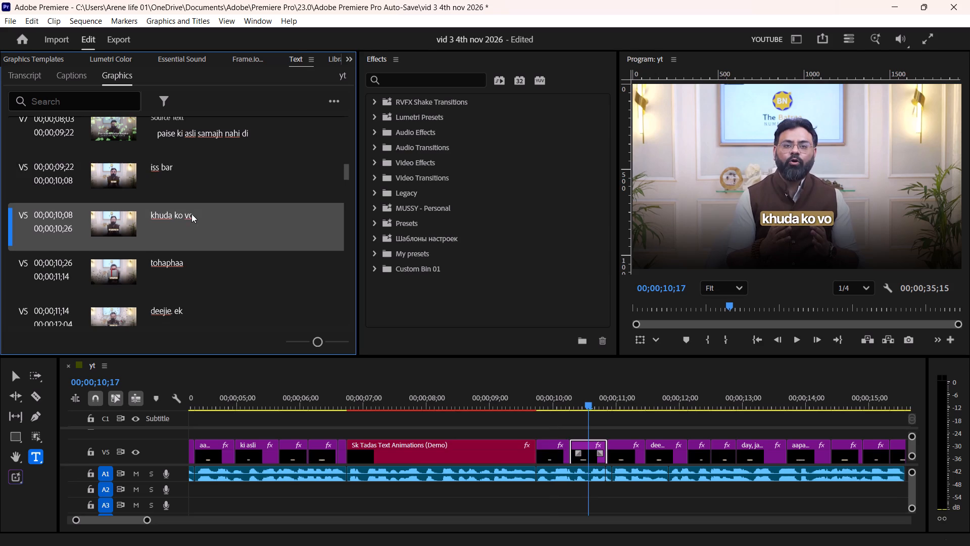
double_click(192, 213)
left_click(184, 216)
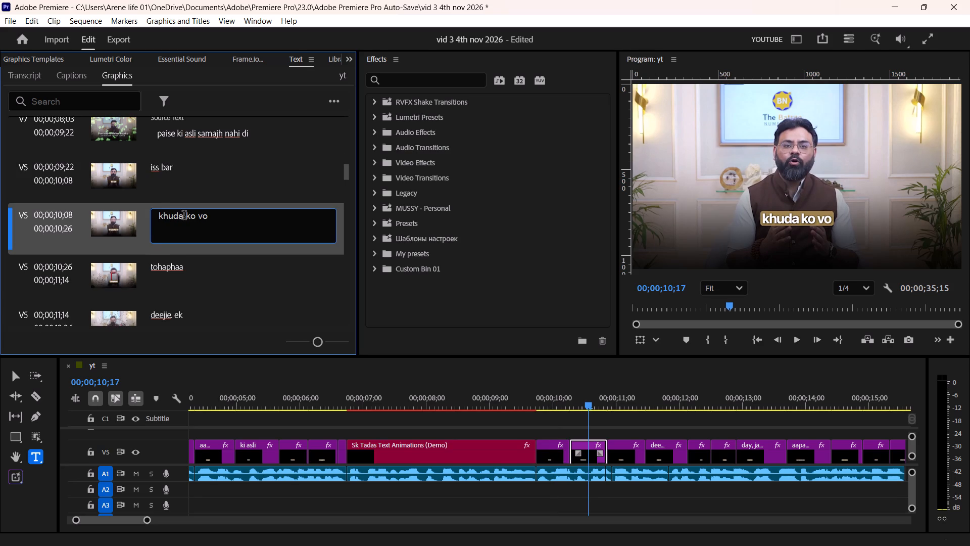
key("BackSpace")
key("h")
key("BackSpace")
key("BackSpace")
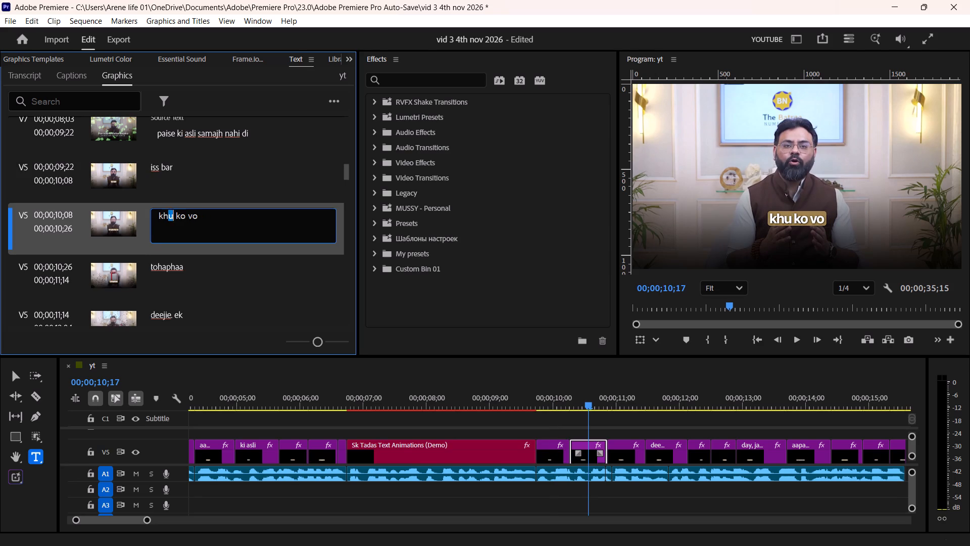
key("BackSpace")
type("ud")
key("Right")
key("Right")
key("Right")
key("Right")
key("Right")
key("Right")
key("Right")
key("Right")
key("Right")
key("Right")
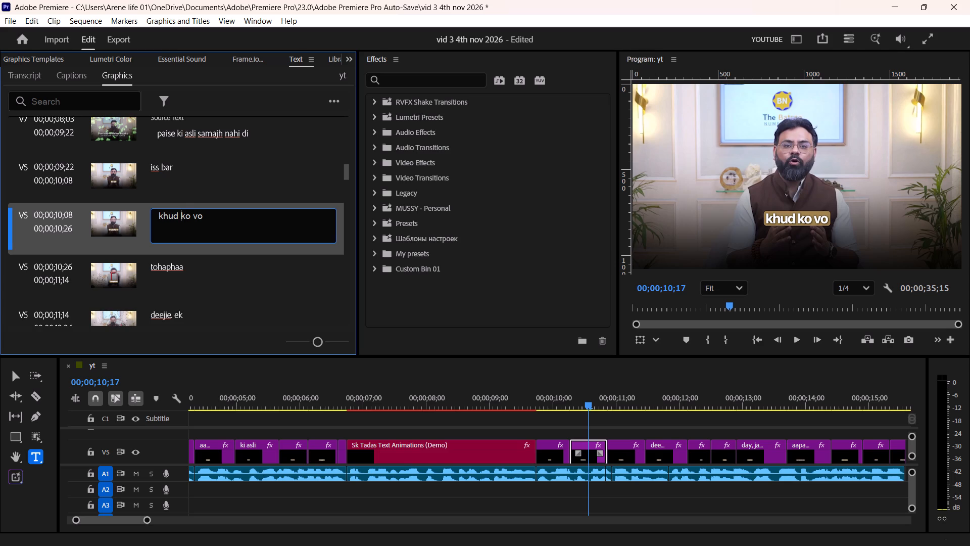
key("BackSpace")
key("BackSpace")
type("woh")
left_click(187, 256)
Correct the caption starting at 00;00;10;26 to "tofah".
double_click(172, 267)
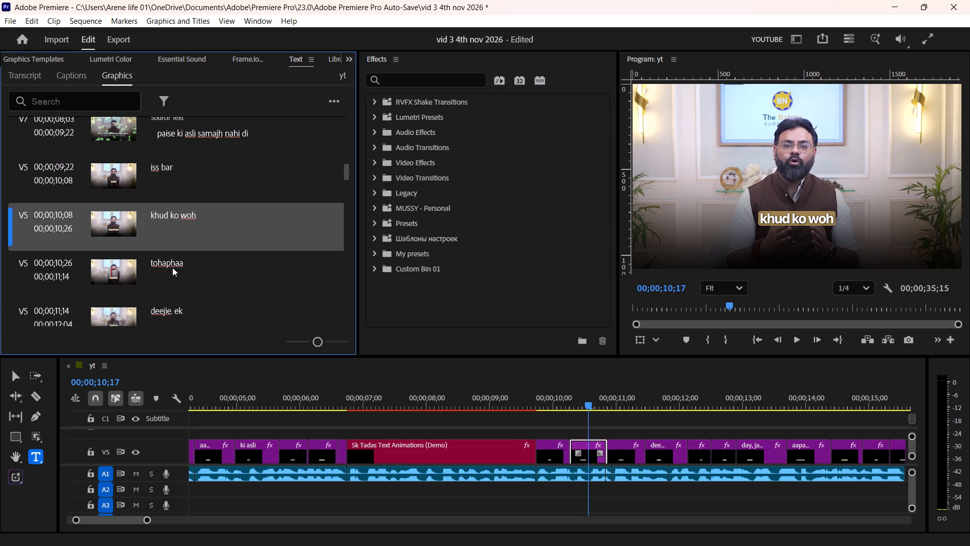
type("tofa")
key("BackSpace")
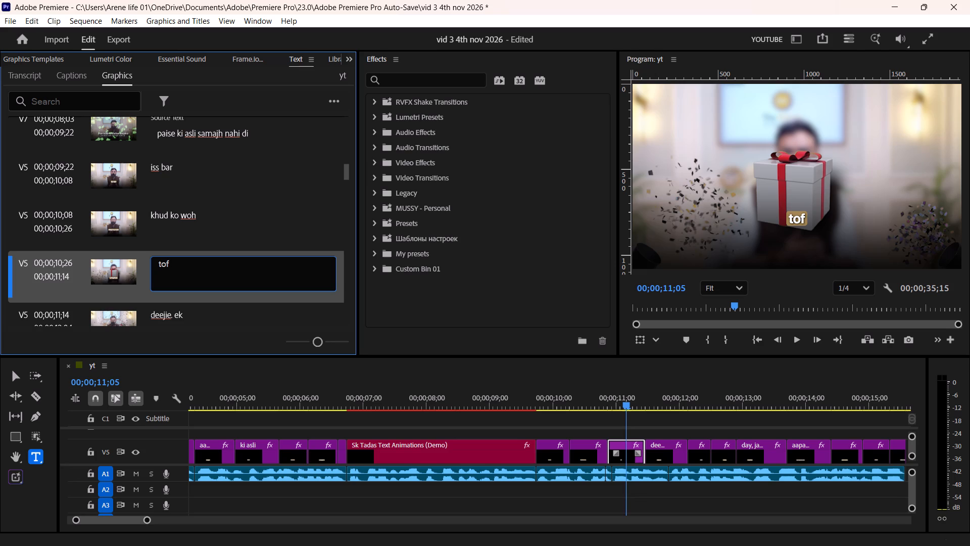
type("ah")
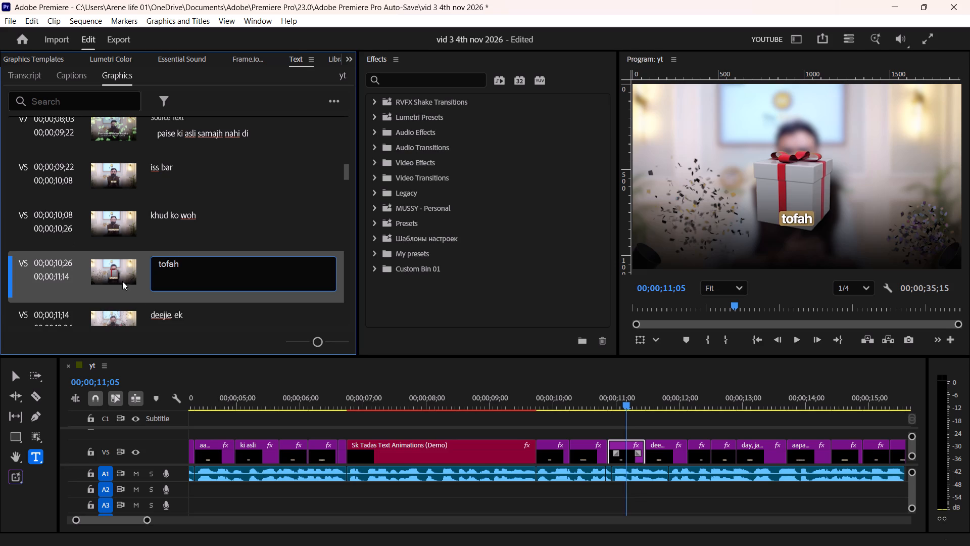
Replace the text of the caption starting at 00;00;11;14 with "deejiye".
double_click(166, 312)
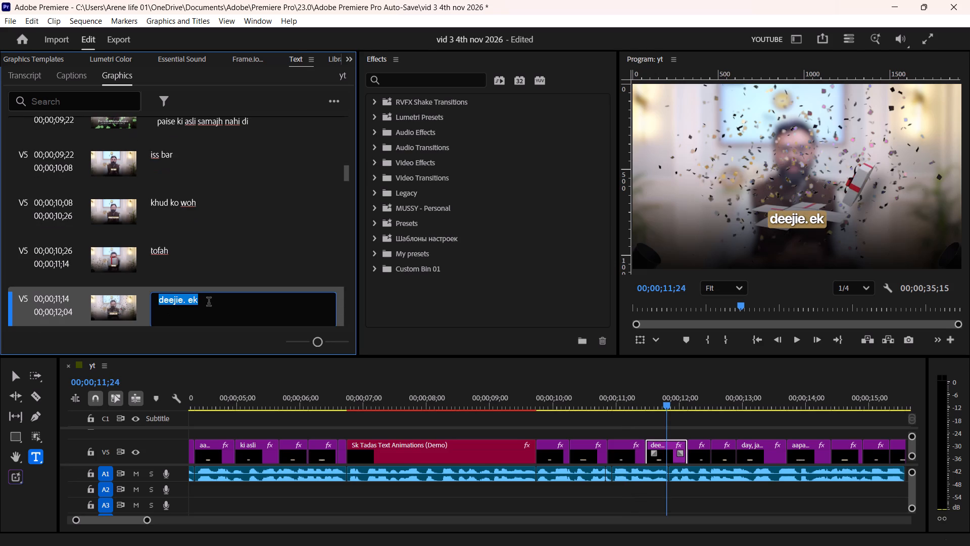
type("deejiye")
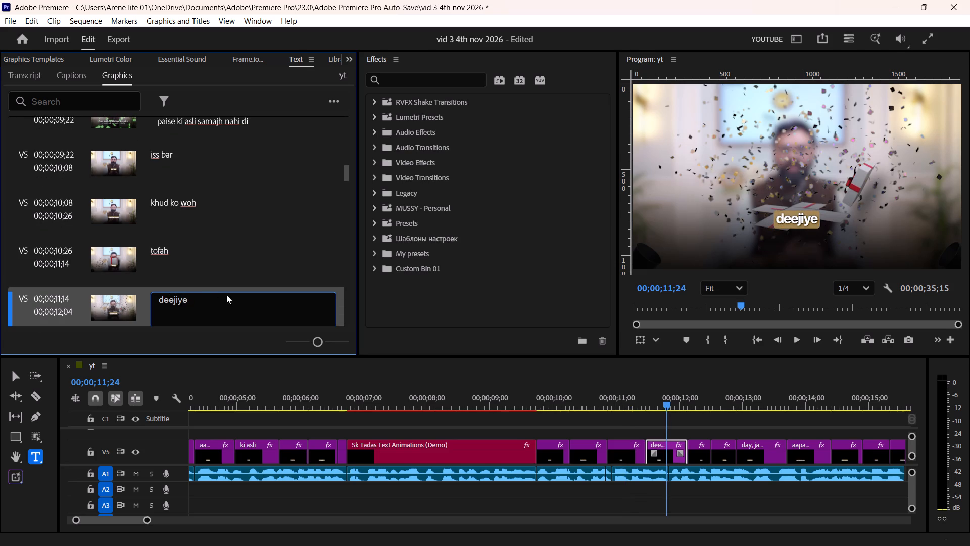
left_click(224, 259)
Play back from "deejiye", cut off that caption after 00;00;11;25 and extend the start of "extra" back to meet it.
left_click(659, 432)
key("space")
scroll(655, 434, "down", 2)
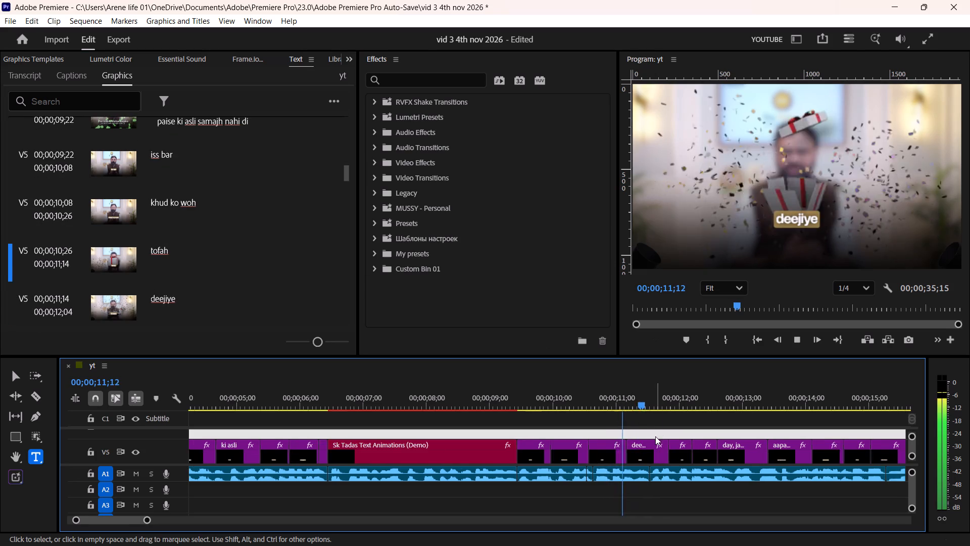
scroll(655, 436, "down", 2)
key("space")
scroll(625, 434, "up", 8, "alt")
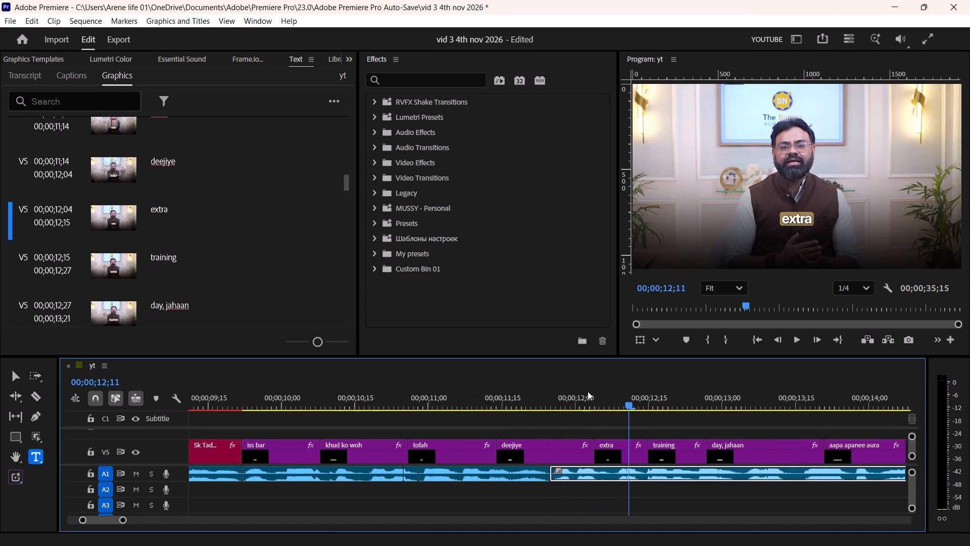
left_click_drag(588, 390, 551, 420)
left_click_drag(544, 395, 552, 399, "shift")
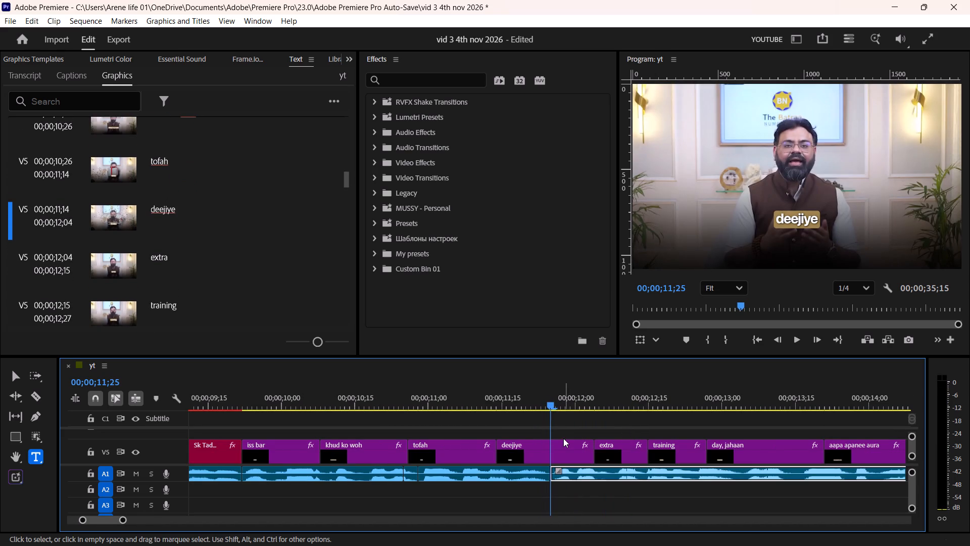
left_click(561, 441)
key("F1")
left_click(569, 450)
key("Delete")
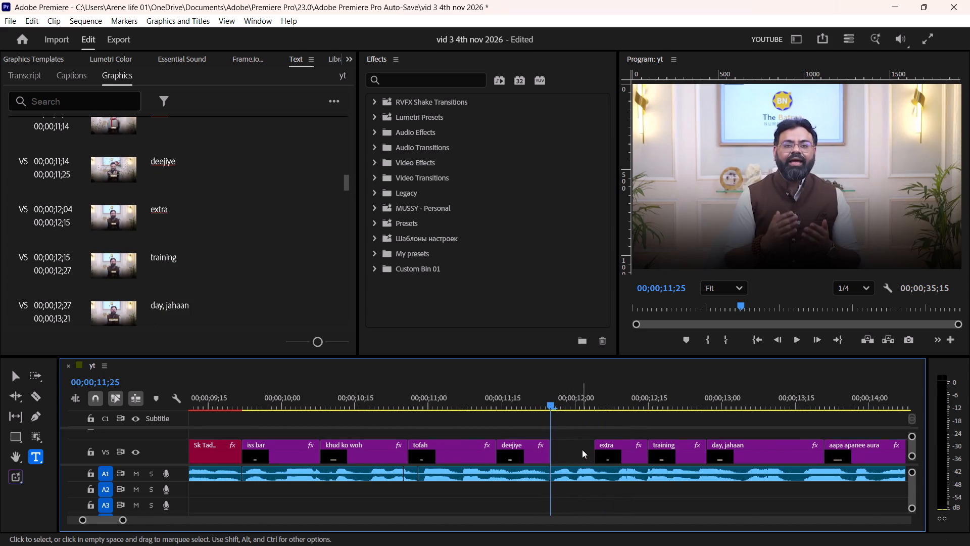
left_click_drag(597, 444, 551, 452)
Move the Clean Style Text Animation clip on V6 from near the sequence's end to start with the "extra" caption at 00;00;11;25.
scroll(551, 453, "down", 12, "alt")
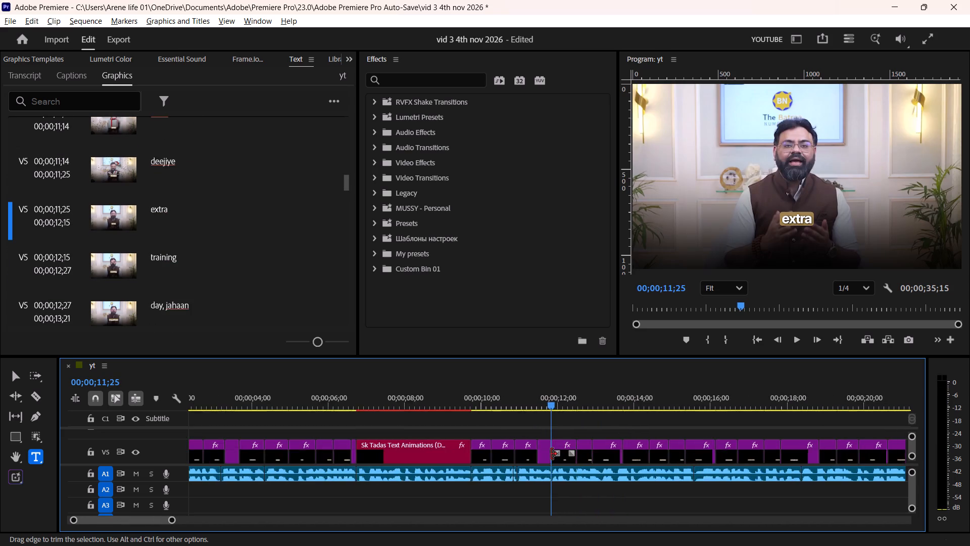
scroll(551, 454, "down", 9, "alt")
left_click_drag(653, 430, 540, 420)
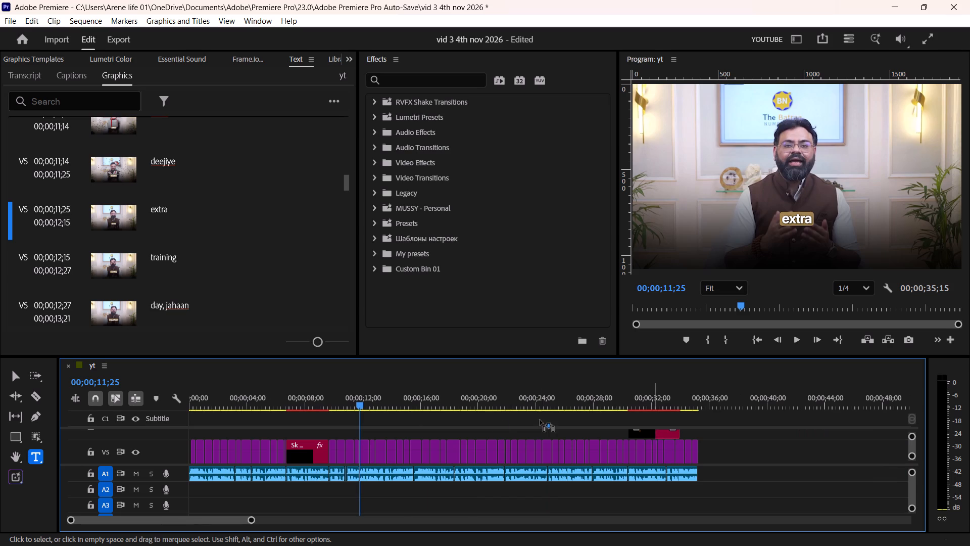
left_click_drag(540, 420, 386, 426)
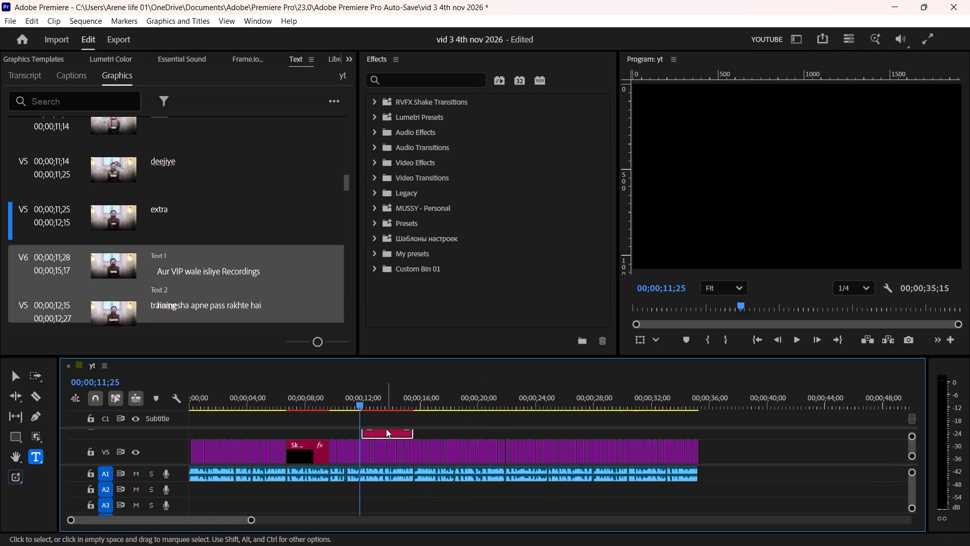
scroll(386, 429, "up", 12, "alt")
left_click_drag(329, 431, 325, 433)
Play back the speech under the moved Clean Style Text Animation clip and set its Text 1 to "Ek extra training day".
key("space")
scroll(322, 437, "down", 4, "alt")
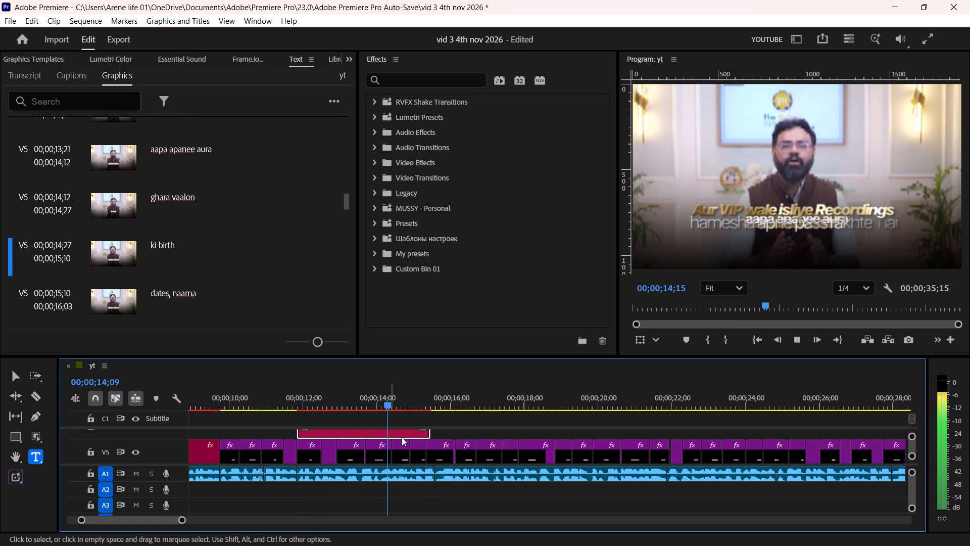
key("space")
left_click_drag(424, 401, 410, 400)
left_click_drag(398, 401, 377, 409)
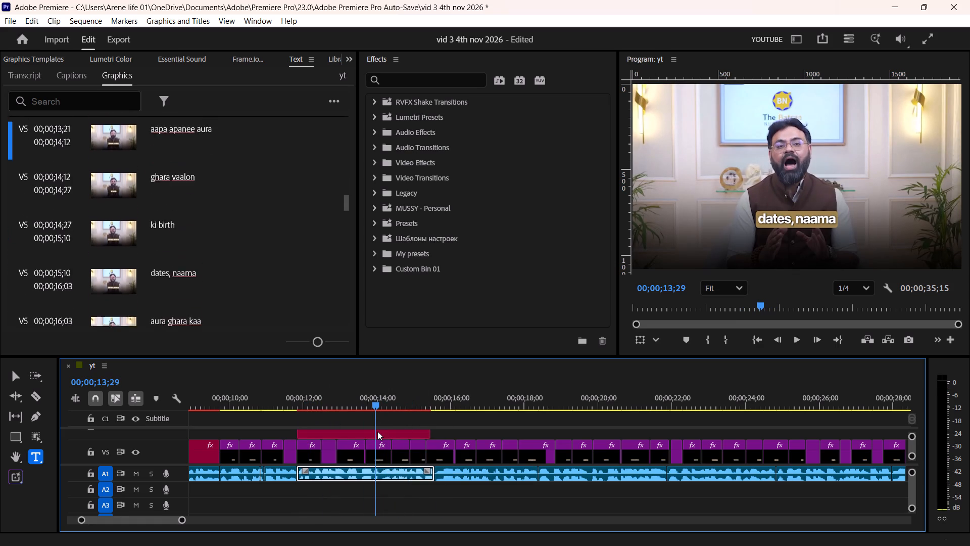
left_click(377, 431)
left_click(105, 60)
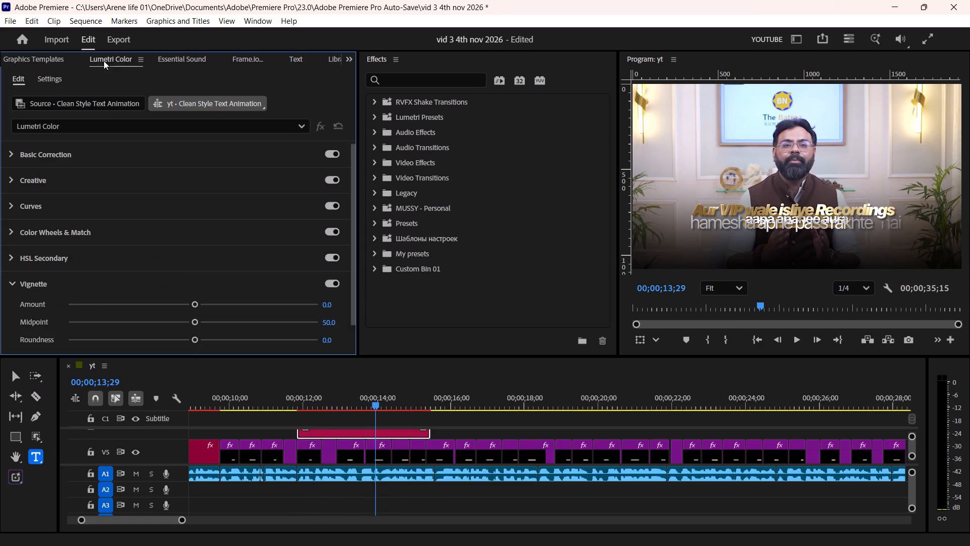
scroll(50, 59, "up", 4)
scroll(50, 59, "down", 1)
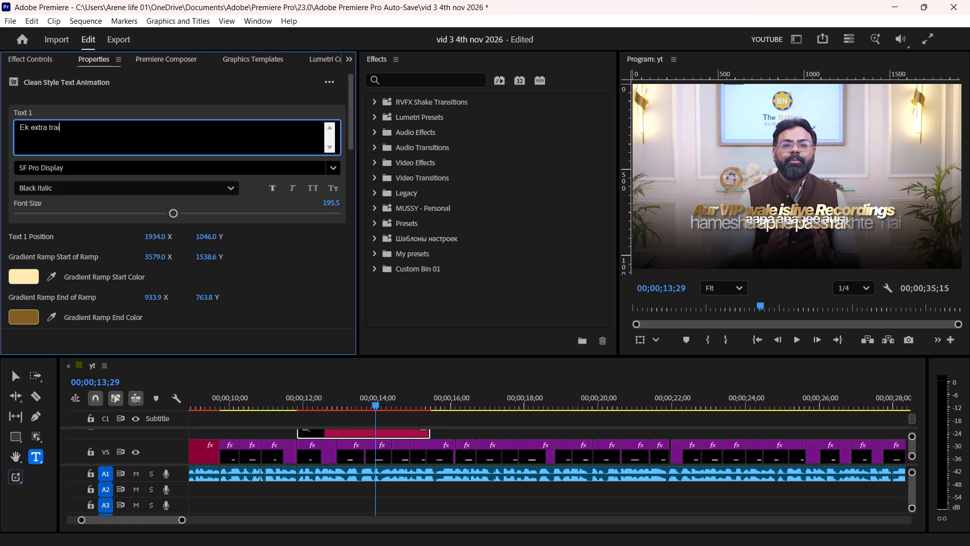
key("BackSpace")
key("BackSpace")
type("ing day")
Cut "training day" out of Text 1 and paste it over the whole of Text 2.
left_click_drag(101, 133, 49, 143)
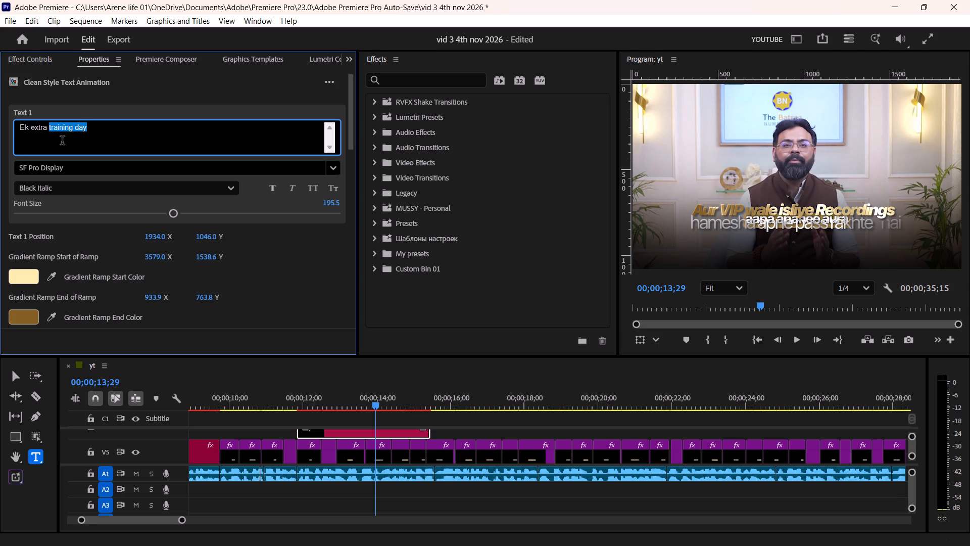
key("ctrl+x")
left_click(130, 91)
scroll(131, 96, "down", 10)
left_click_drag(153, 268, 0, 285)
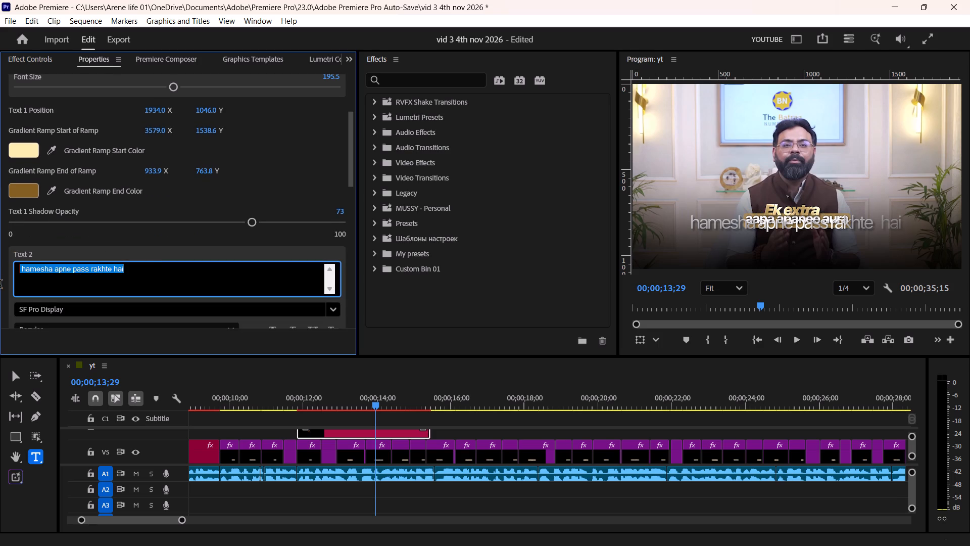
left_click_drag(0, 285, 0, 287)
key("ctrl+v")
left_click(99, 242)
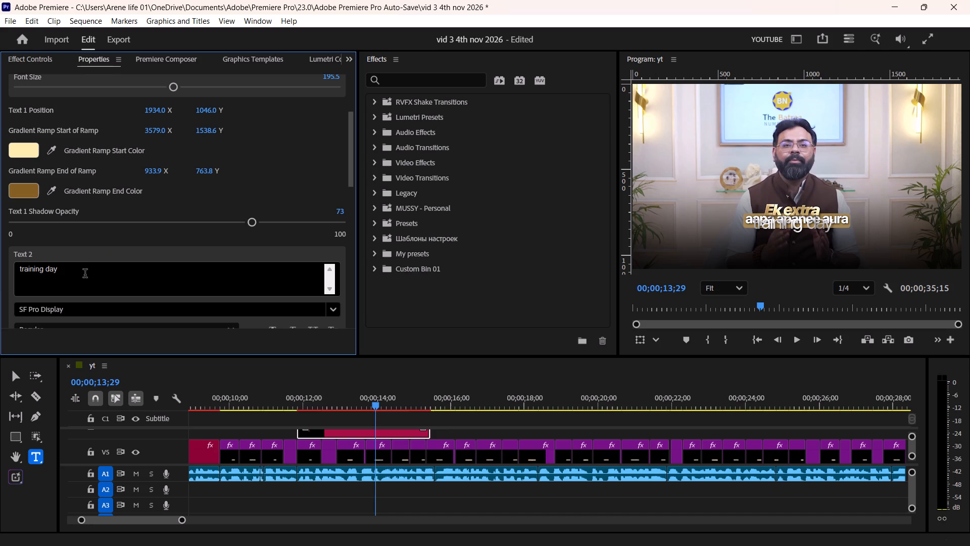
Move "training day" from Text 2 back to the end of Text 1, leaving Text 2 empty.
left_click_drag(84, 272, 0, 284)
key("ctrl+x")
scroll(78, 245, "up", 4)
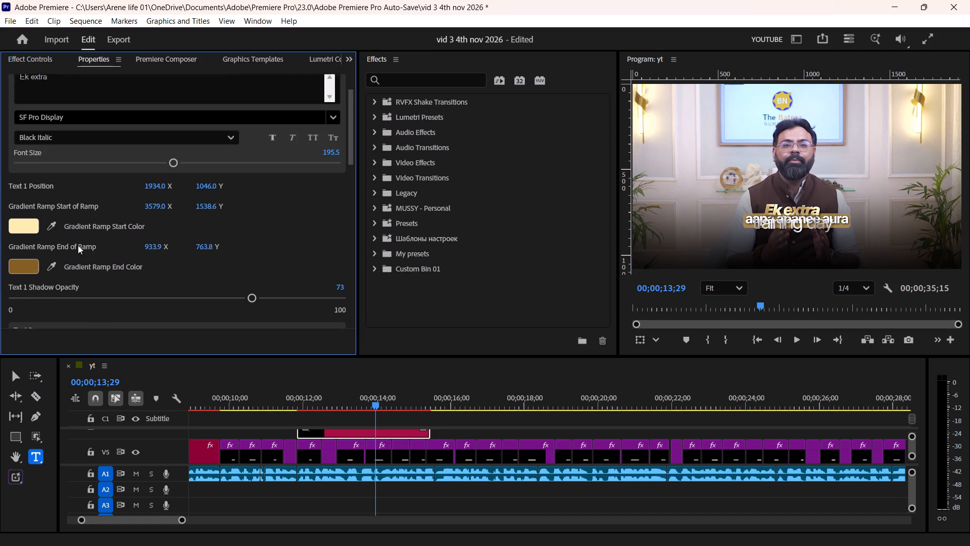
scroll(78, 245, "up", 8)
left_click(95, 135)
key("ctrl+v")
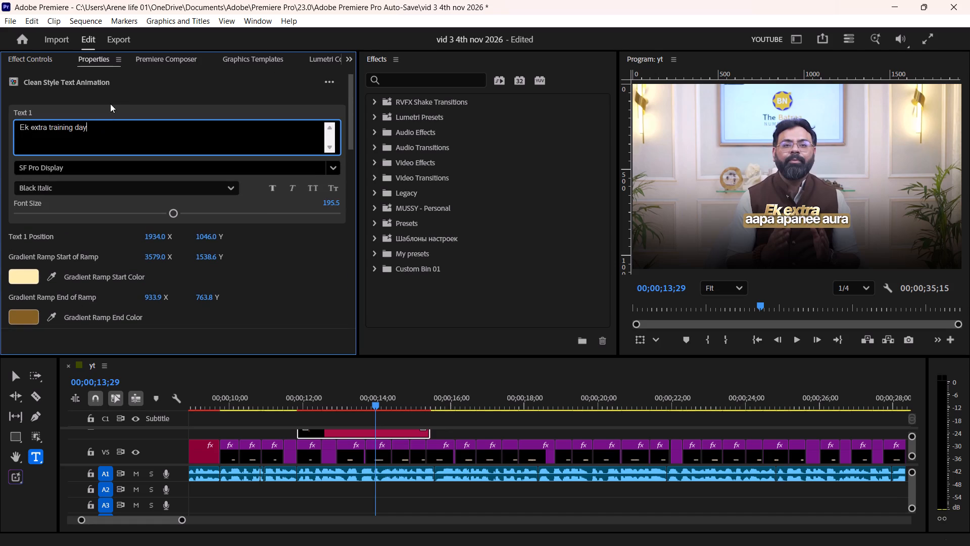
left_click(114, 99)
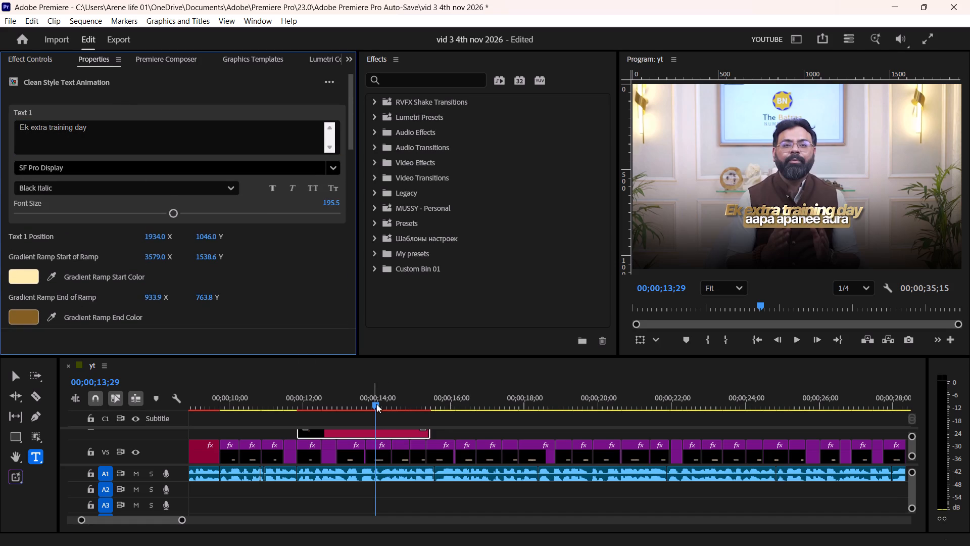
Play back the speech under the Clean Style Text Animation clip and set its Text 2 to "jaha aap apni aur ghar walo ki".
left_click(325, 401)
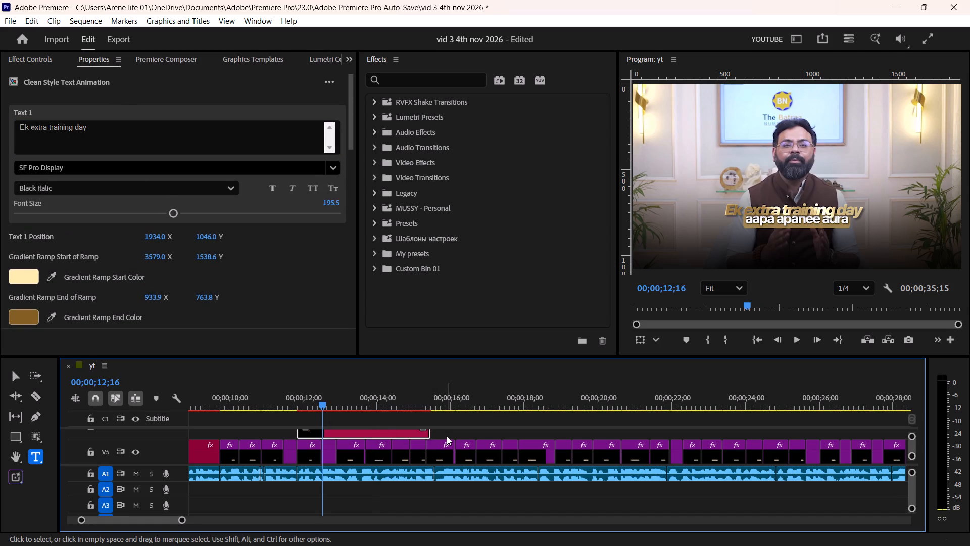
left_click(447, 436)
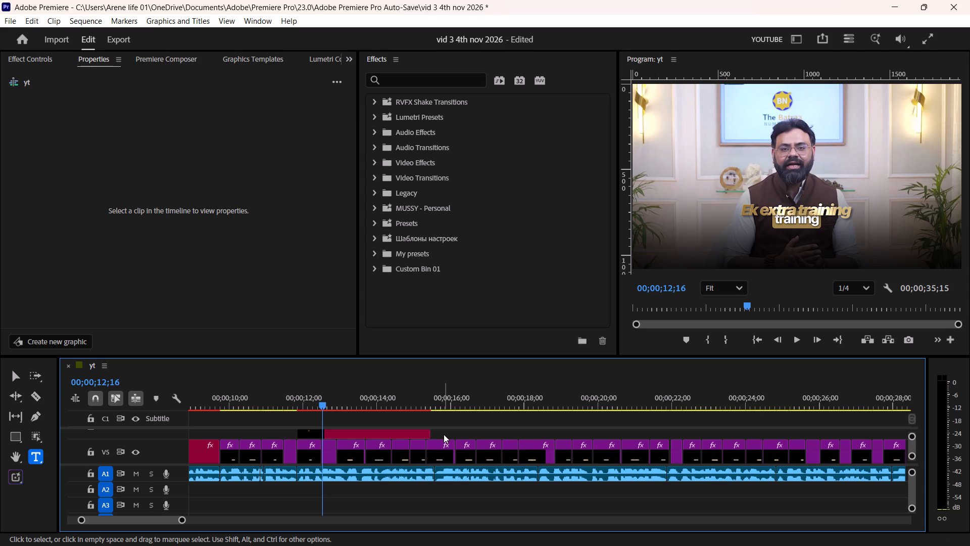
key("space")
key("space")
key("space")
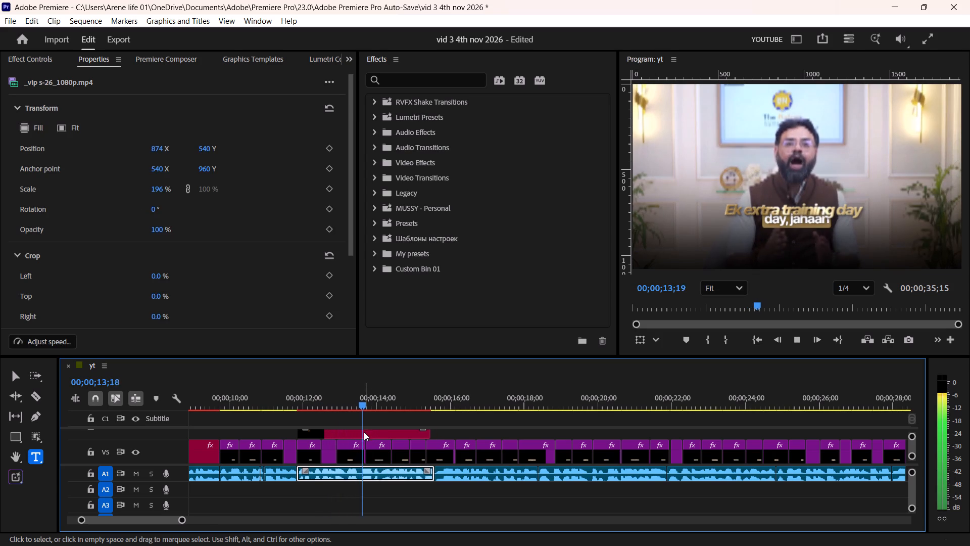
key("space")
left_click(384, 432)
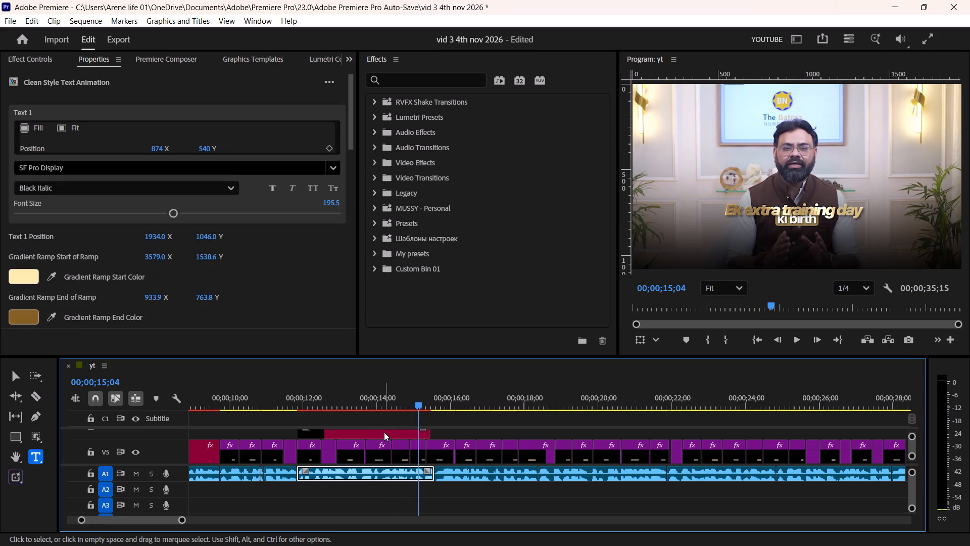
scroll(256, 262, "down", 11)
left_click(124, 263)
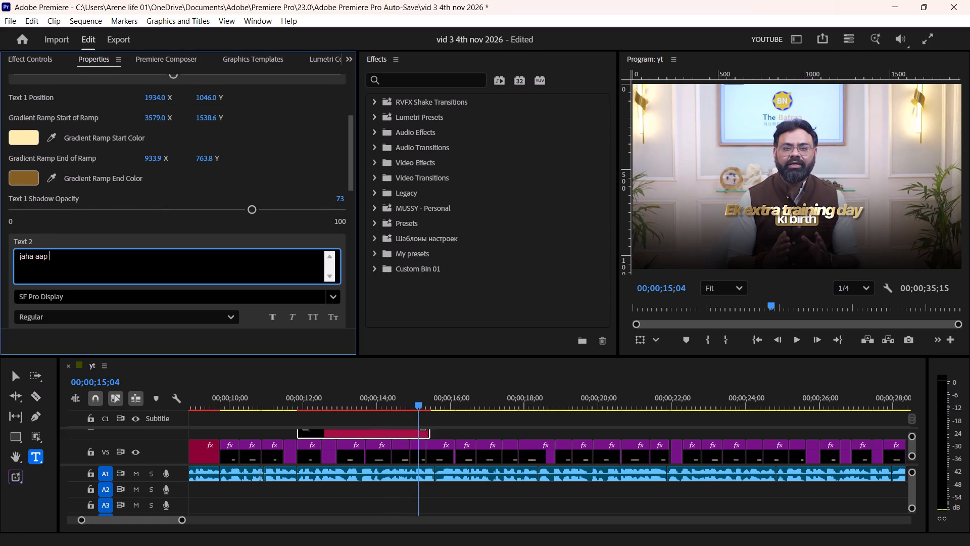
type("apni aur")
key("space")
type("ghar walo ki")
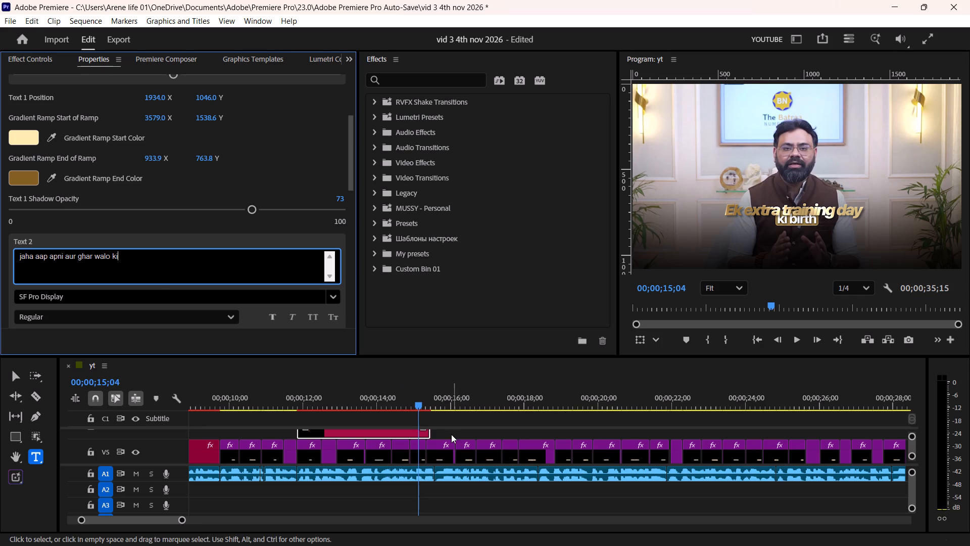
left_click(451, 433)
Play back the "Ek extra training day" clip on V6, trim its end back to the playhead at 00;00;14;27, and check the cut.
left_click(372, 433)
left_click_drag(334, 405, 320, 404)
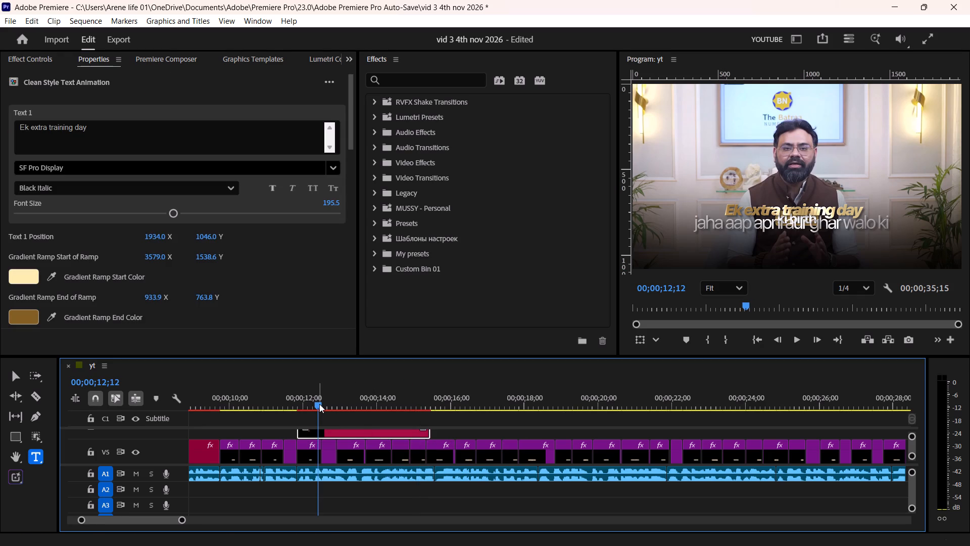
key("space")
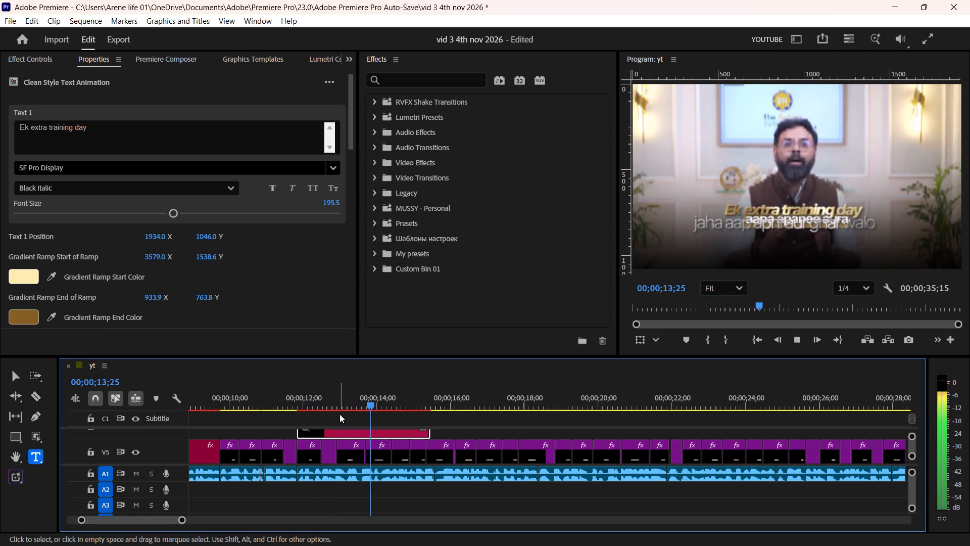
scroll(339, 414, "down", 1)
key("space")
scroll(334, 421, "up", 3, "alt")
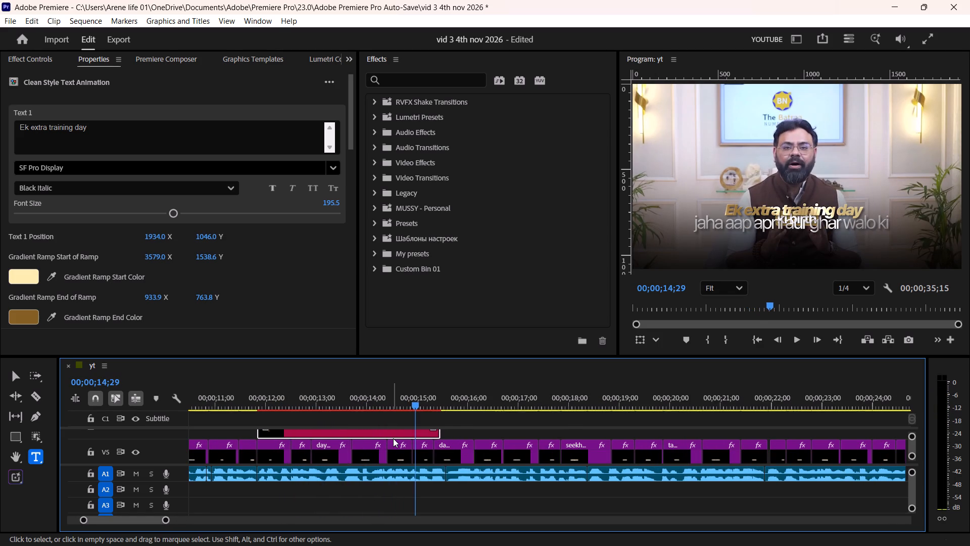
key("space")
key("space")
scroll(395, 438, "up", 4, "alt")
left_click_drag(446, 409, 422, 415)
scroll(428, 443, "up", 2, "ctrl")
left_click(414, 446)
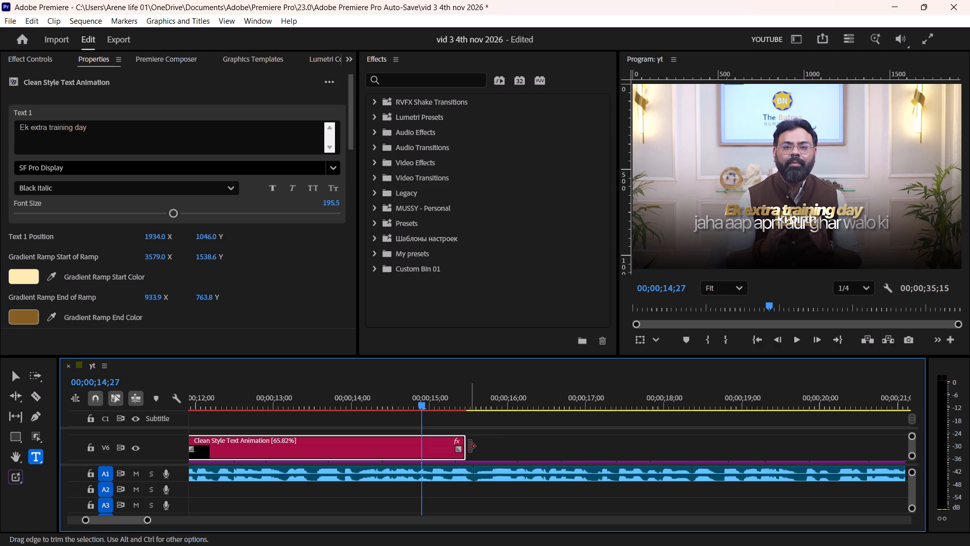
left_click_drag(464, 443, 423, 453)
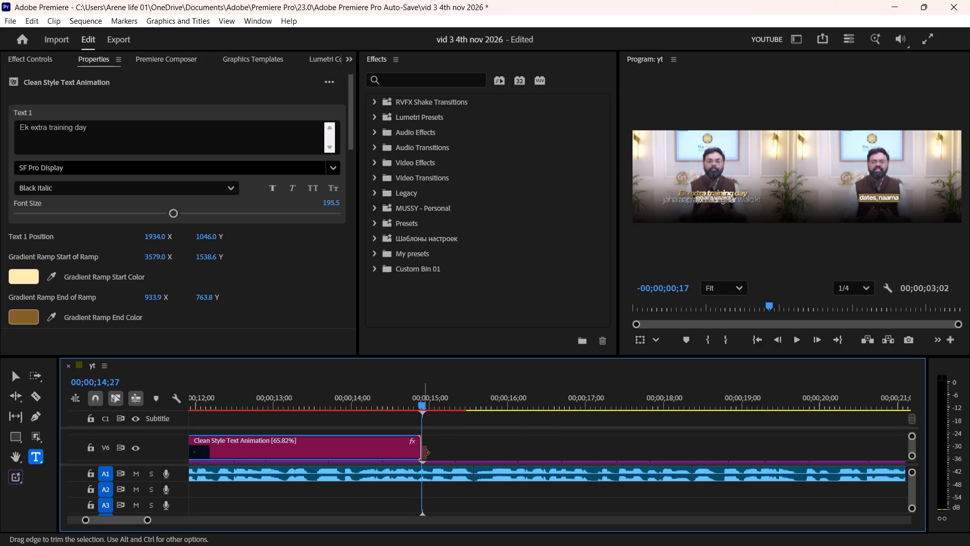
left_click(415, 407)
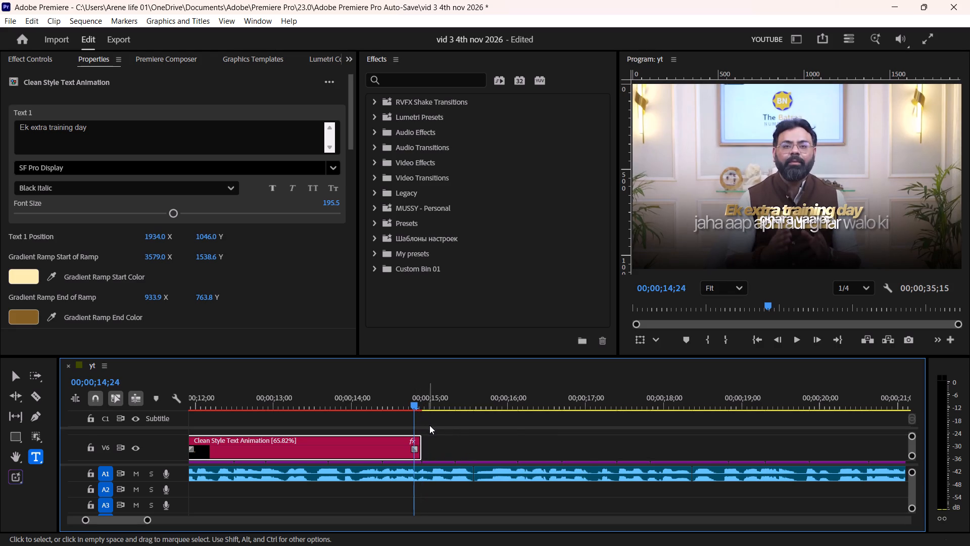
key("space")
key("space")
Enlarge Text 1 "Ek extra training day" in the V6 clip to a font size of 274.0.
left_click_drag(386, 402, 355, 412)
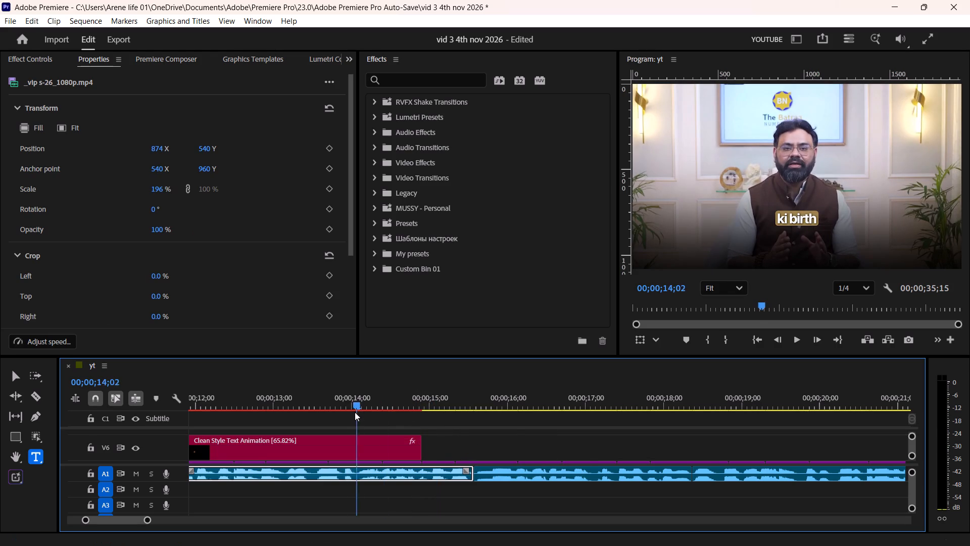
left_click_drag(355, 412, 352, 414)
left_click(356, 443)
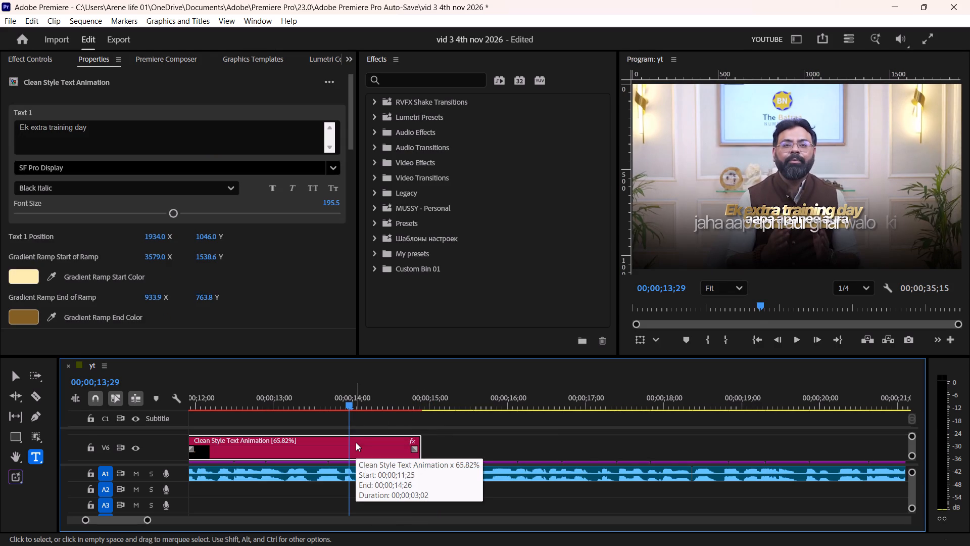
key("v")
left_click(355, 444)
scroll(292, 295, "up", 4)
left_click_drag(171, 214, 215, 209)
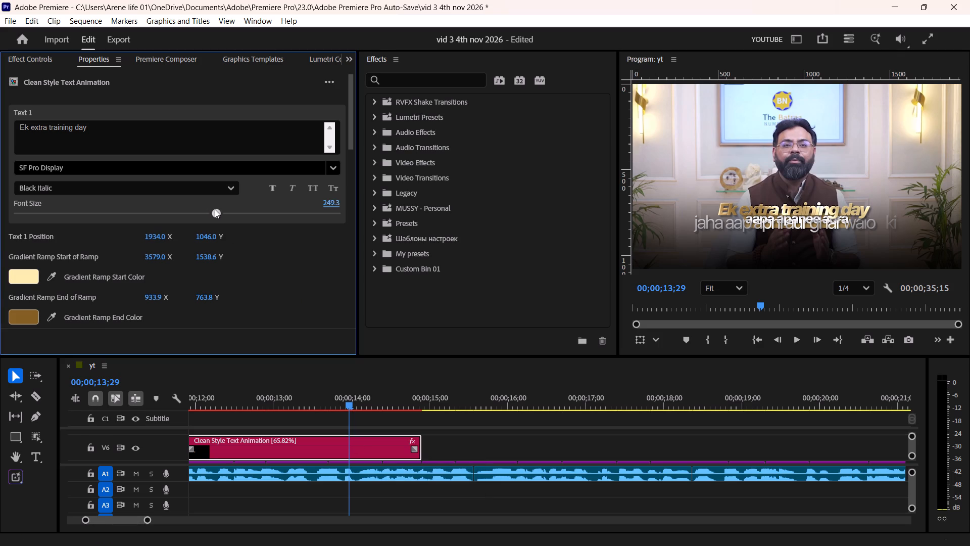
left_click_drag(215, 209, 239, 207)
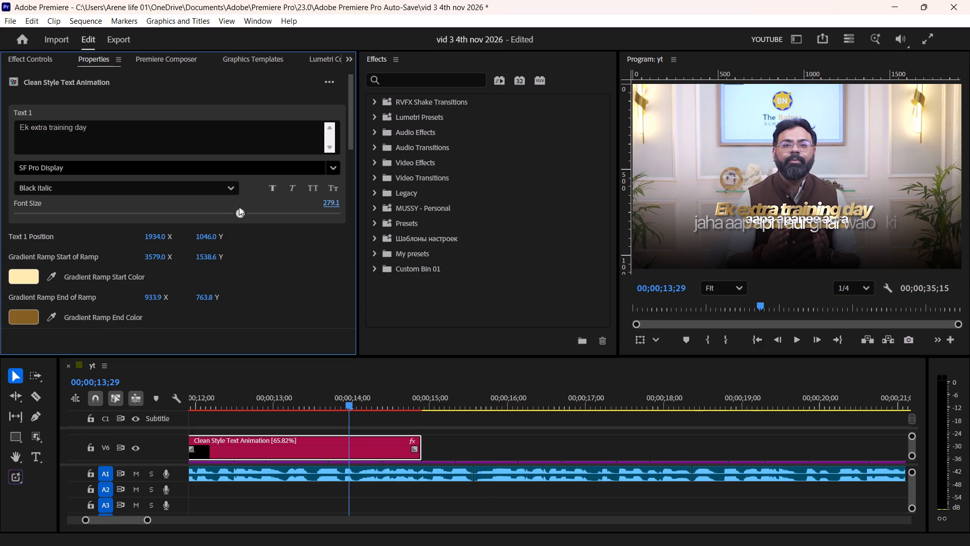
left_click_drag(239, 207, 244, 207)
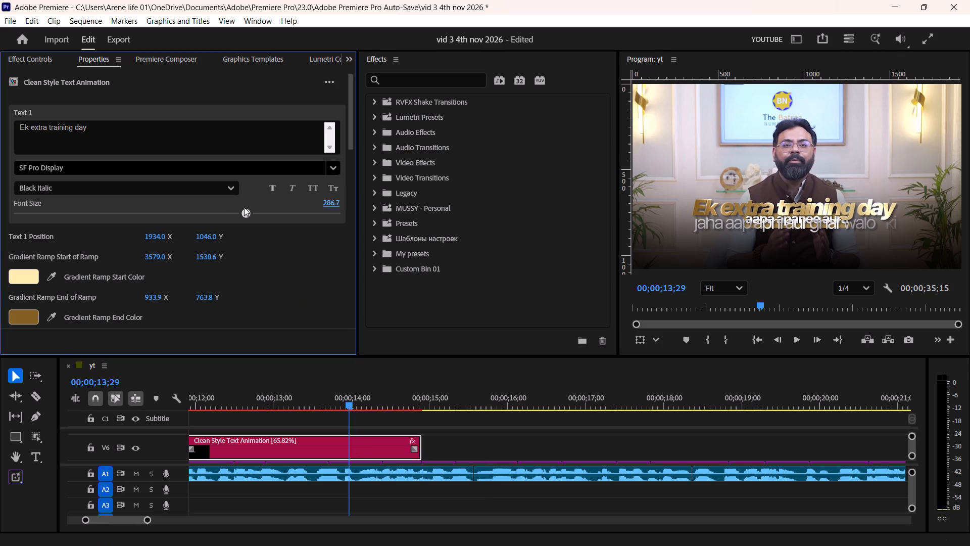
left_click_drag(244, 207, 243, 208)
left_click(245, 214)
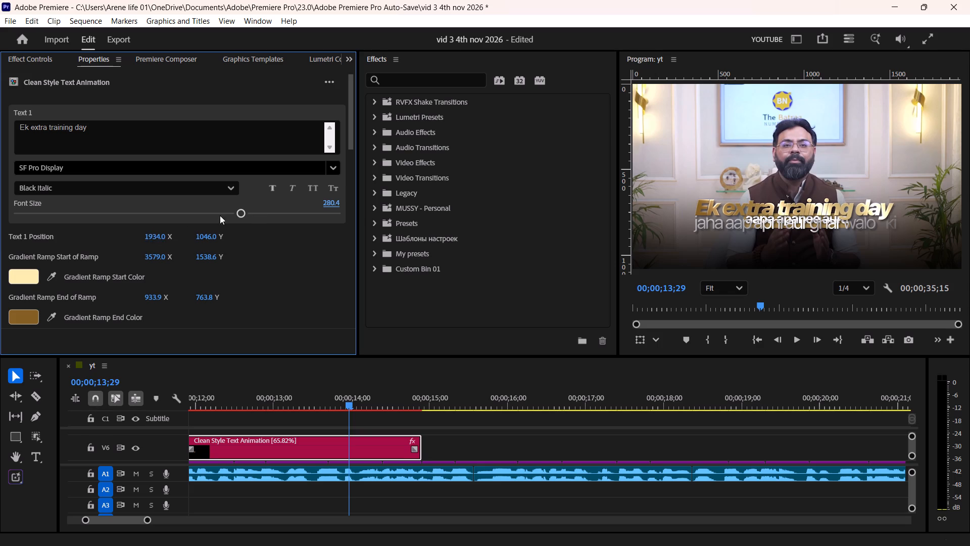
left_click_drag(239, 213, 232, 216)
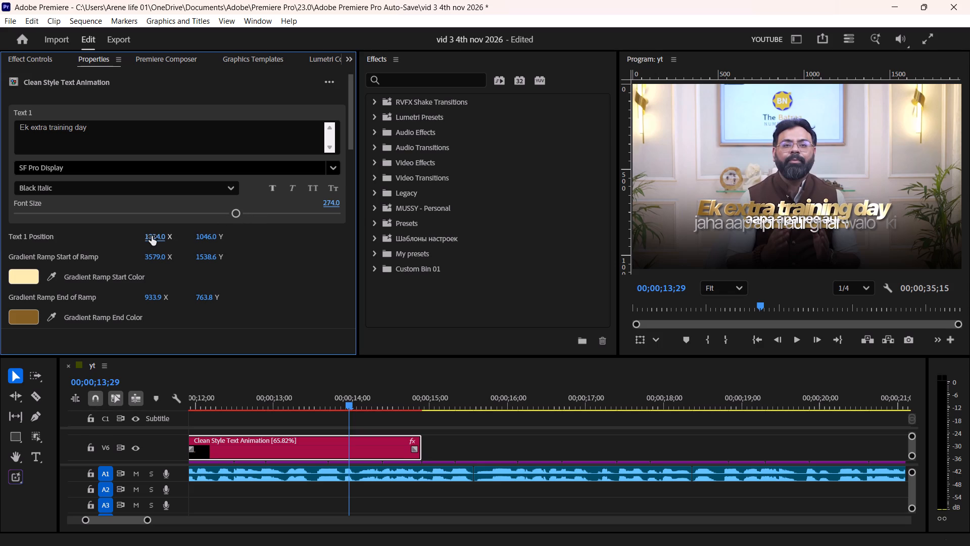
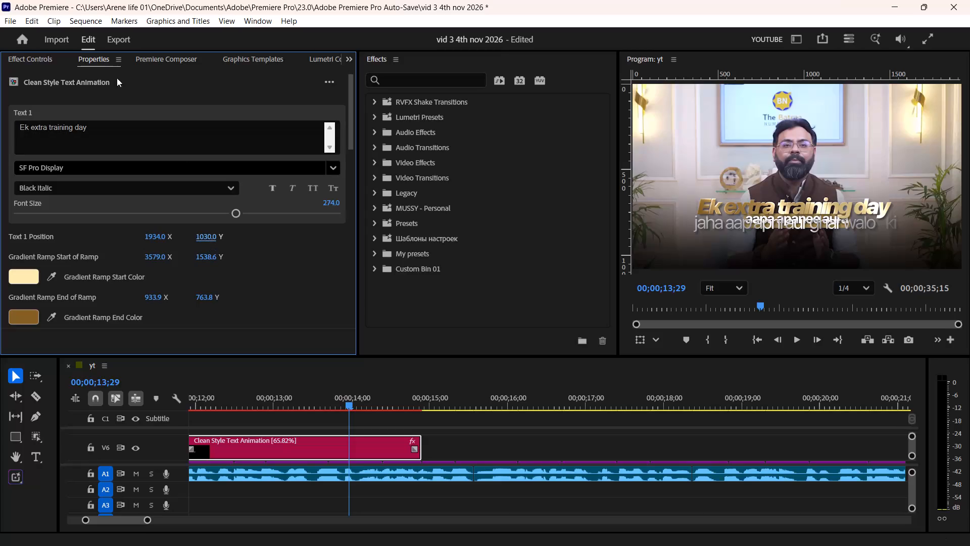
Lower the "Ek extra training day" clip in the frame by setting its vertical Position to 762.0.
scroll(70, 61, "up", 4)
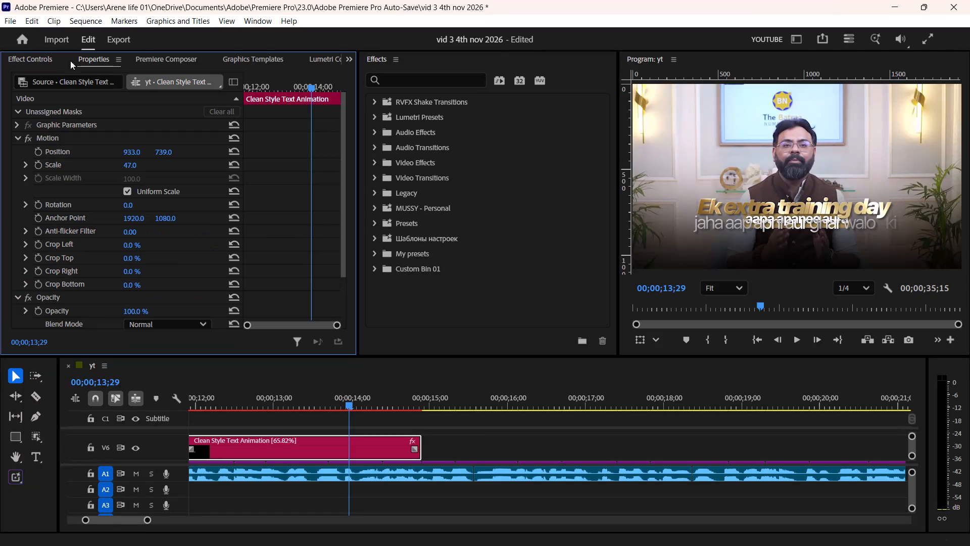
left_click_drag(166, 150, 174, 137)
Move the Clean Style Text Animation clip from V6 down onto V5, overwriting the captions beneath it, and save the project.
scroll(376, 438, "down", 5, "alt")
scroll(363, 438, "down", 1, "ctrl")
left_click_drag(344, 435, 347, 449)
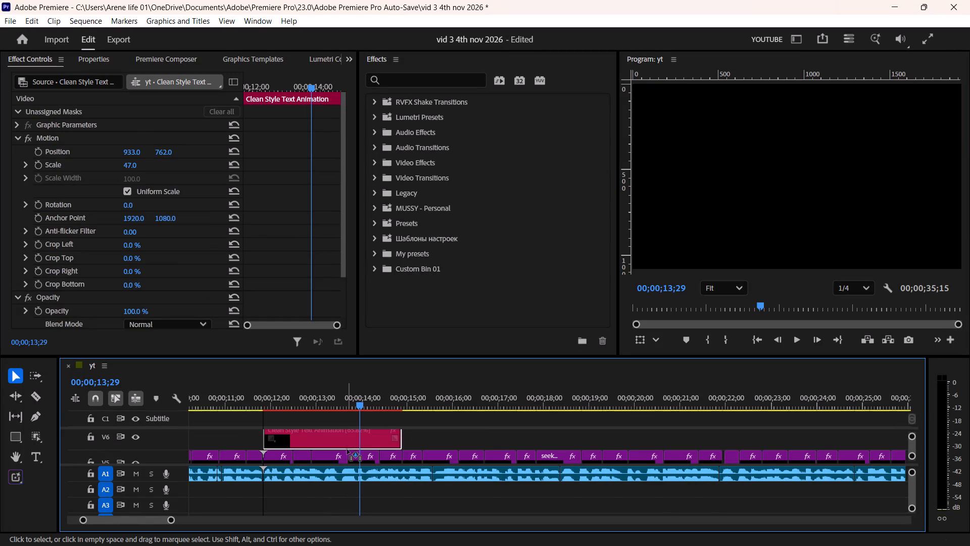
left_click_drag(347, 449, 347, 451)
left_click(255, 394)
left_click(275, 433)
key("ctrl+s")
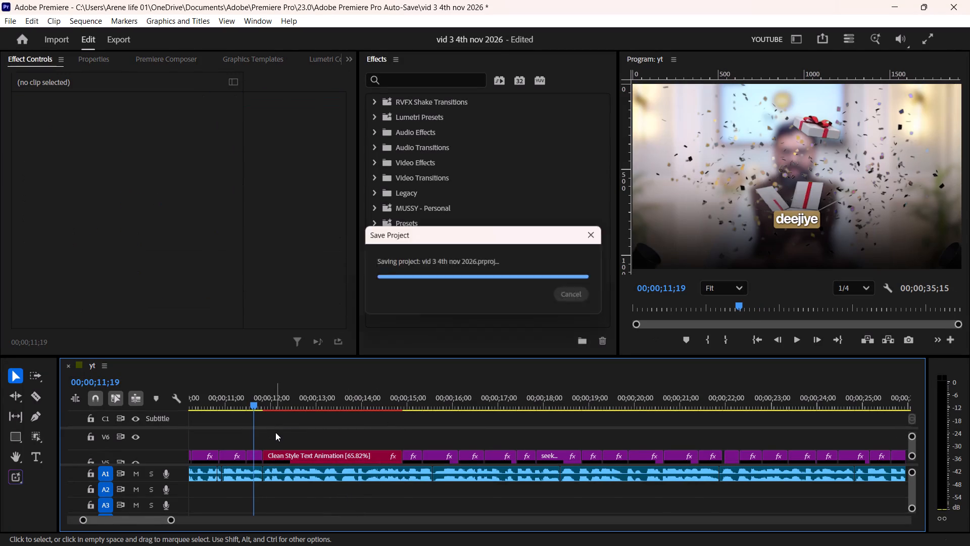
key("ctrl+s")
Play back from just before the Clean Style clip through the captions after it, checking the title's timing and saving along the way.
key("space")
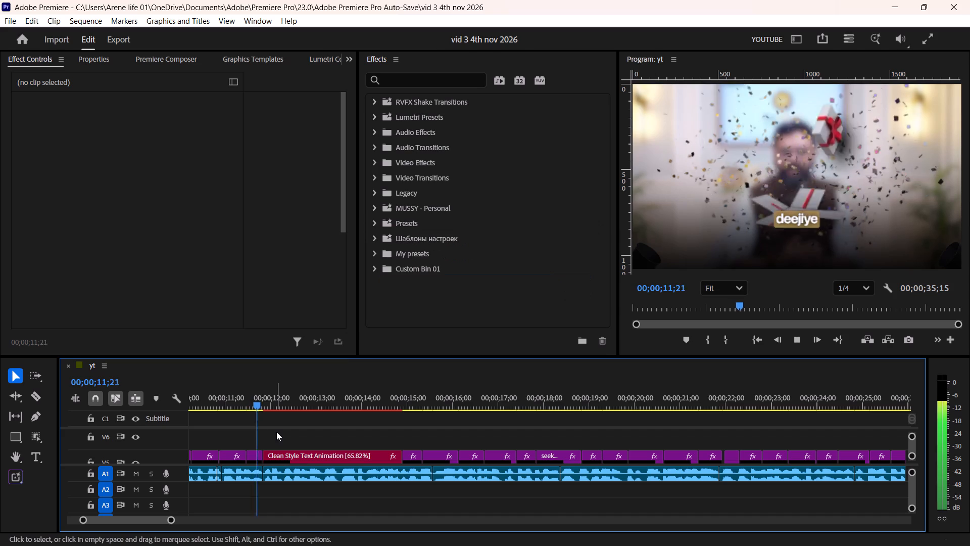
key("space")
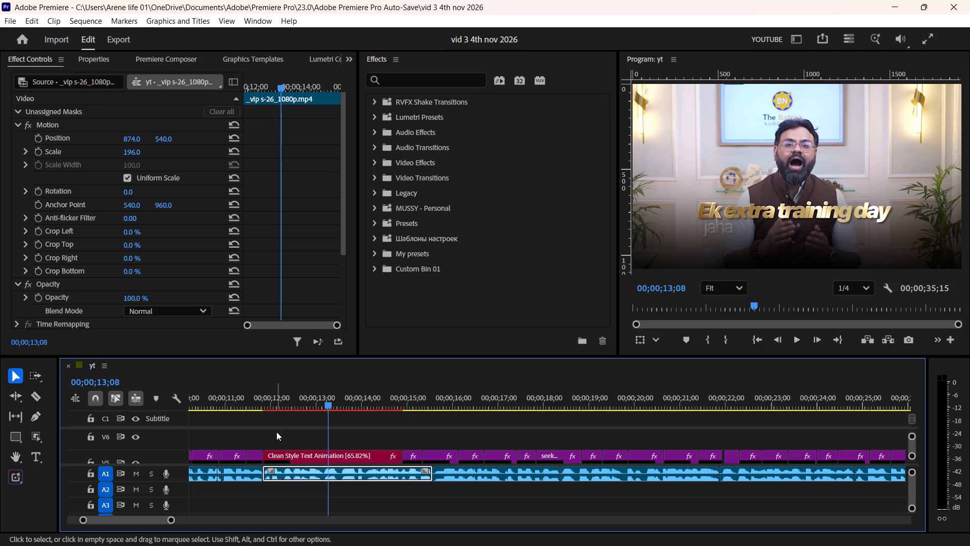
left_click(259, 401)
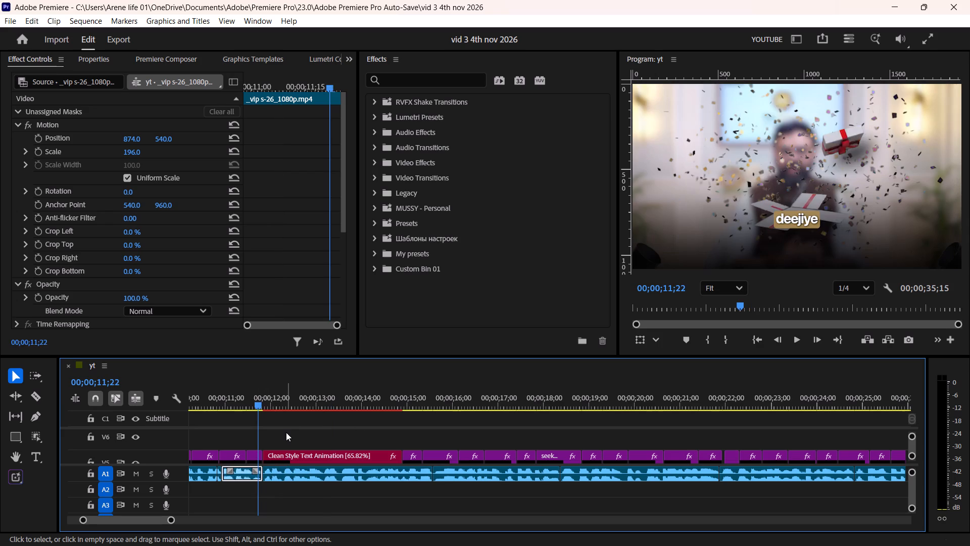
left_click(286, 432)
key("ctrl+s")
key("ctrl+s")
key("space")
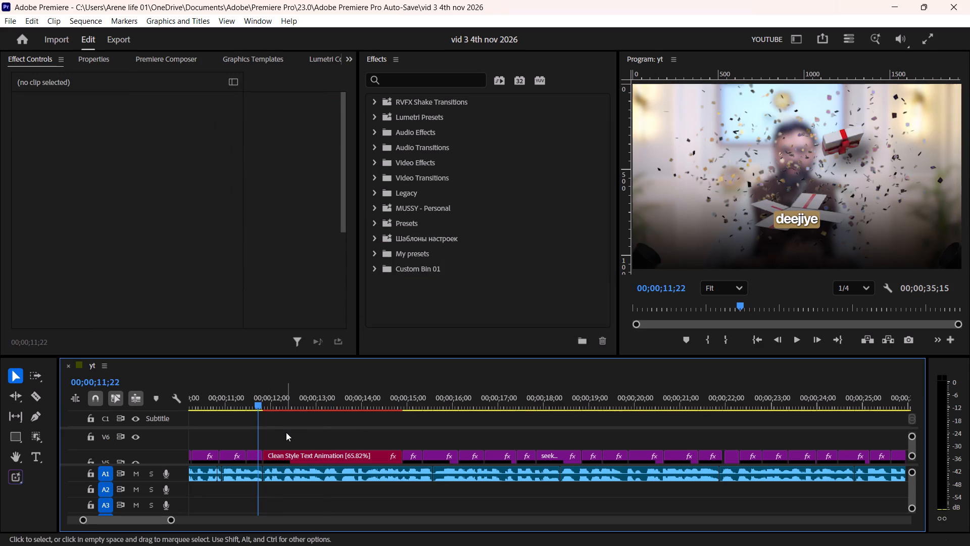
scroll(294, 428, "down", 3)
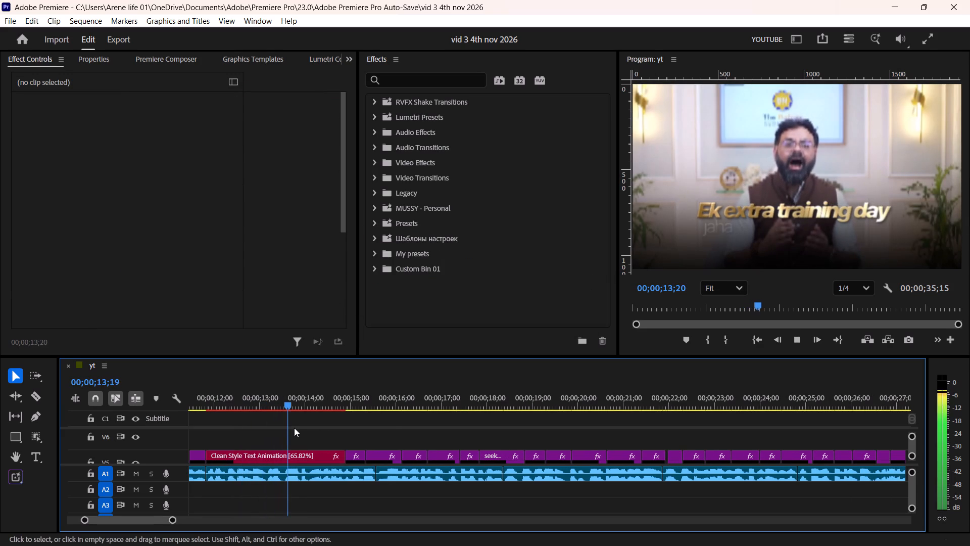
key("space")
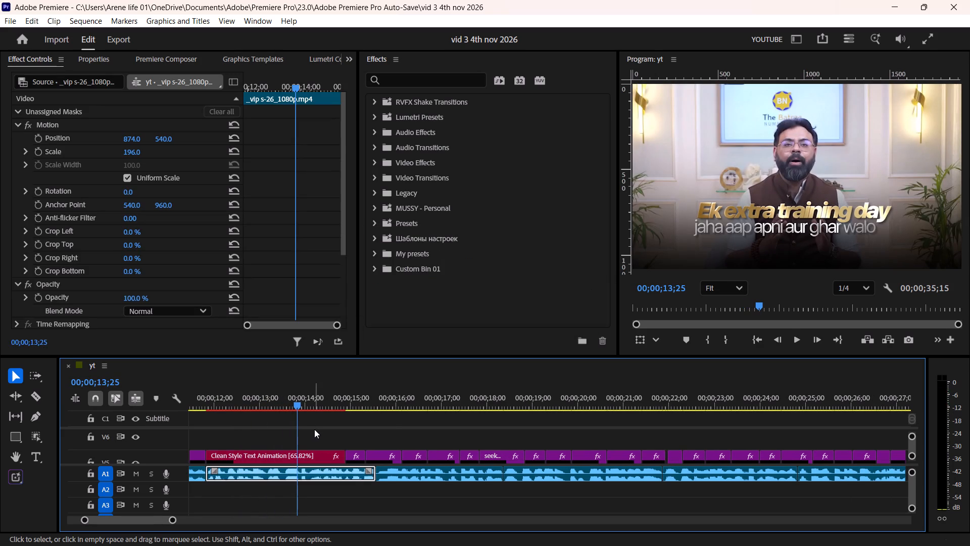
key("space")
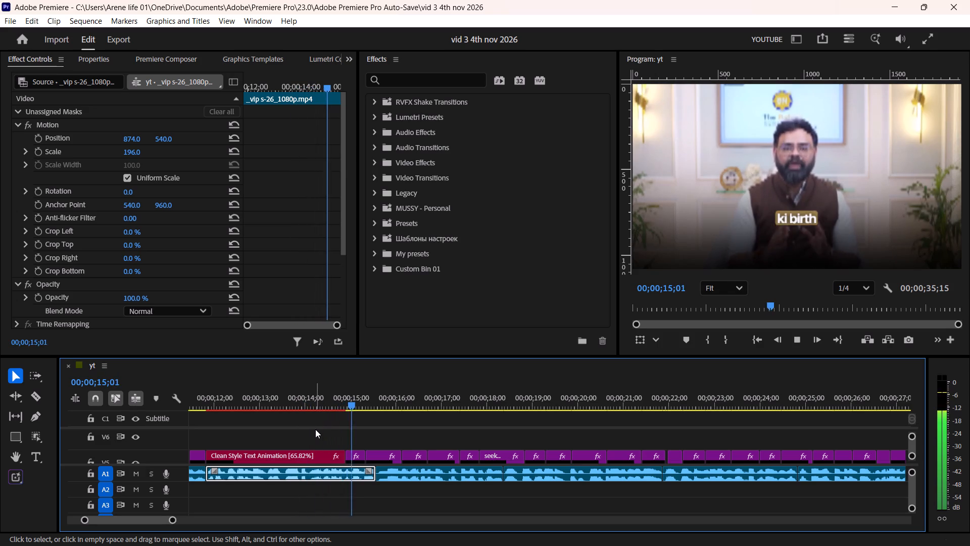
key("space")
Duplicate the Sk Tadas Text Animations clip and place the copy on V6 directly after the Clean Style clip.
scroll(325, 428, "up", 5, "alt")
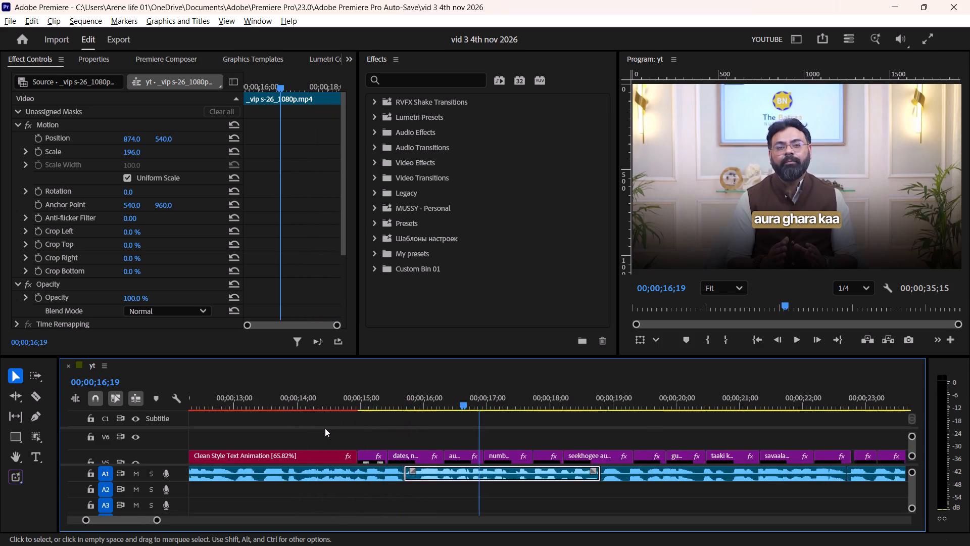
scroll(339, 430, "down", 9, "alt")
scroll(323, 446, "up", 4)
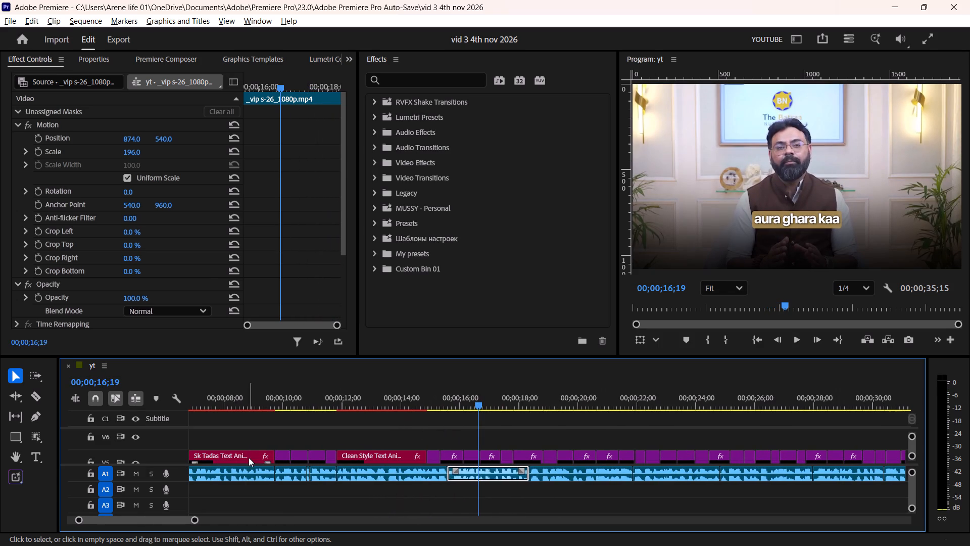
left_click_drag(247, 454, 487, 440, "alt")
scroll(487, 440, "up", 10, "alt")
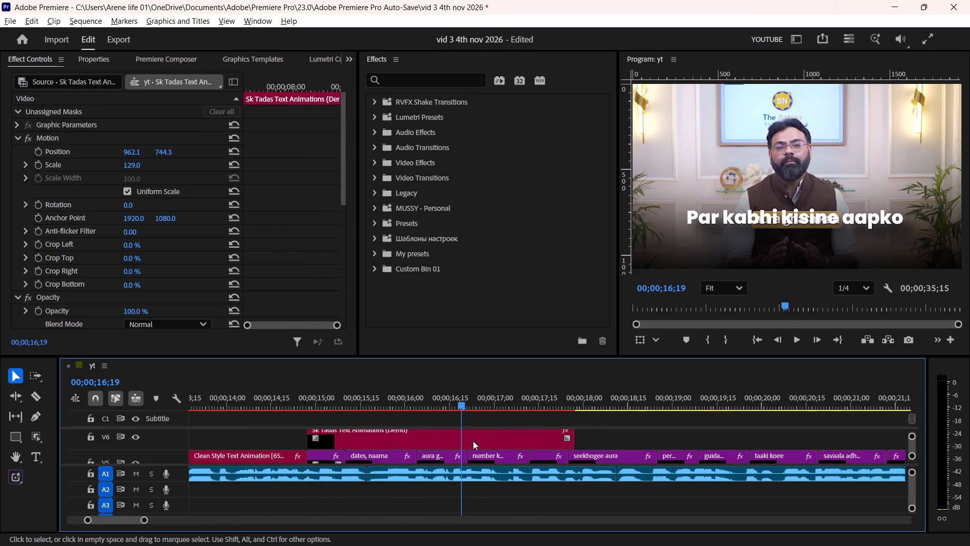
left_click(390, 437)
left_click(369, 395)
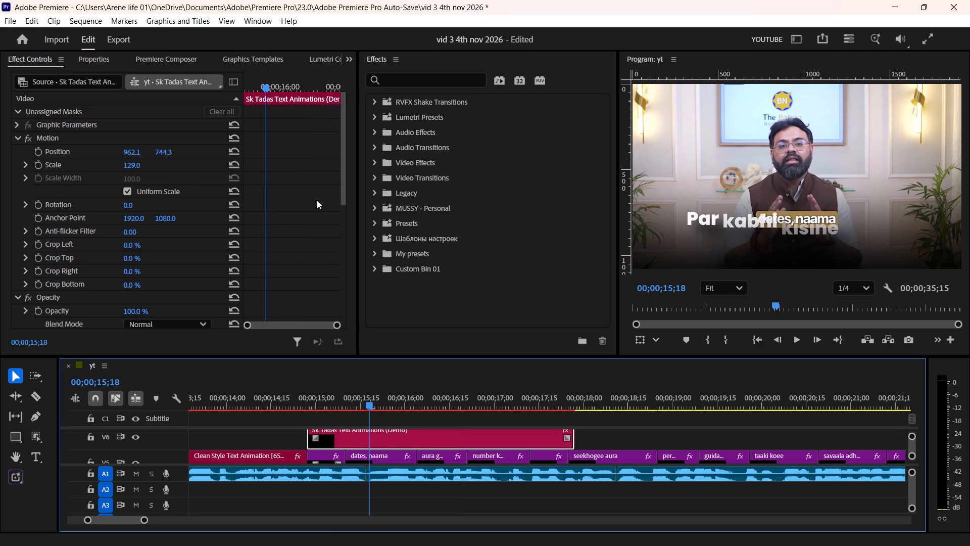
left_click(104, 60)
left_click_drag(135, 197, 62, 205)
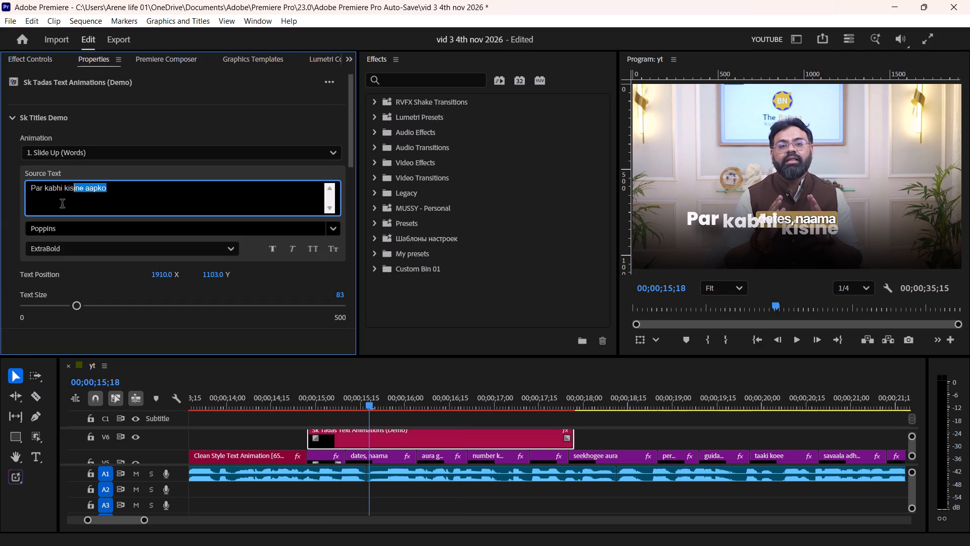
left_click_drag(62, 205, 3, 216)
key("shift+greater")
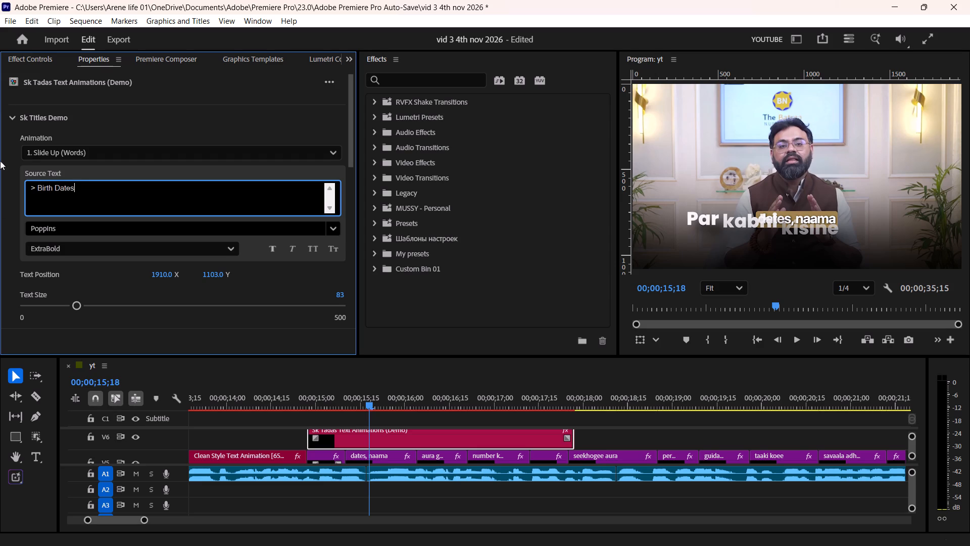
left_click(596, 428)
Save the project and play back the "> Birth Dates" title from just before its start.
scroll(459, 428, "up", 3)
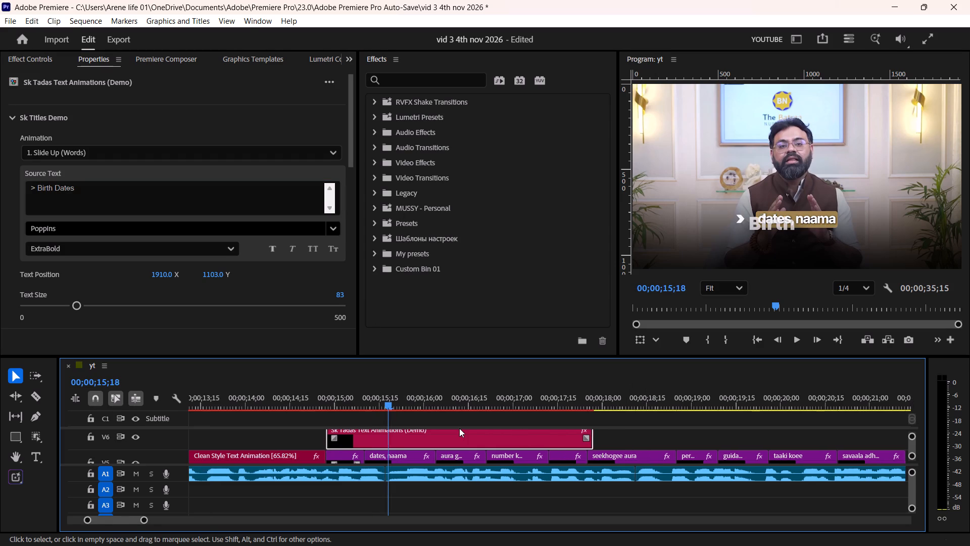
scroll(459, 428, "up", 5)
left_click(382, 402)
key("ctrl+s")
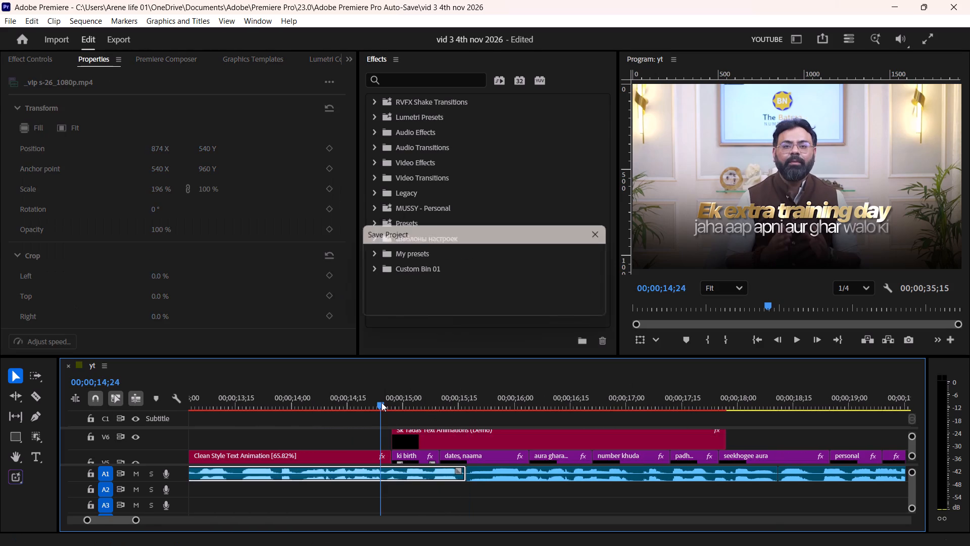
key("space")
scroll(408, 409, "down", 3)
key("space")
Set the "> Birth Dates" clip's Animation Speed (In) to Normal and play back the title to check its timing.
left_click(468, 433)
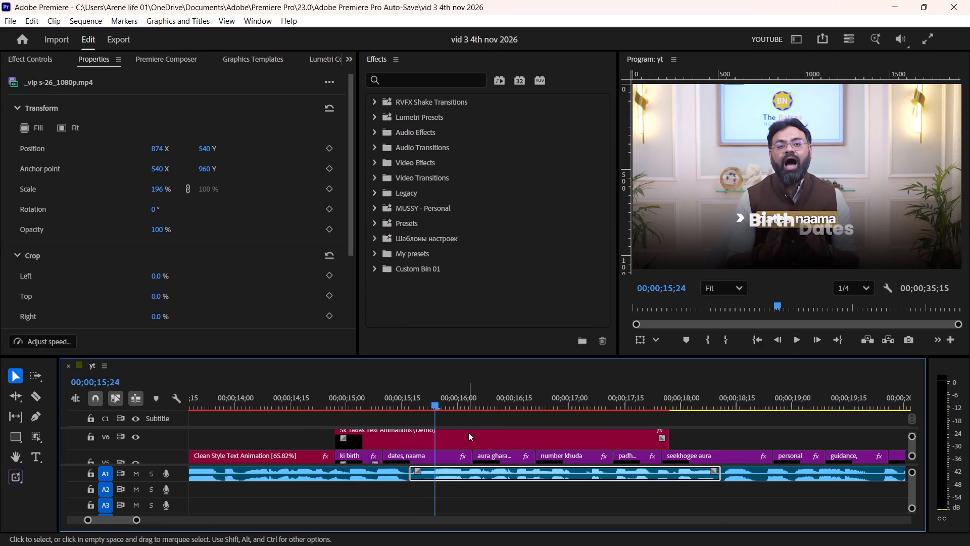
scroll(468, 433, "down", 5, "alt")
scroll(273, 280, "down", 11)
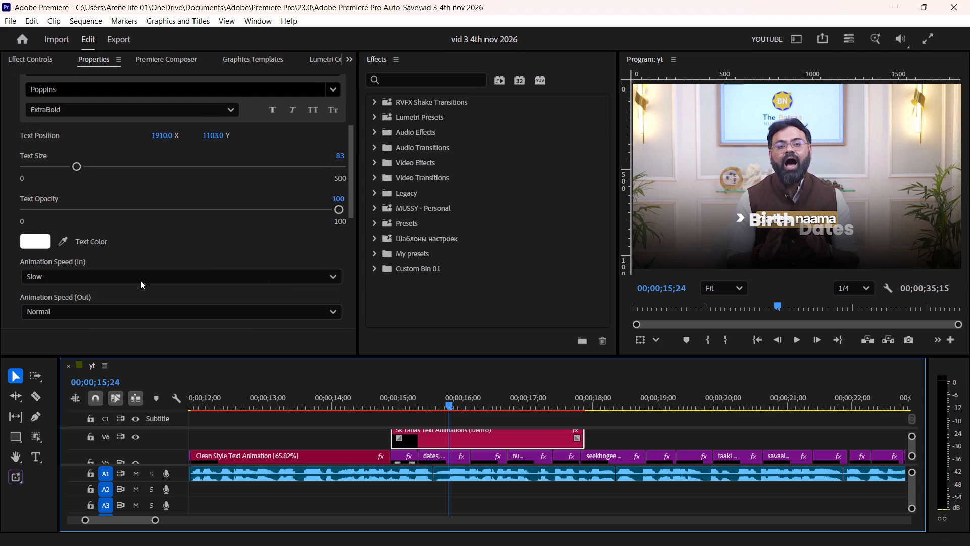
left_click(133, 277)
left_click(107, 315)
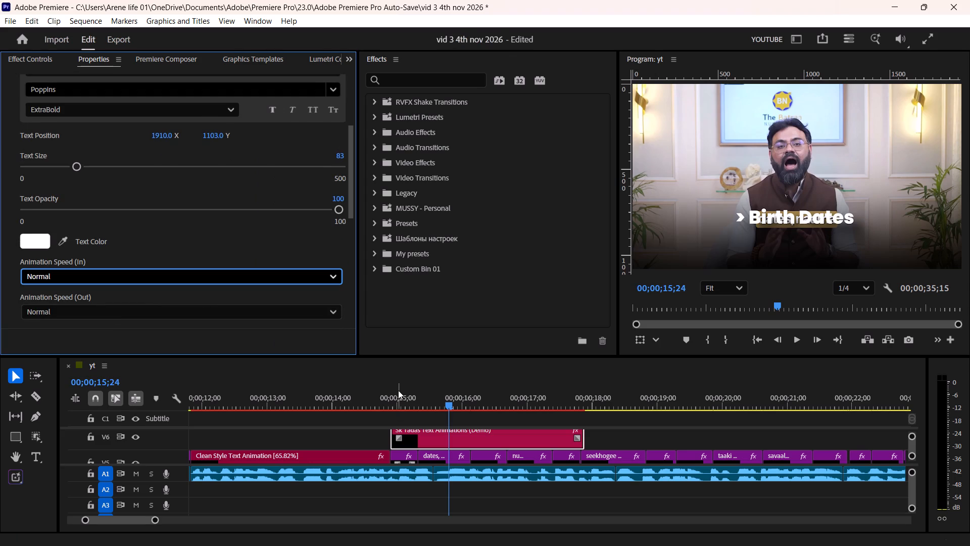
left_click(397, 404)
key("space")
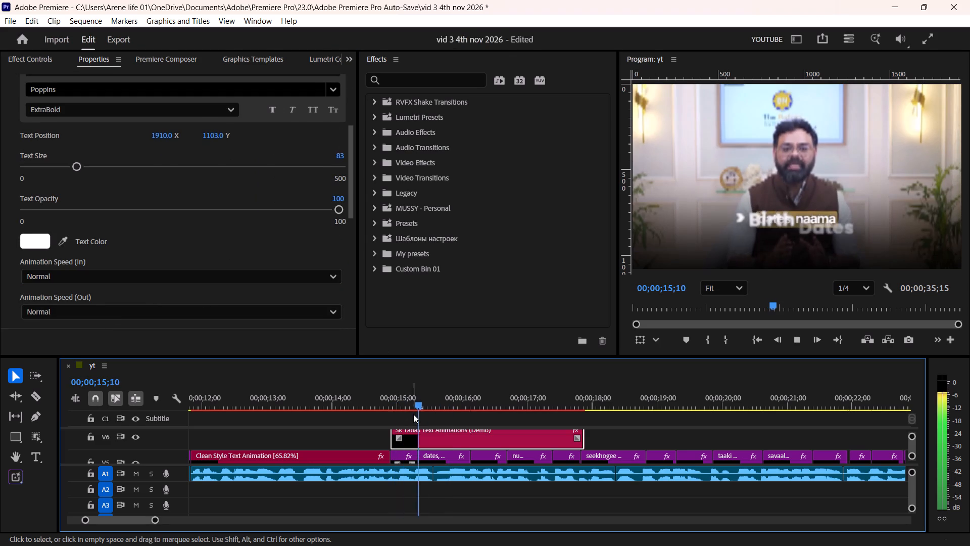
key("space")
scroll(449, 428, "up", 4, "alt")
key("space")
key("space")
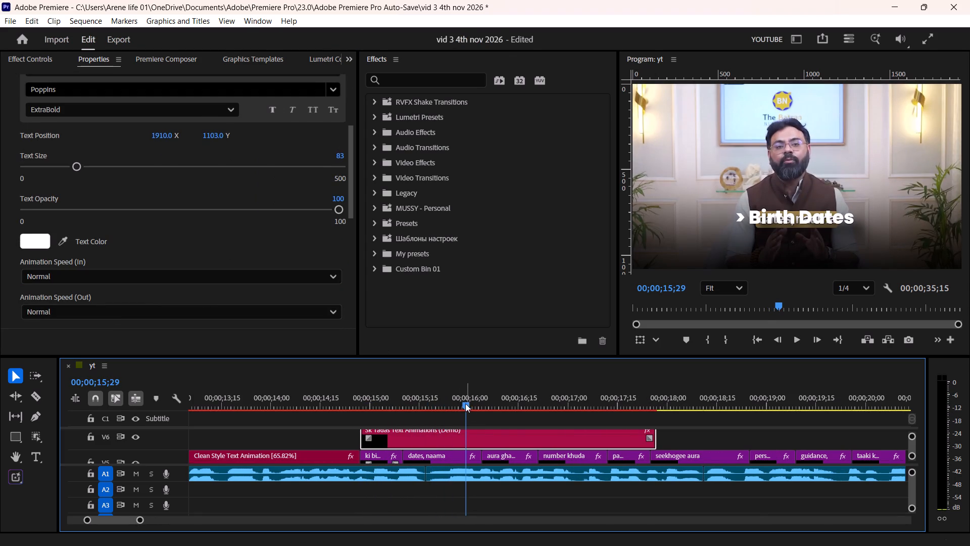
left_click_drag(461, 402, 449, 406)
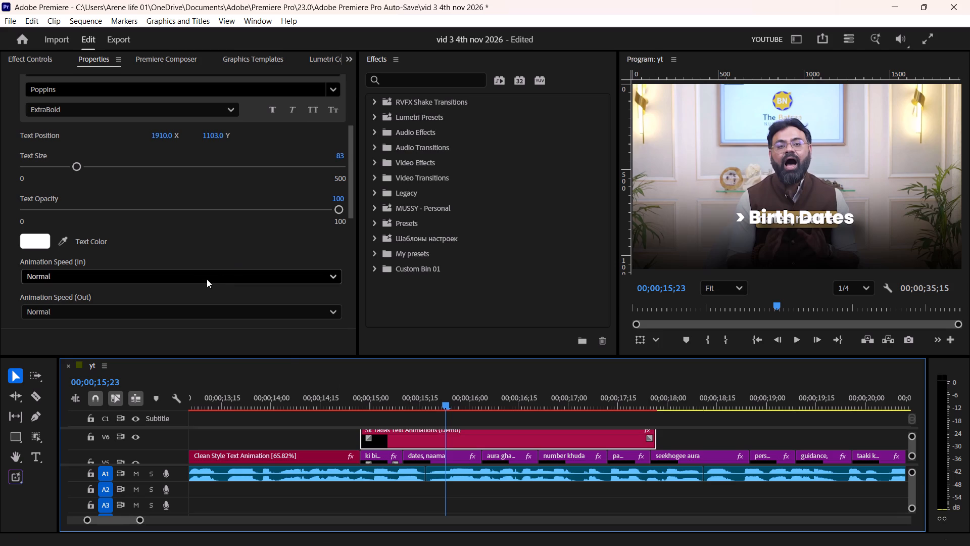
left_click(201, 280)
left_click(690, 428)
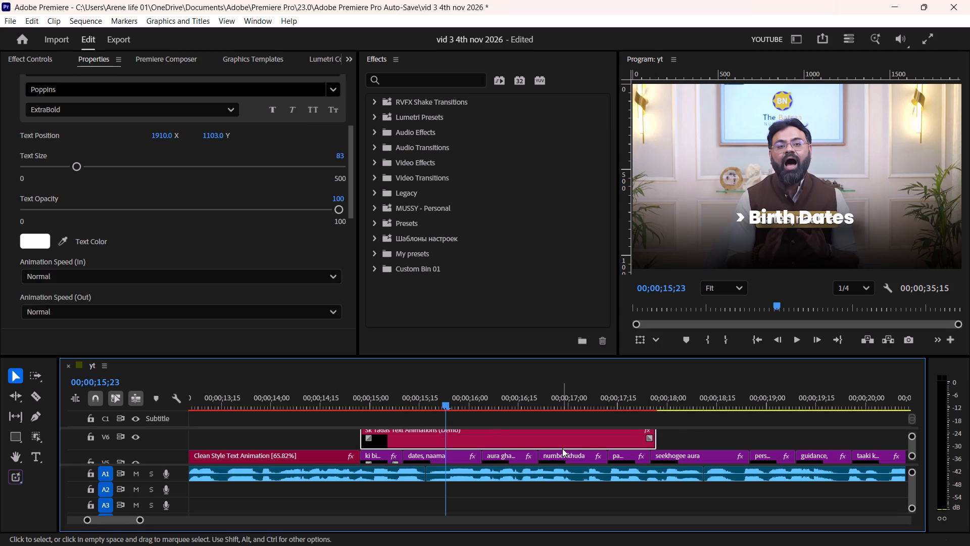
Rate-stretch the "> Birth Dates" clip's end back to about 00;00;17;02 and play back the faster animation.
left_click(562, 439)
key("r")
left_click_drag(653, 435, 616, 441)
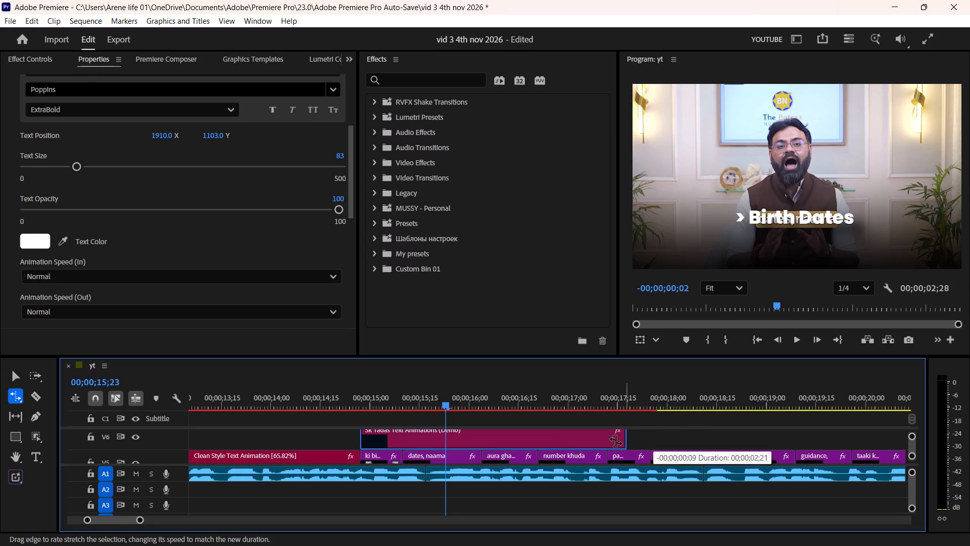
left_click_drag(616, 441, 570, 441)
left_click(356, 386)
key("space")
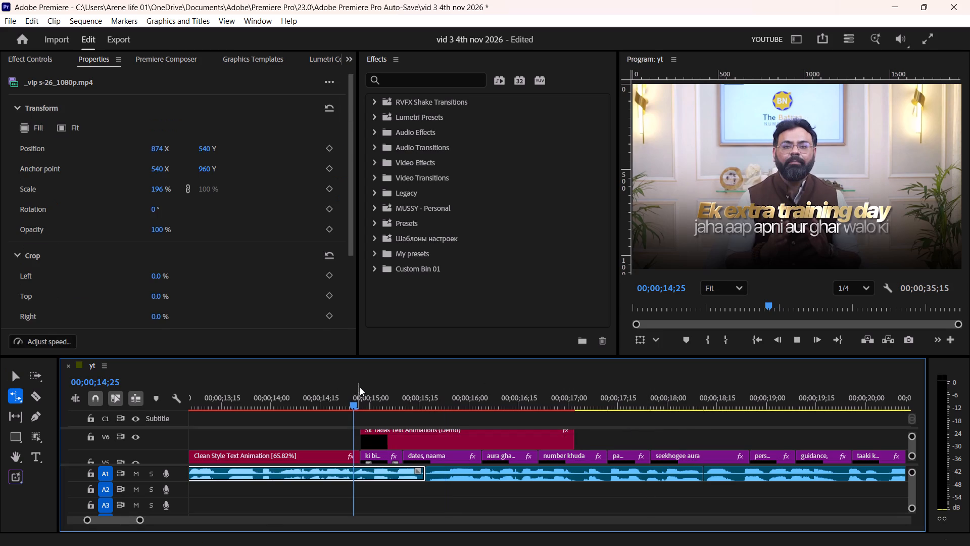
key("space")
scroll(438, 412, "up", 3, "alt")
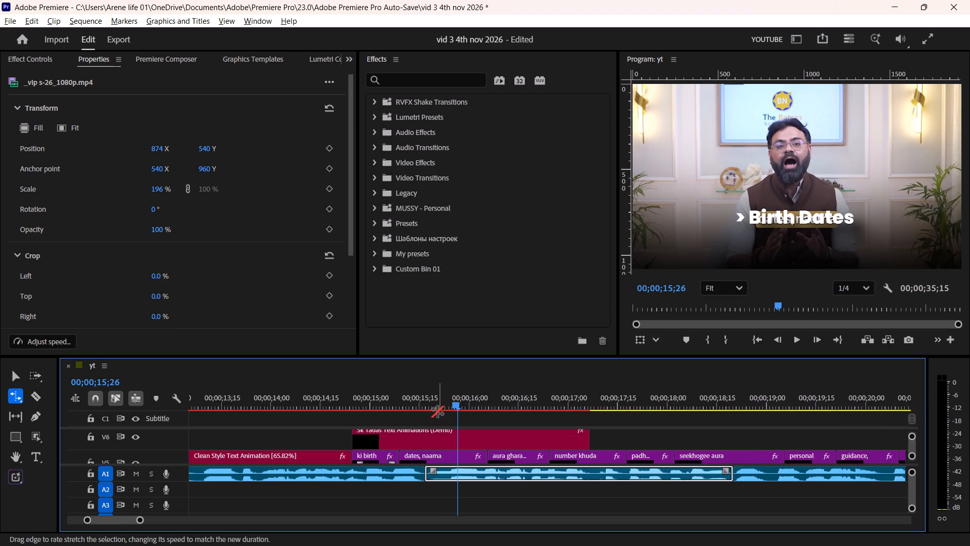
scroll(438, 412, "up", 1, "alt")
Cut the "> Birth Dates" clip at 00;00;15;24, delete the part after the cut, and play back its end.
left_click_drag(470, 396, 455, 417)
left_click(465, 442)
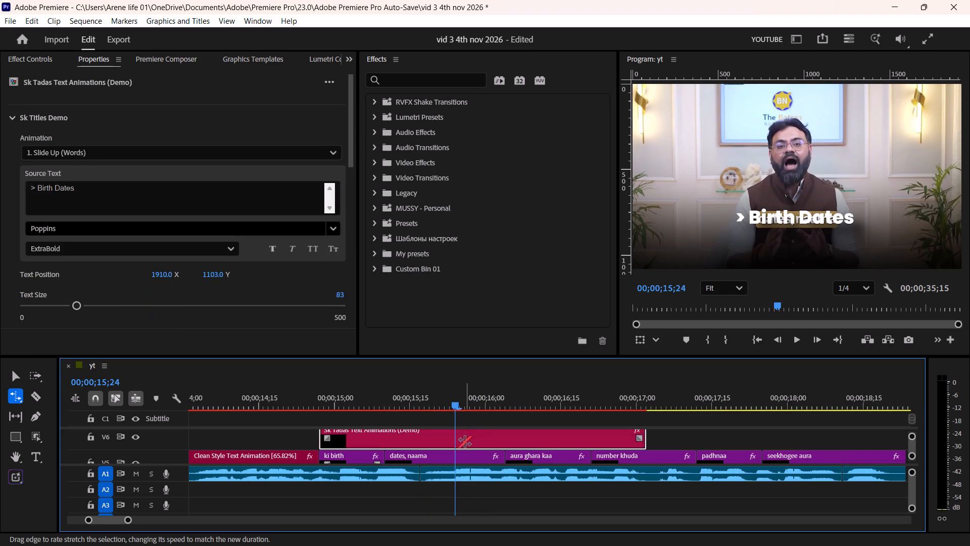
key("F1")
left_click(491, 438)
key("Delete")
left_click(415, 397)
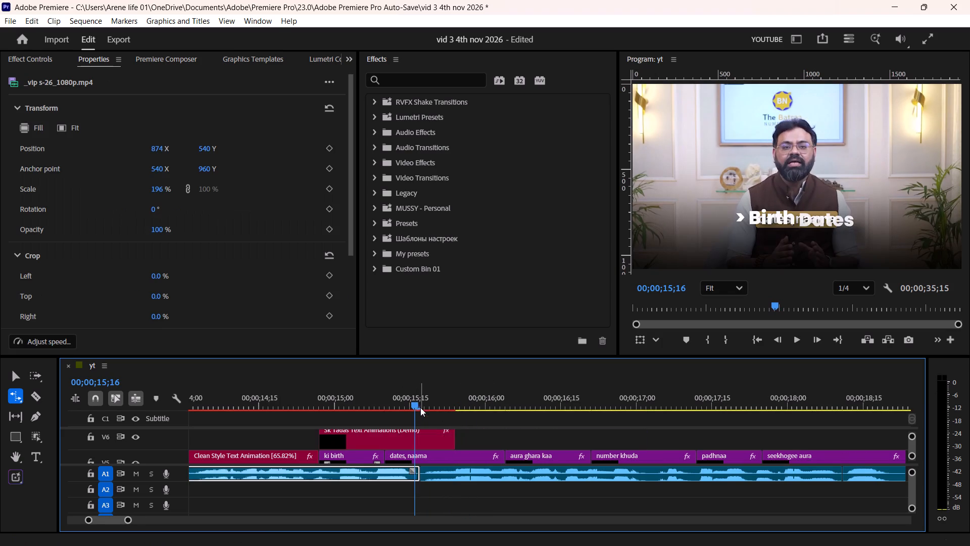
key("space")
key("space")
Set the "> Birth Dates" clip's Animation Speed (In) to Fast and play back the title from its start.
left_click_drag(443, 398, 441, 399)
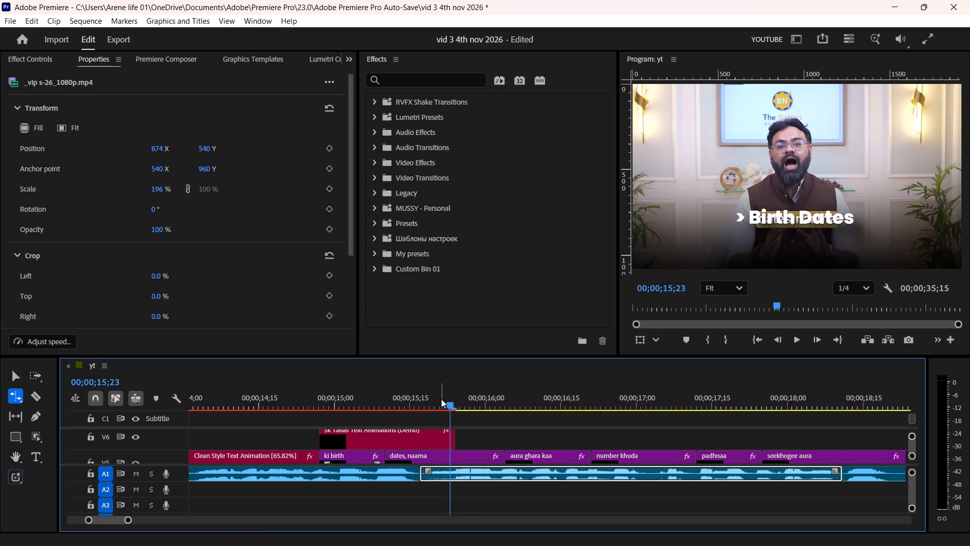
left_click_drag(441, 399, 437, 401)
left_click(434, 440)
scroll(281, 283, "down", 11)
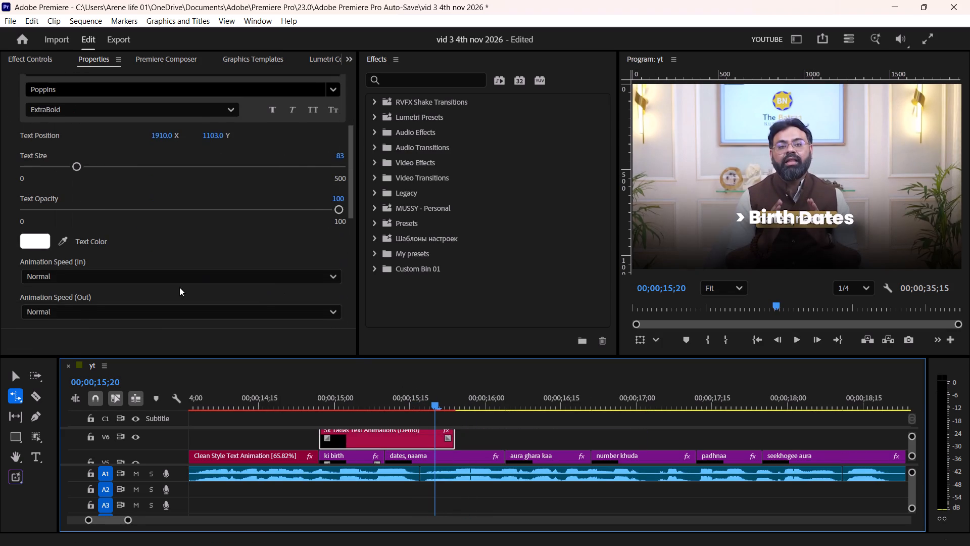
left_click(139, 277)
left_click(107, 324)
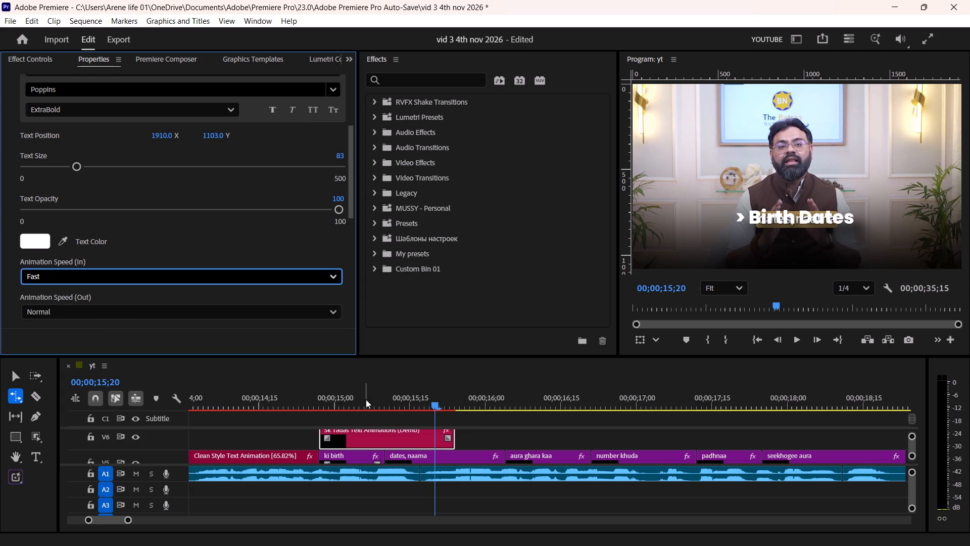
left_click_drag(329, 397, 319, 397)
key("space")
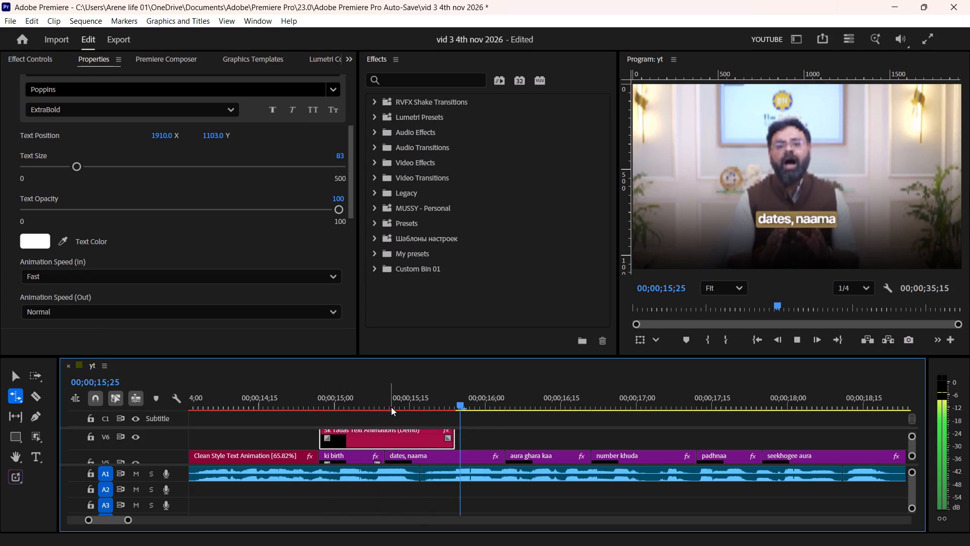
key("space")
Duplicate the "> Birth Dates" clip directly after itself on V6 and change the copy's text to "> Naam".
scroll(433, 406, "down", 8, "alt")
key("v")
left_click_drag(362, 438, 401, 437, "alt")
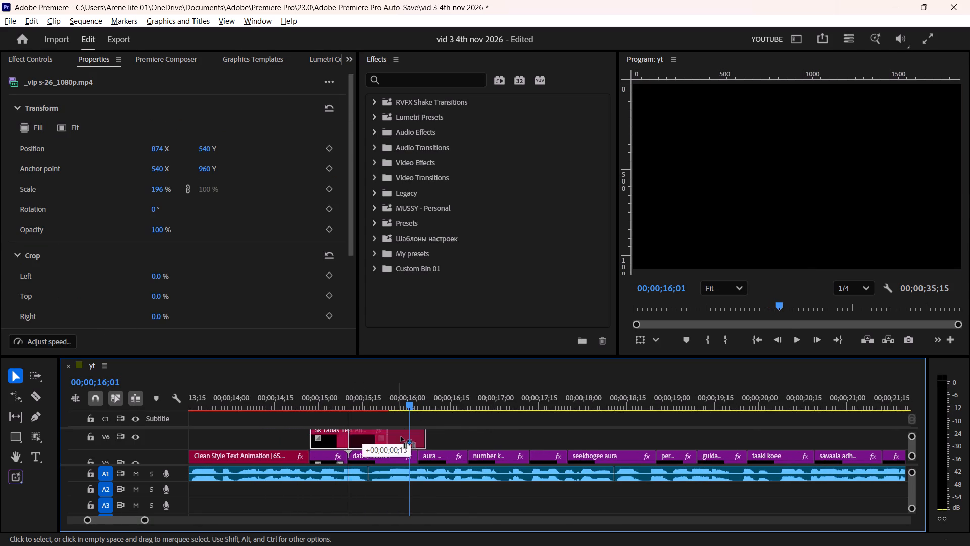
left_click_drag(401, 437, 444, 437, "alt")
left_click(433, 440)
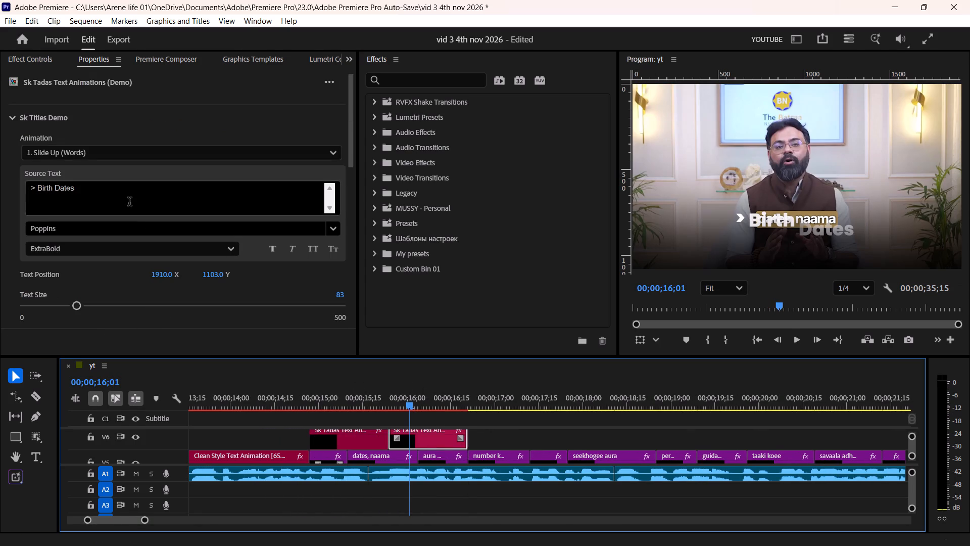
left_click_drag(114, 189, 37, 210)
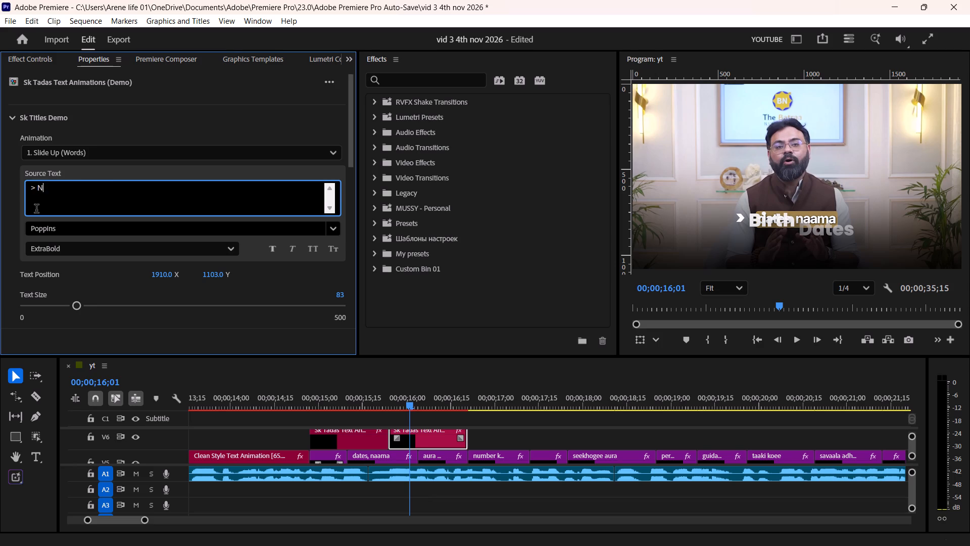
left_click(496, 434)
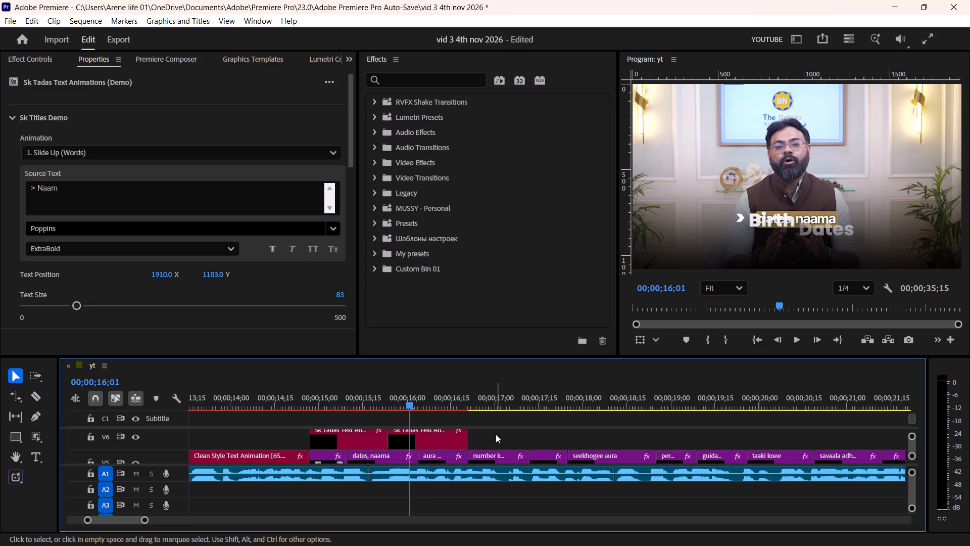
Duplicate the "> Naam" clip directly after itself on V6 and change the copy's text to "> Ghar ka number".
key("space")
scroll(491, 434, "down", 3)
key("space")
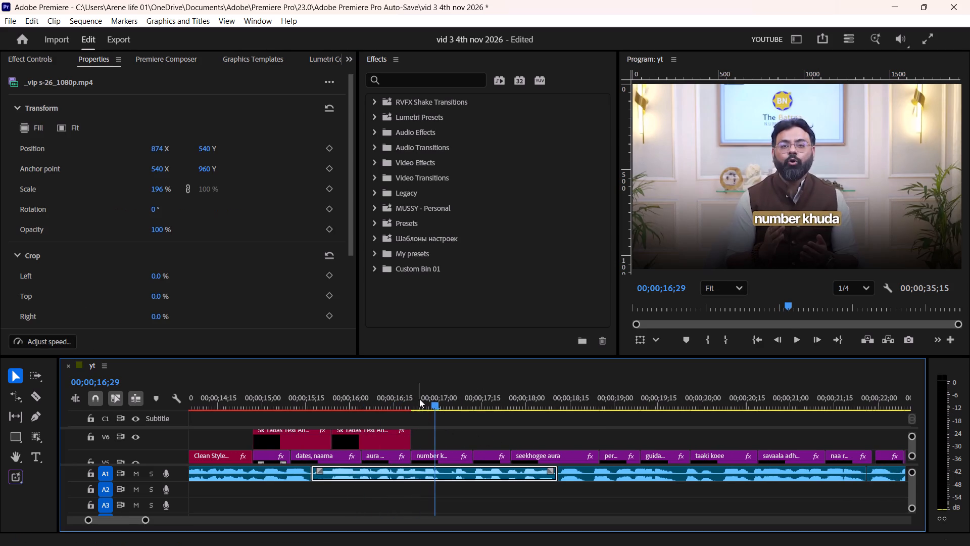
left_click(419, 396)
left_click_drag(378, 436, 460, 440, "alt")
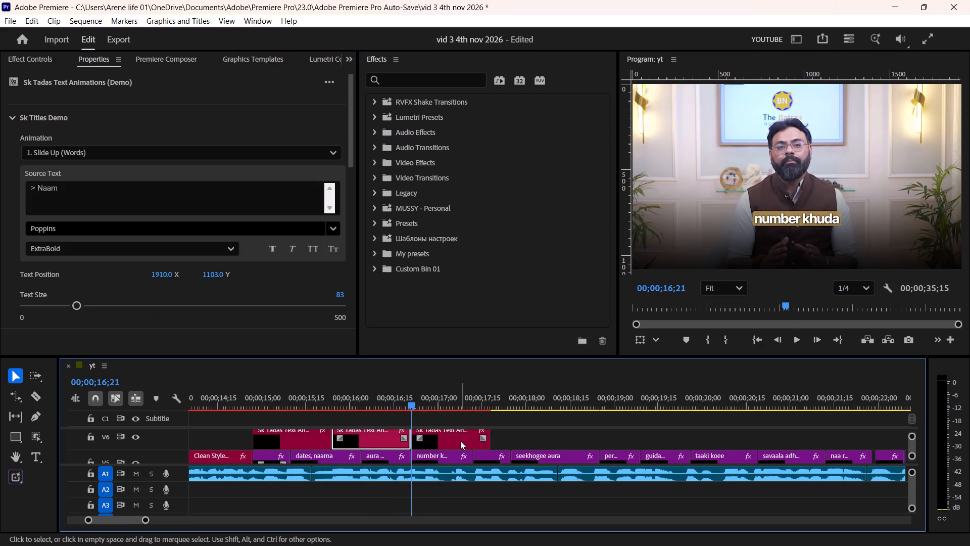
left_click(455, 441)
key("space")
key("space")
left_click_drag(91, 179, 82, 183)
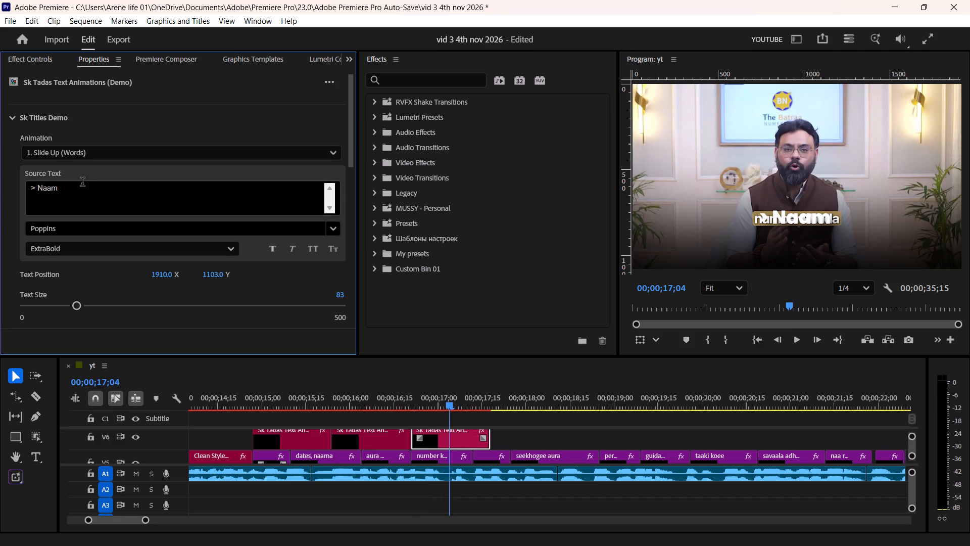
left_click_drag(82, 183, 67, 191)
left_click_drag(69, 192, 39, 203)
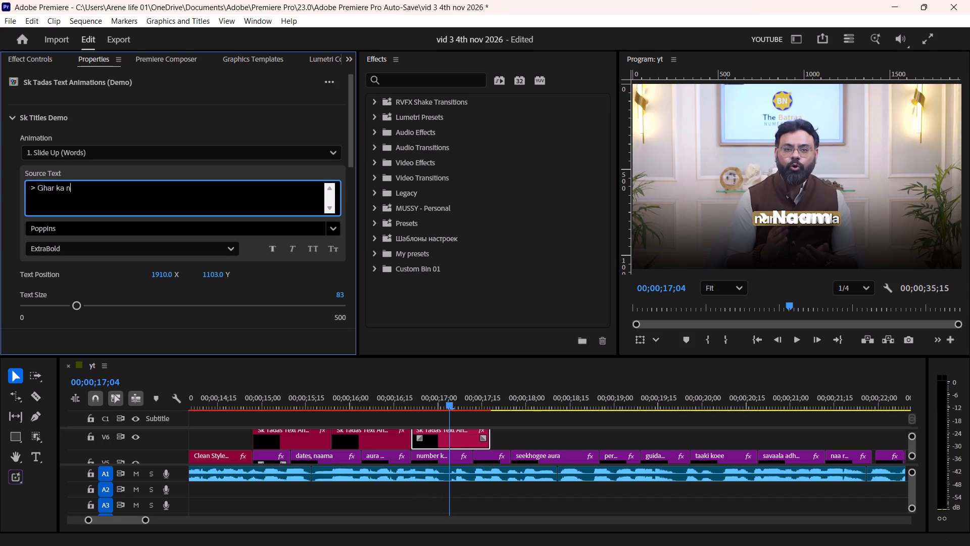
left_click(522, 434)
Play back the "> Ghar ka number" clip, cut it at 00;00;17;04, and delete the part after the cut.
key("space")
scroll(483, 439, "up", 4, "alt")
key("space")
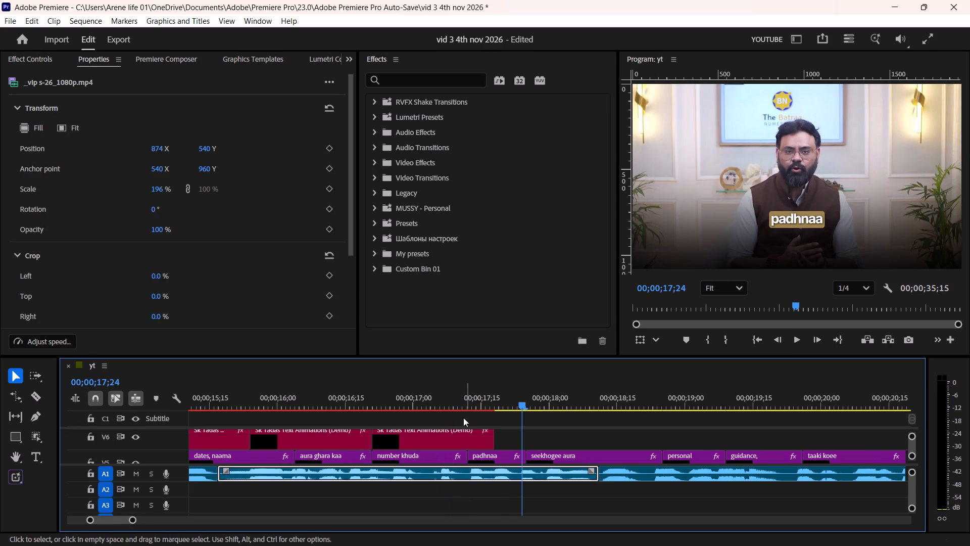
left_click_drag(468, 399, 427, 425)
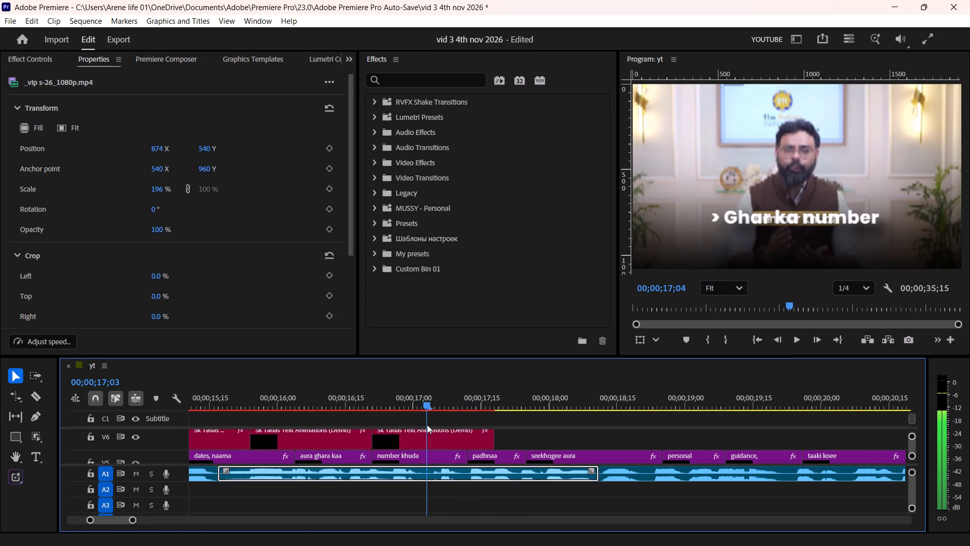
left_click_drag(427, 425, 426, 425)
key("space")
key("space")
left_click_drag(445, 404, 430, 419)
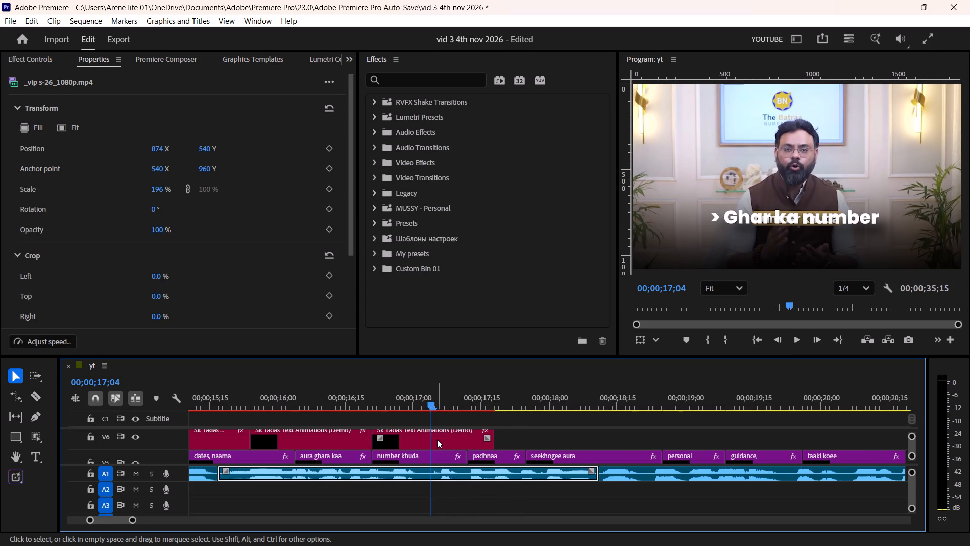
left_click(437, 439)
key("F1")
left_click(461, 434)
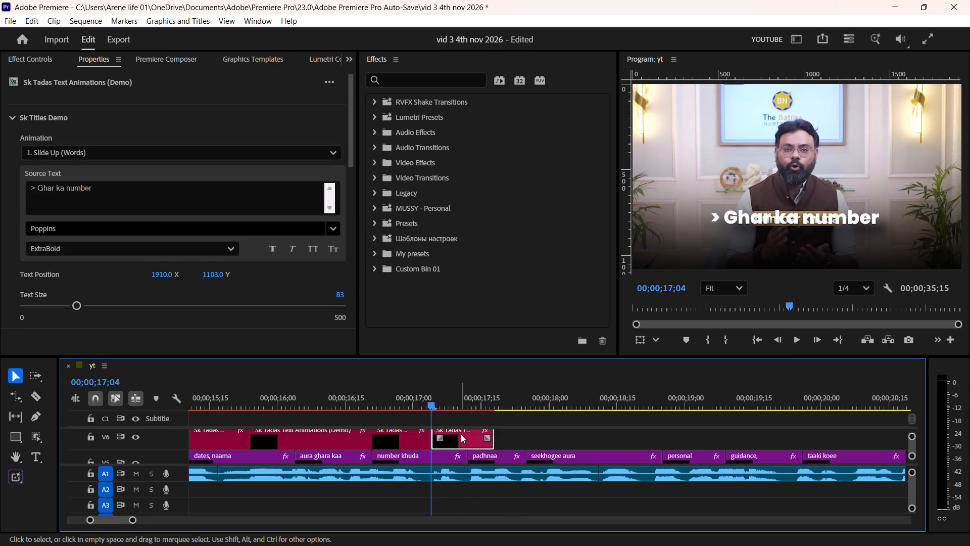
key("Delete")
Move the three animated title clips from V6 straight down onto V5, overwriting the captions beneath them.
left_click_drag(410, 397, 384, 408)
scroll(379, 432, "up", 5)
left_click_drag(299, 433, 292, 453)
scroll(299, 447, "down", 4, "alt")
left_click_drag(355, 440, 356, 458)
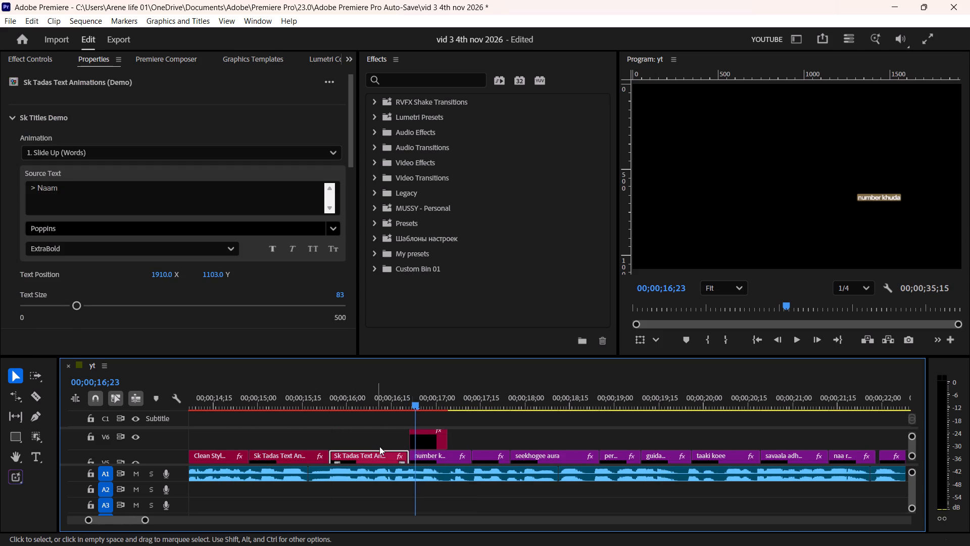
left_click_drag(427, 440, 429, 457)
Play back the three titles from about 00;00;14;26 to check their timing against the speech.
left_click_drag(316, 398, 249, 425)
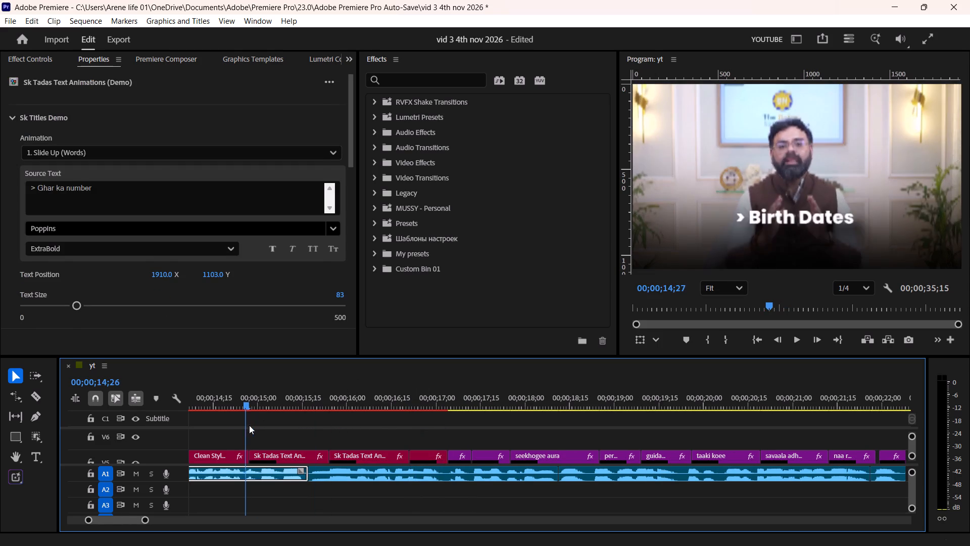
left_click_drag(249, 425, 244, 427)
key("space")
scroll(286, 436, "down", 5)
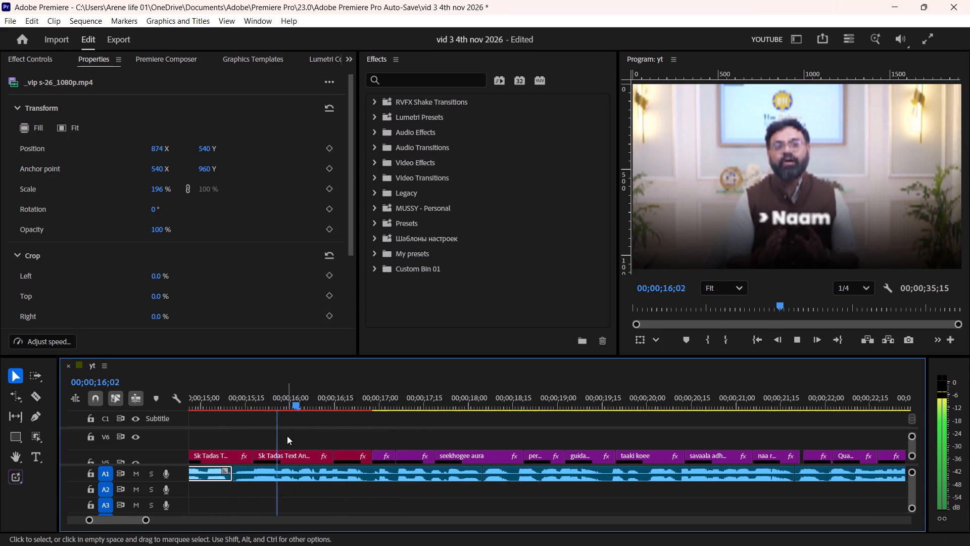
scroll(287, 436, "down", 1)
key("space")
scroll(296, 433, "up", 11, "alt")
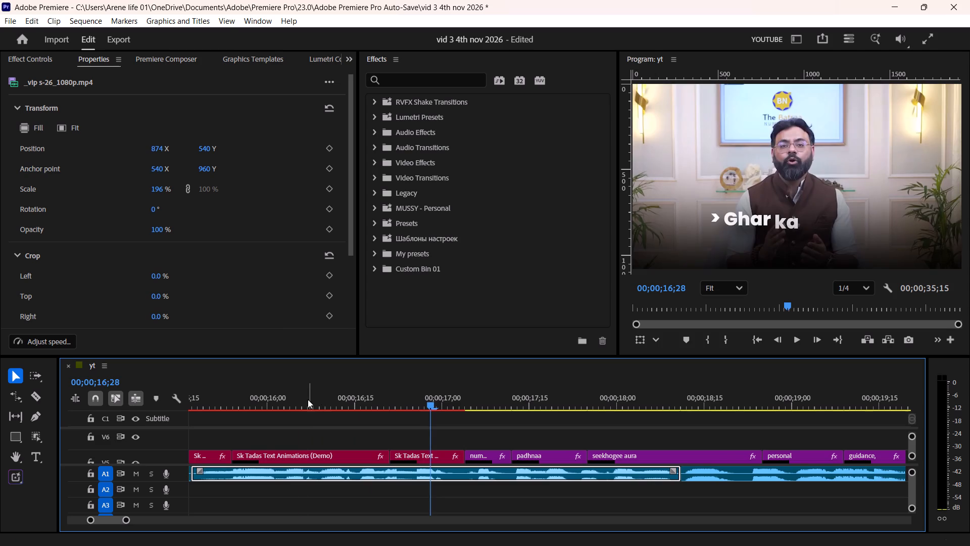
Shift the "> Ghar ka number" clip earlier to start at 00;00;16;12, overlapping the end of "> Naam", and play back the transition.
left_click(302, 402)
key("space")
key("space")
left_click_drag(416, 456, 400, 456)
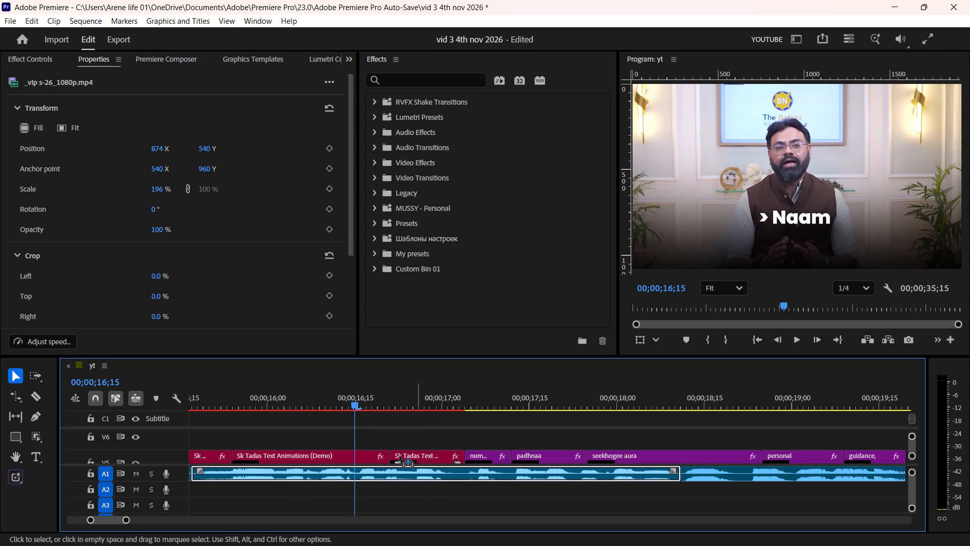
left_click_drag(400, 456, 368, 459)
left_click(304, 388)
key("space")
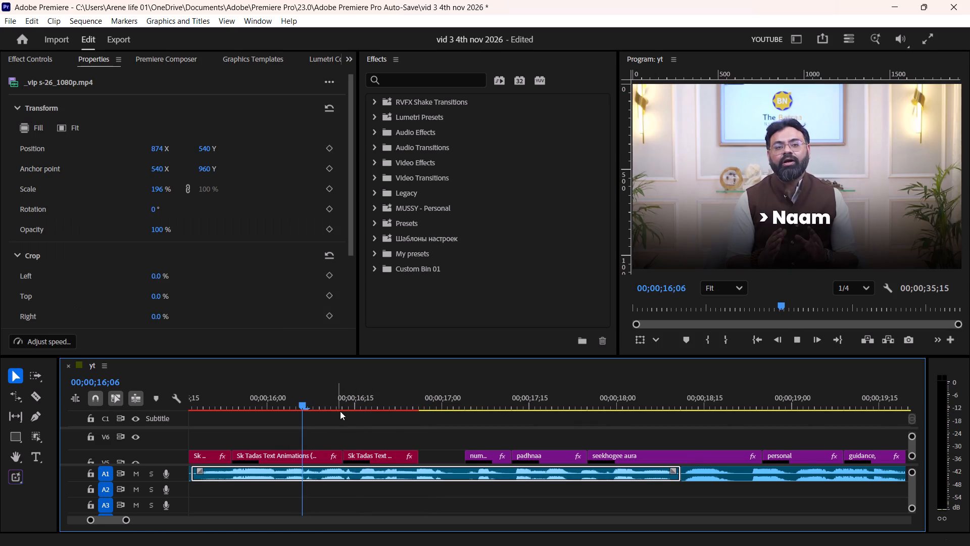
key("space")
Extend the end of the "> Ghar ka number" clip to 00;00;17;04, where the "number khuda" caption starts, and play it back.
left_click_drag(415, 453, 462, 454)
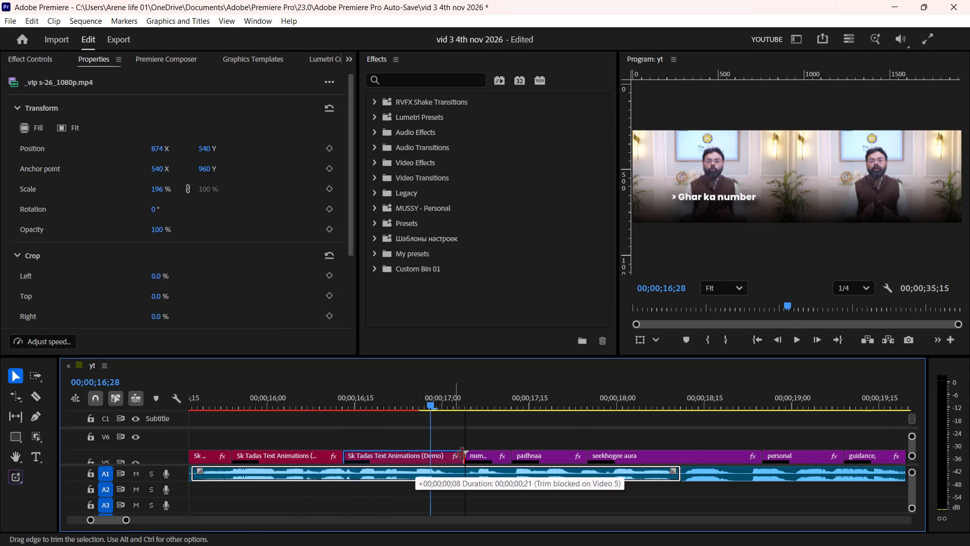
left_click_drag(462, 454, 468, 454)
key("space")
scroll(438, 439, "down", 5, "alt")
key("space")
Change the "number khuda" caption's text to "khud".
scroll(437, 438, "up", 7, "alt")
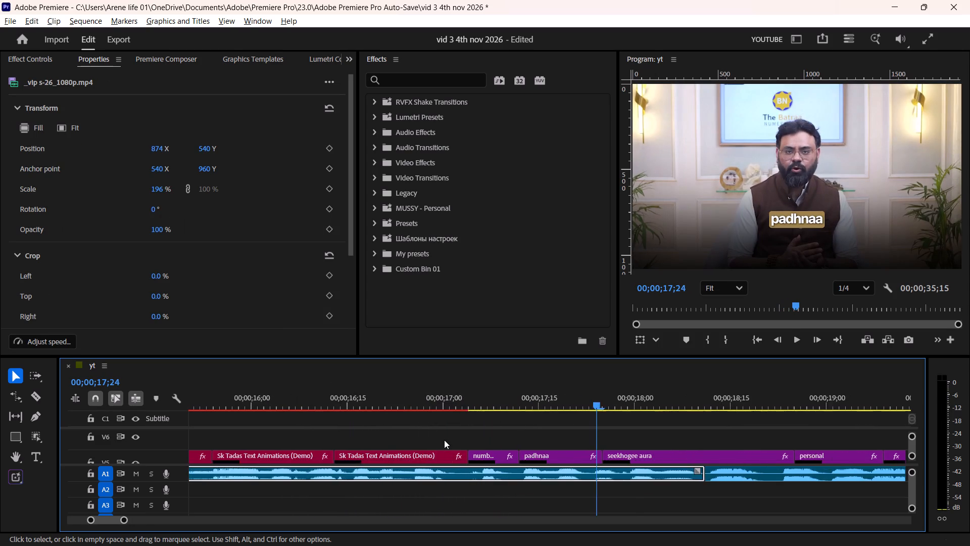
scroll(444, 440, "up", 3, "alt")
left_click(519, 394)
left_click(516, 453)
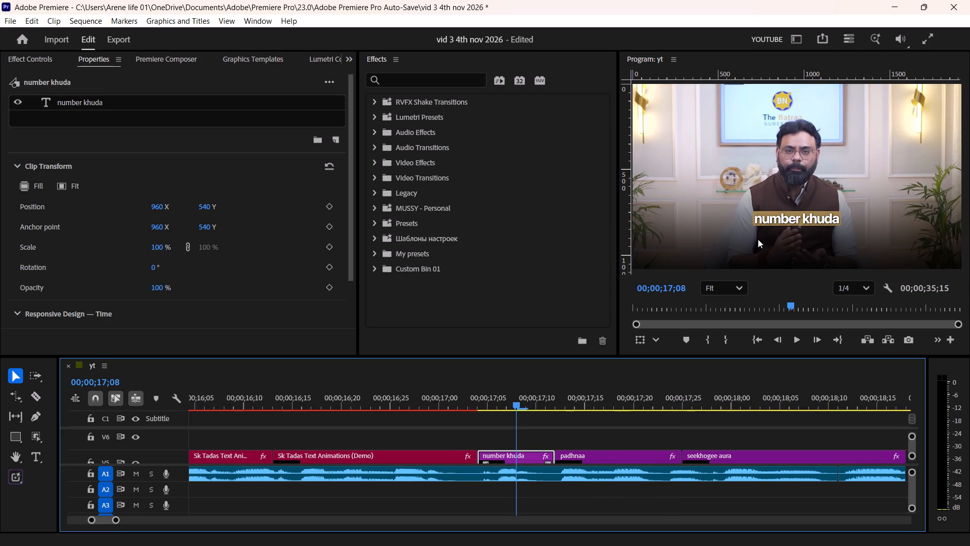
double_click(806, 219)
left_click(800, 217)
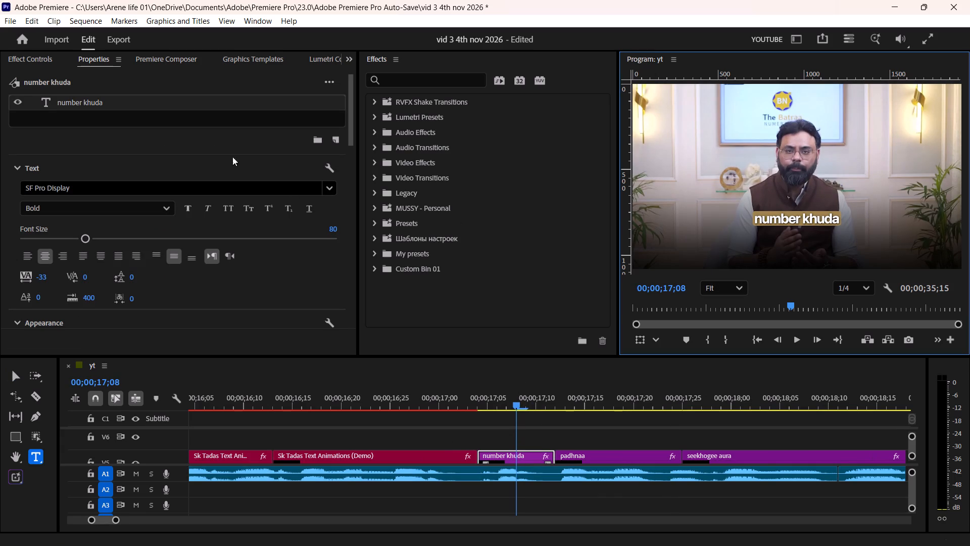
left_click(354, 62)
left_click(376, 185)
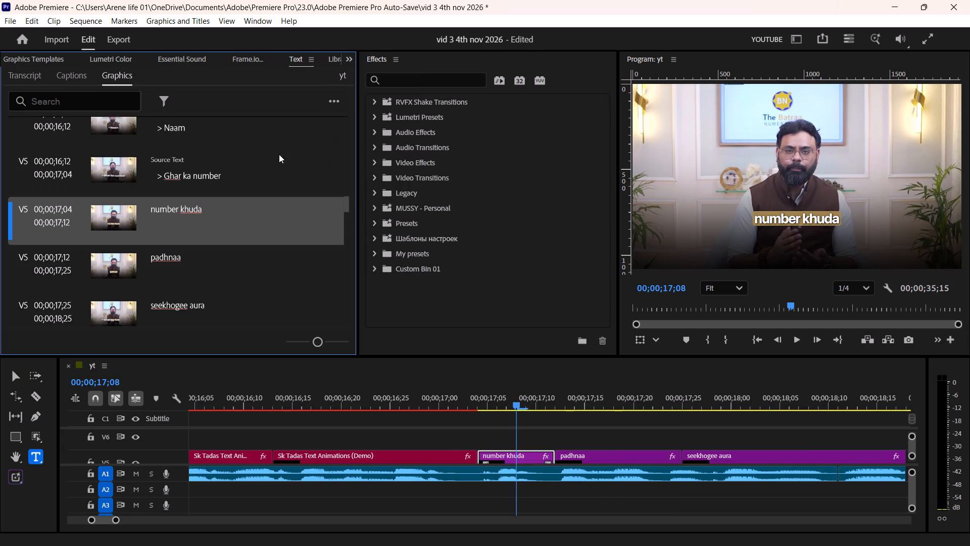
double_click(190, 208)
left_click_drag(225, 213, 151, 224)
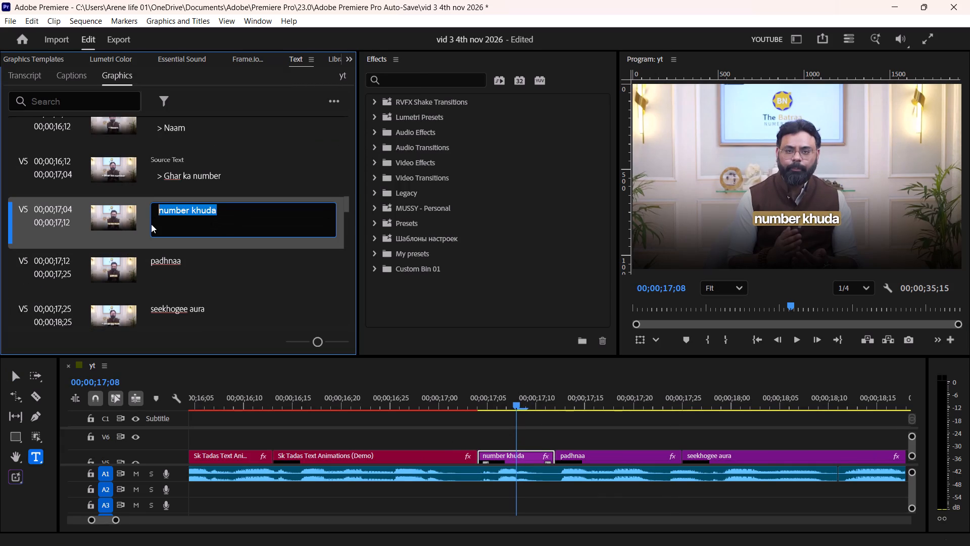
key("k")
type("hud")
Correct the "padhnaa" caption's spelling to "padhna".
double_click(193, 261)
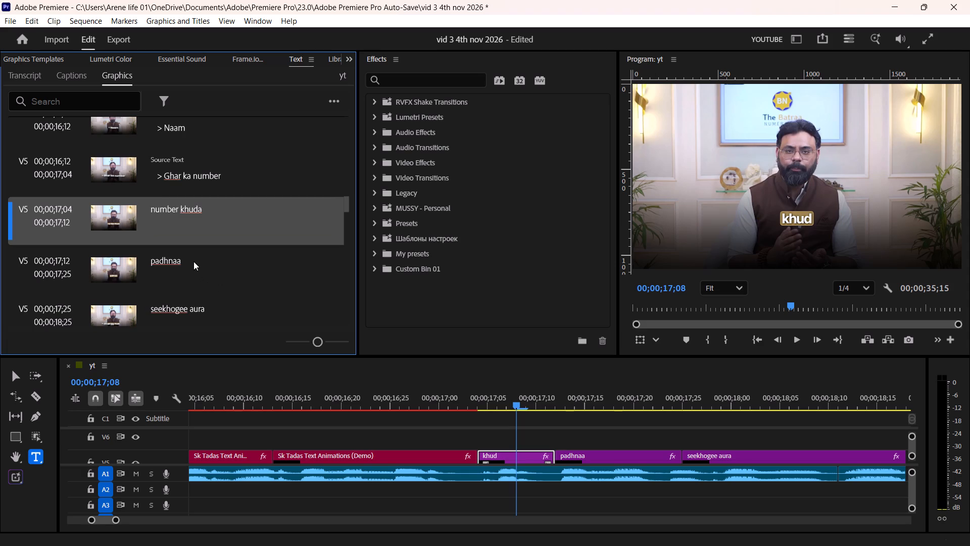
left_click(206, 259)
key("BackSpace")
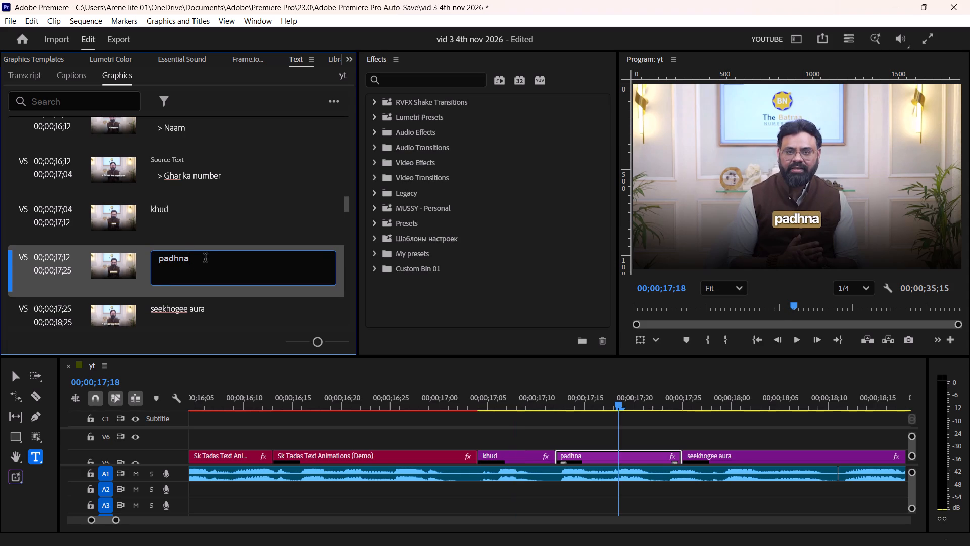
left_click(211, 232)
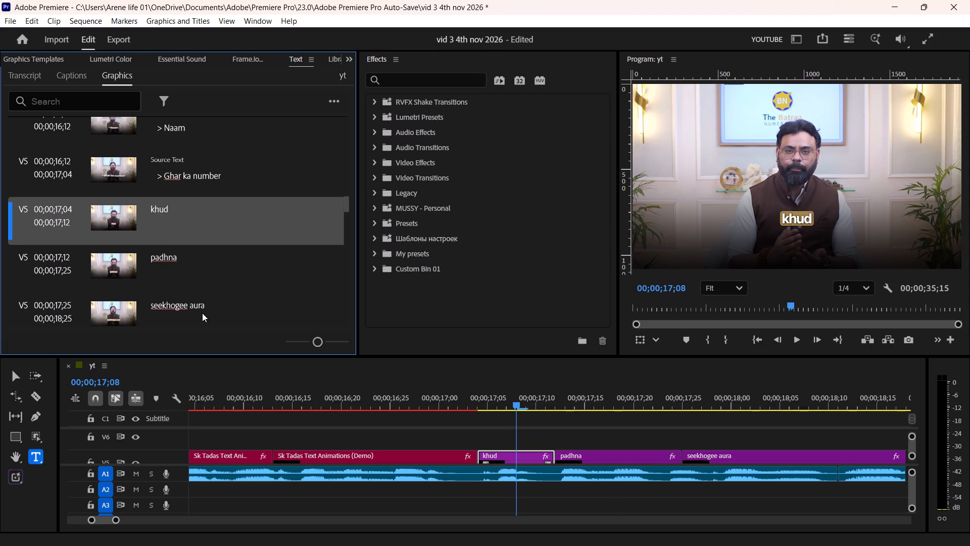
Play on from the "khud" caption and cut the "seekhogee aura" caption at 00;00;18;11.
key("space")
scroll(536, 436, "down", 4)
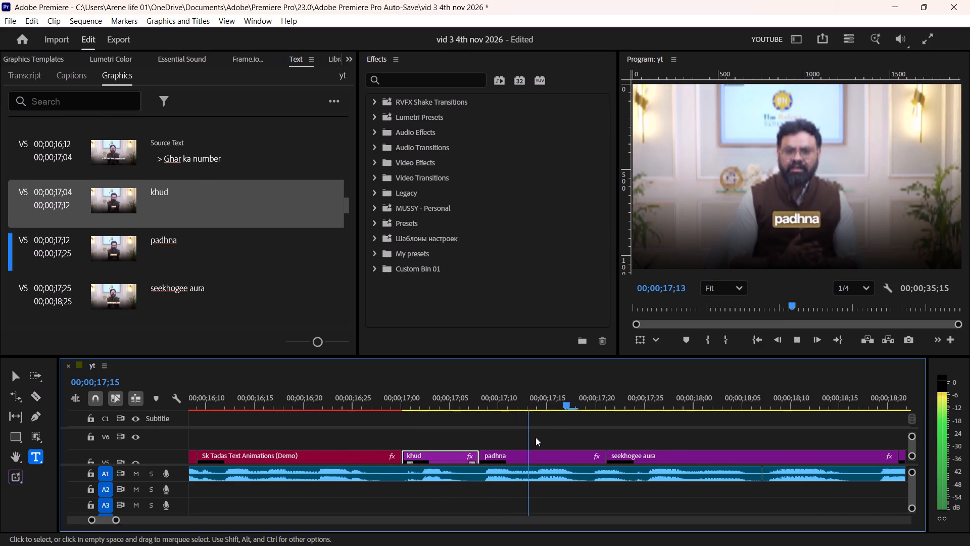
key("space")
scroll(536, 437, "down", 6)
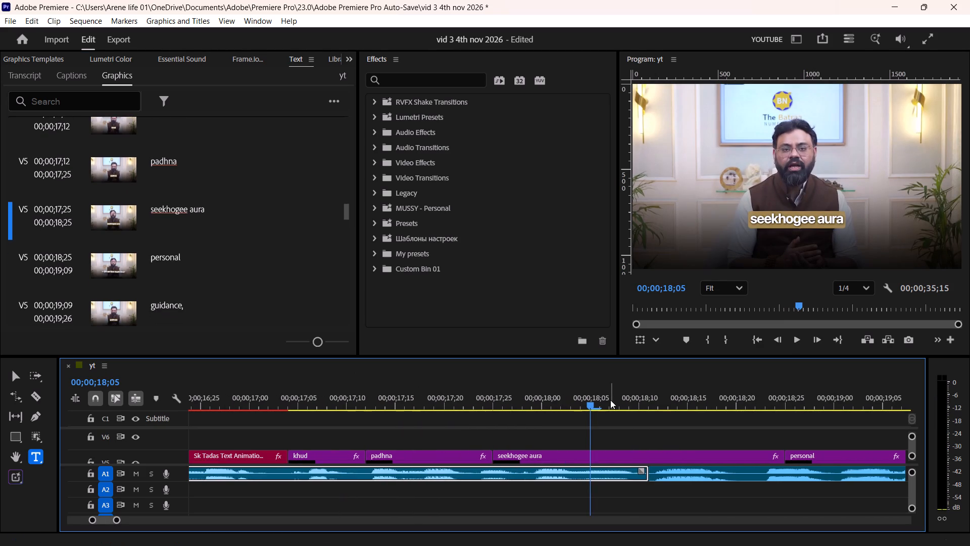
left_click_drag(619, 398, 648, 407, "shift")
left_click(655, 453)
key("F1")
left_click(613, 401)
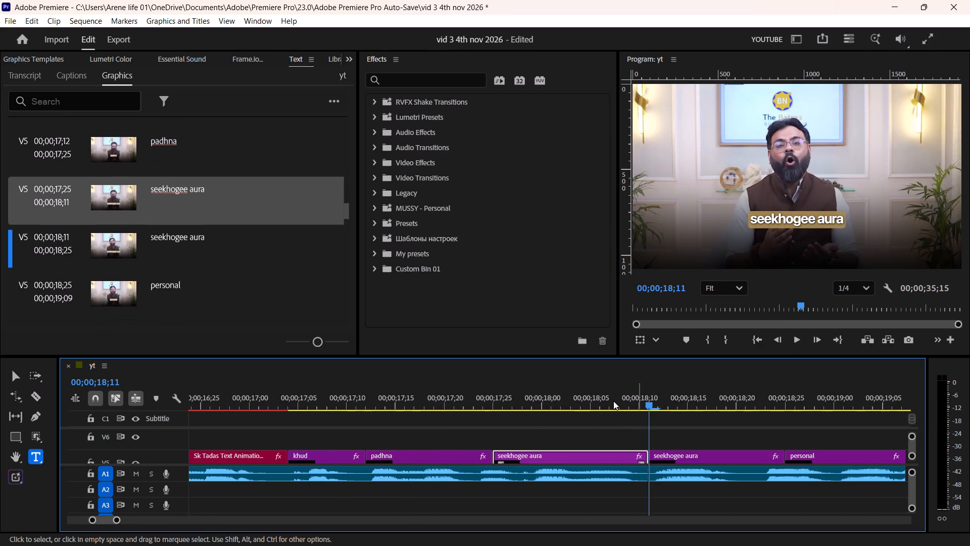
Change the text of the first "seekhogee aura" part, before the cut, to "seekhogi".
double_click(215, 219)
left_click(211, 209)
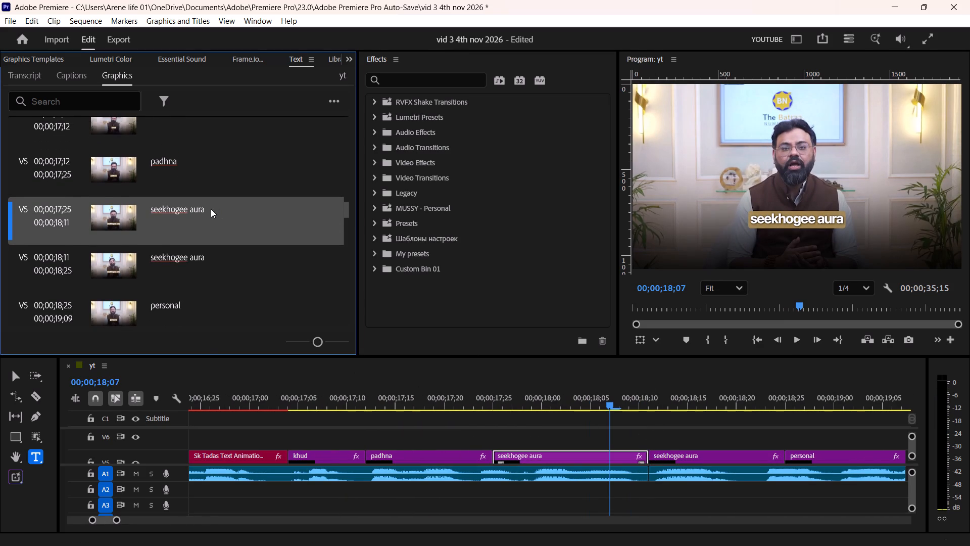
left_click_drag(211, 209, 204, 209)
left_click_drag(237, 214, 192, 226)
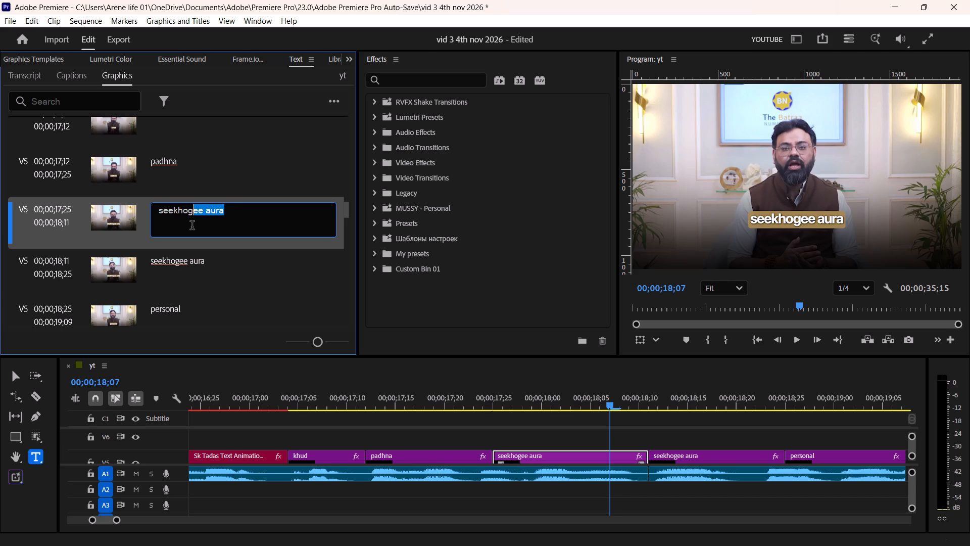
left_click_drag(192, 226, 192, 226)
key("i")
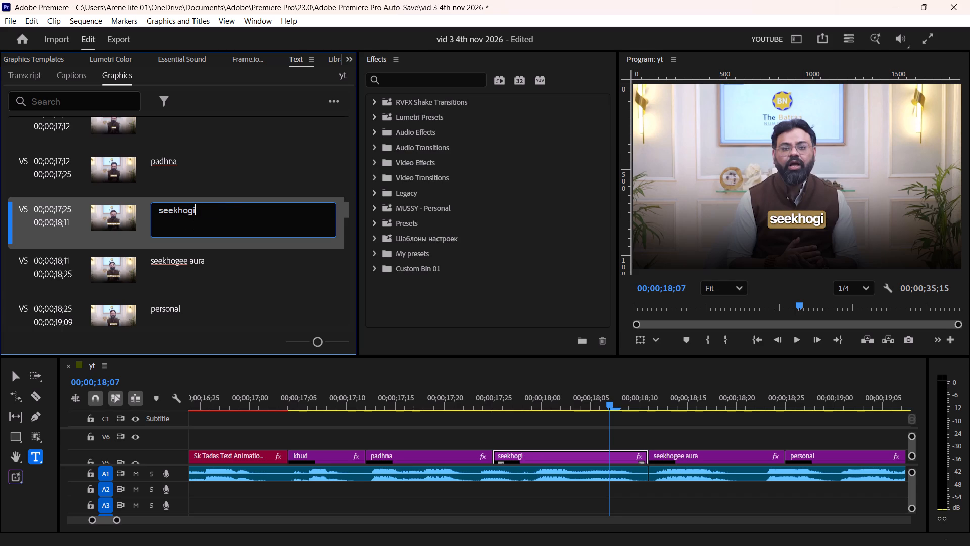
left_click(224, 271)
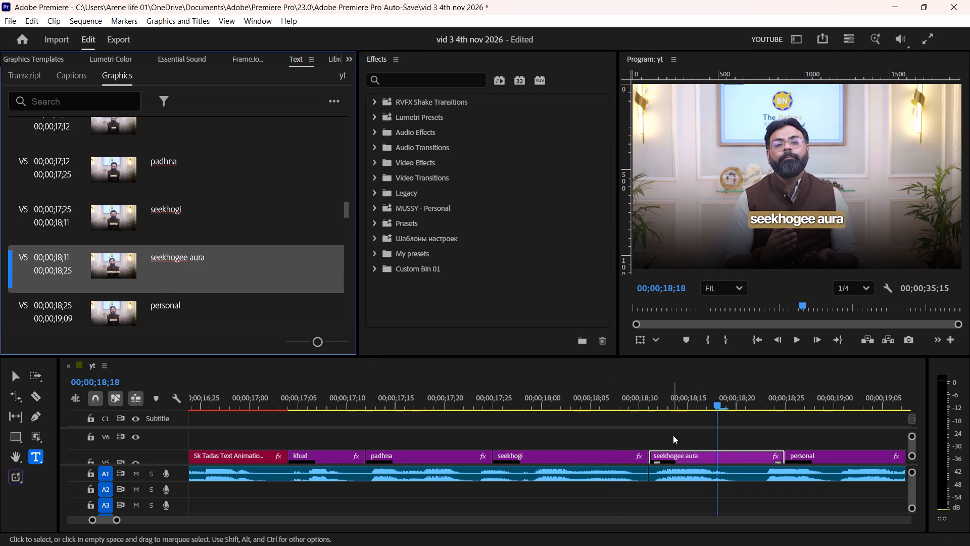
Play the sequence from the "seekhogi" caption through "naa rahe." to check the captions against the speech.
scroll(670, 436, "down", 3)
left_click_drag(581, 397, 574, 399)
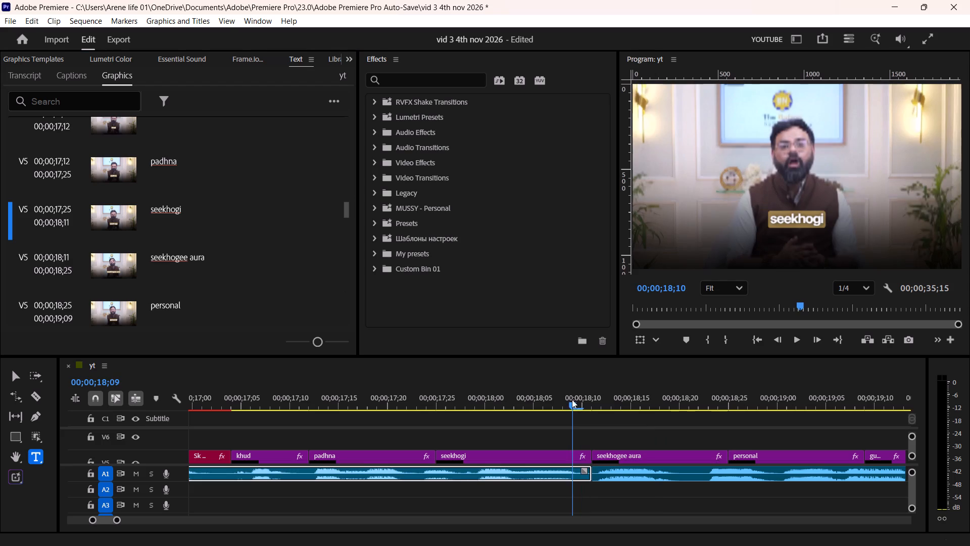
key("space")
key("space")
scroll(549, 406, "down", 6)
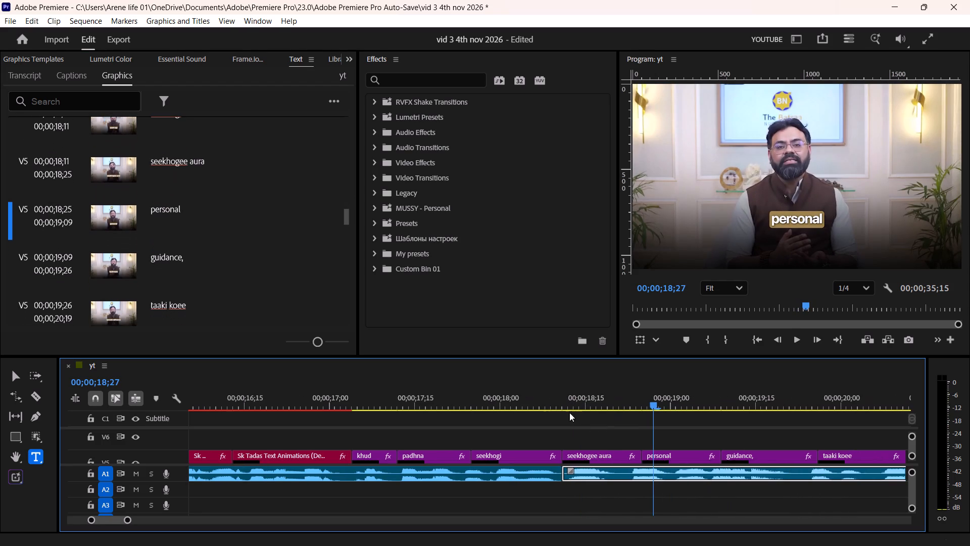
left_click(602, 398)
left_click(610, 456)
scroll(609, 456, "down", 4)
scroll(605, 455, "down", 4, "alt")
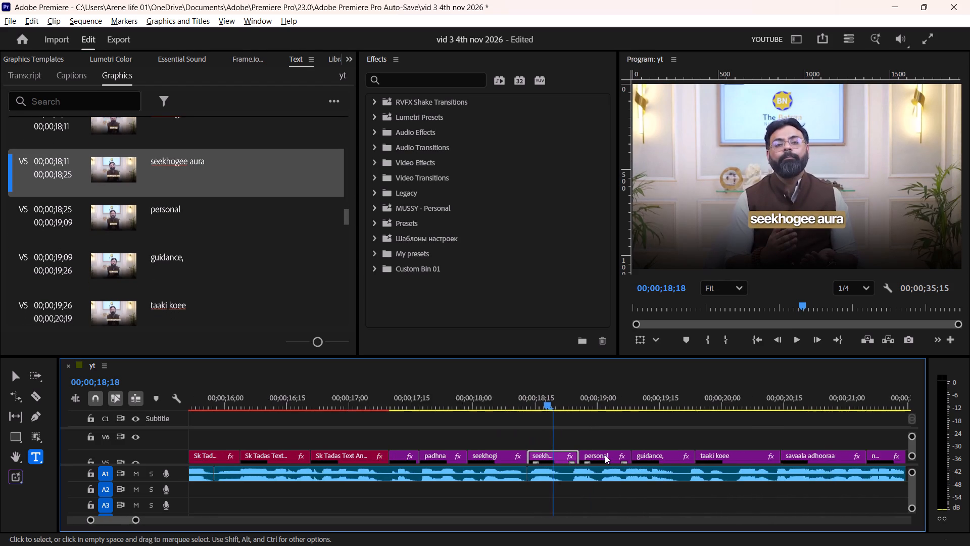
key("space")
scroll(604, 454, "down", 9)
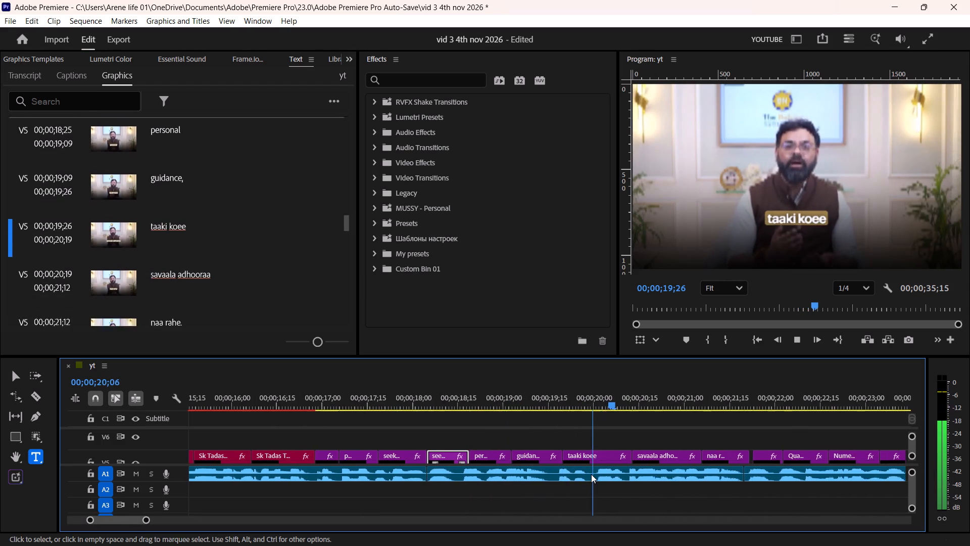
scroll(591, 474, "down", 4, "alt")
key("space")
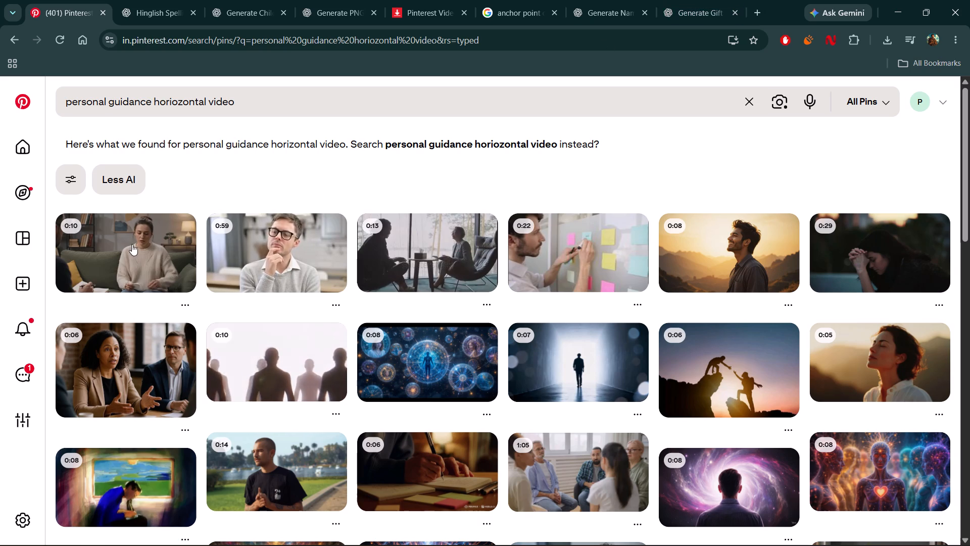
Open the 10-second video pin of the woman in a sweater talking on a sofa and copy its link.
left_click(136, 265)
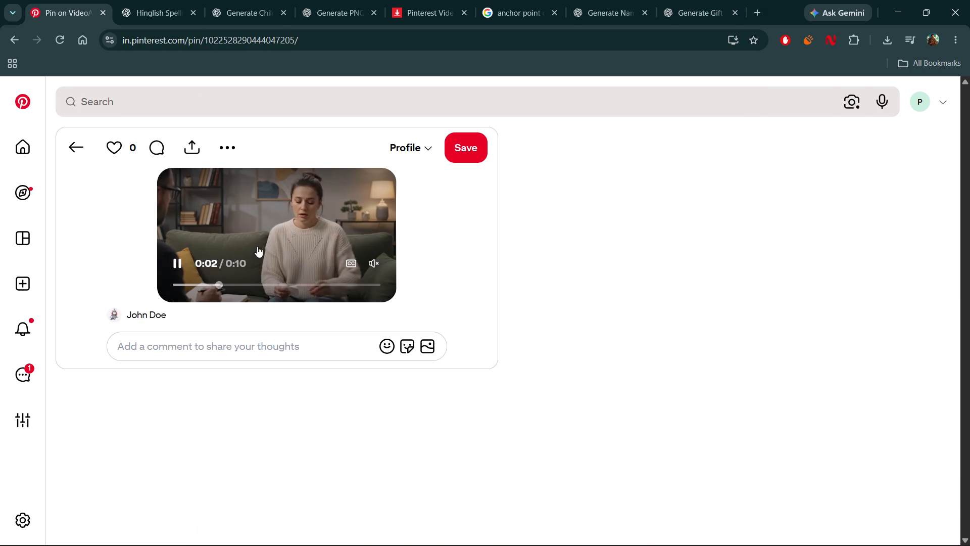
left_click(260, 242)
left_click(185, 150)
left_click(87, 216)
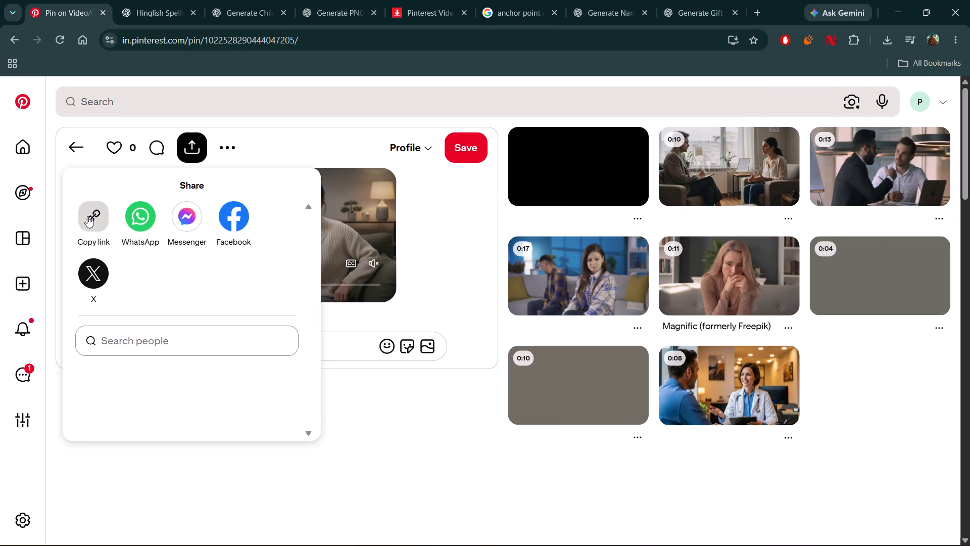
left_click(89, 215)
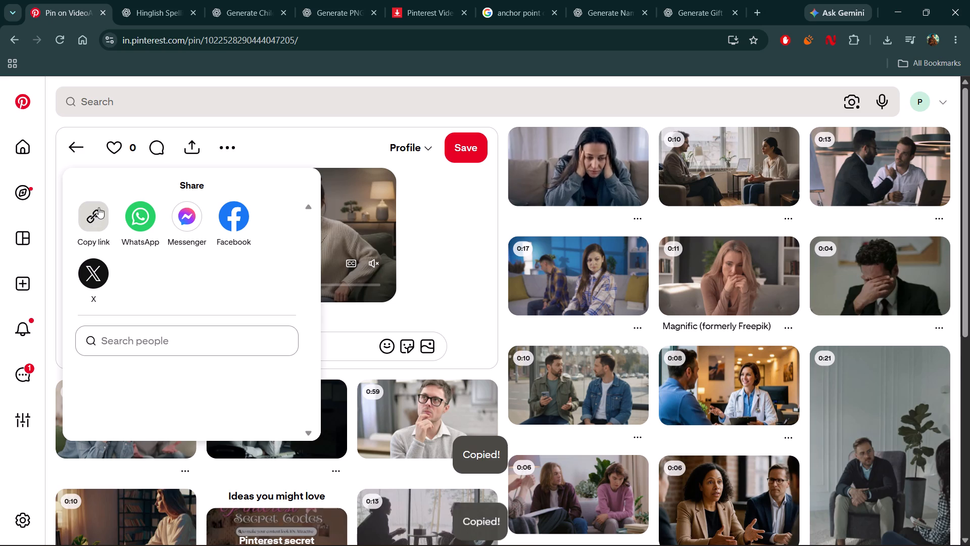
Submit the copied pin link to the PinDown video downloader and download the 1080p (HD) version.
left_click(395, 0)
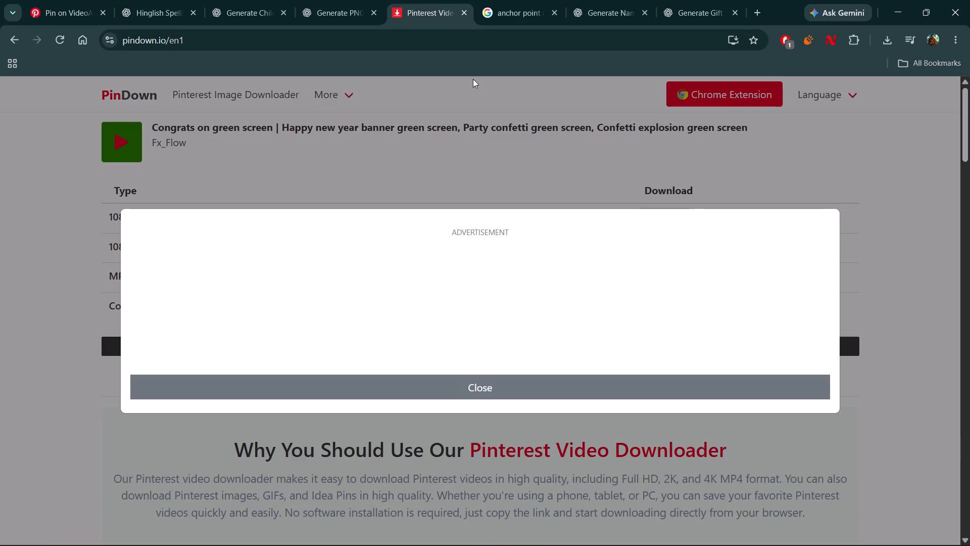
left_click(444, 172)
left_click(465, 340)
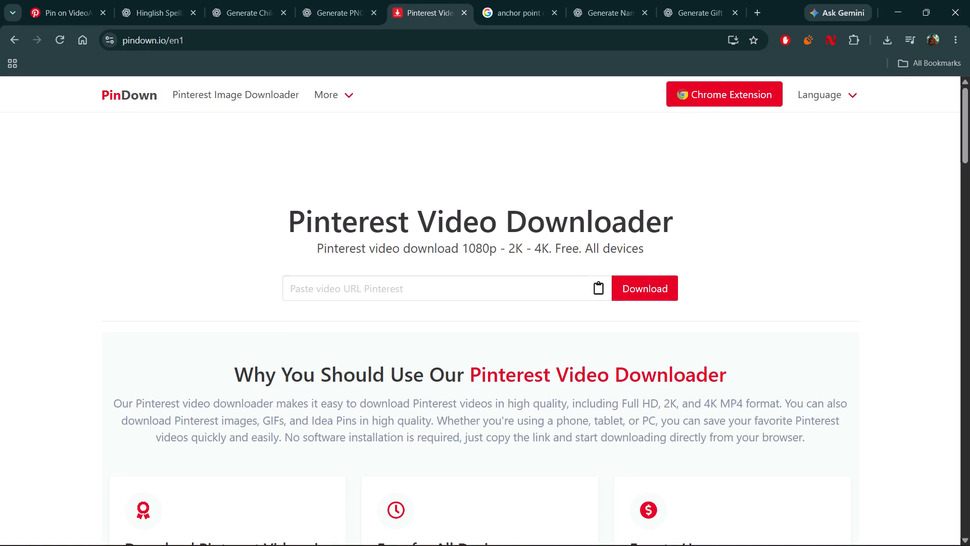
left_click(392, 287)
key("ctrl+v")
left_click(633, 289)
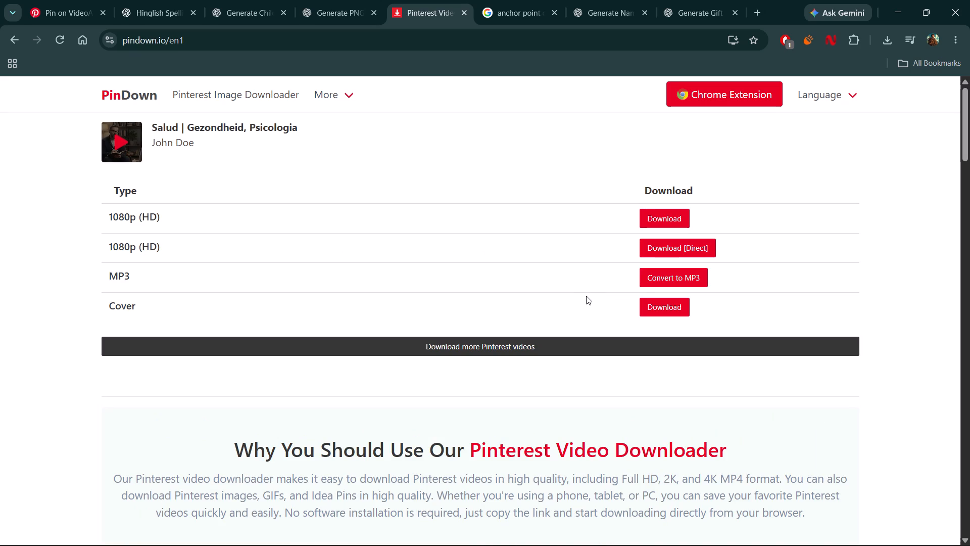
left_click(658, 219)
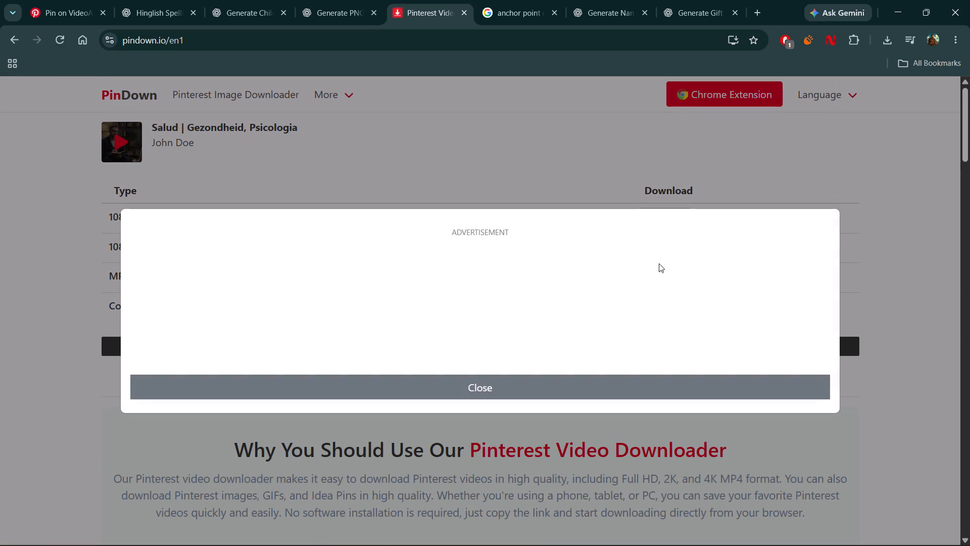
left_click(374, 274)
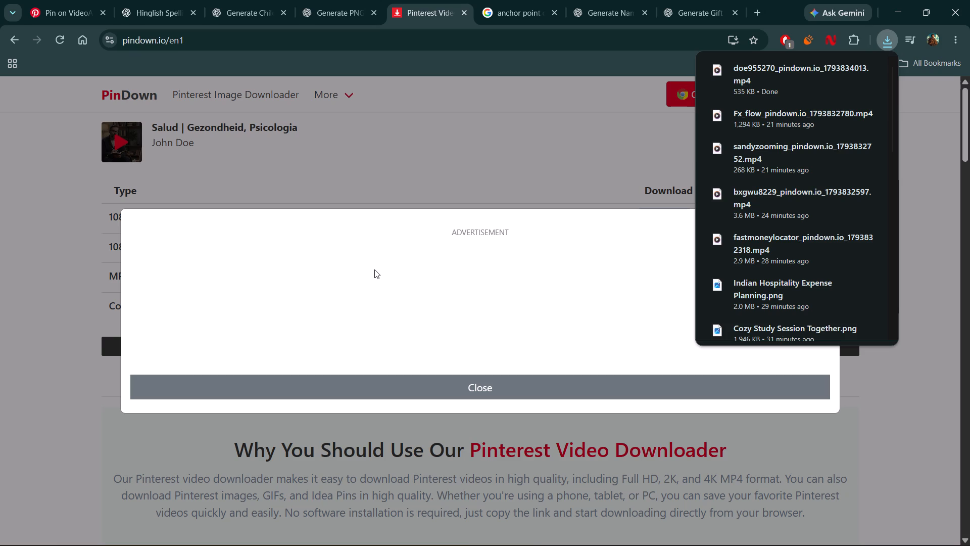
Switch back to Premiere Pro and bring the Project panel with the project's media items into view.
key("alt+Tab")
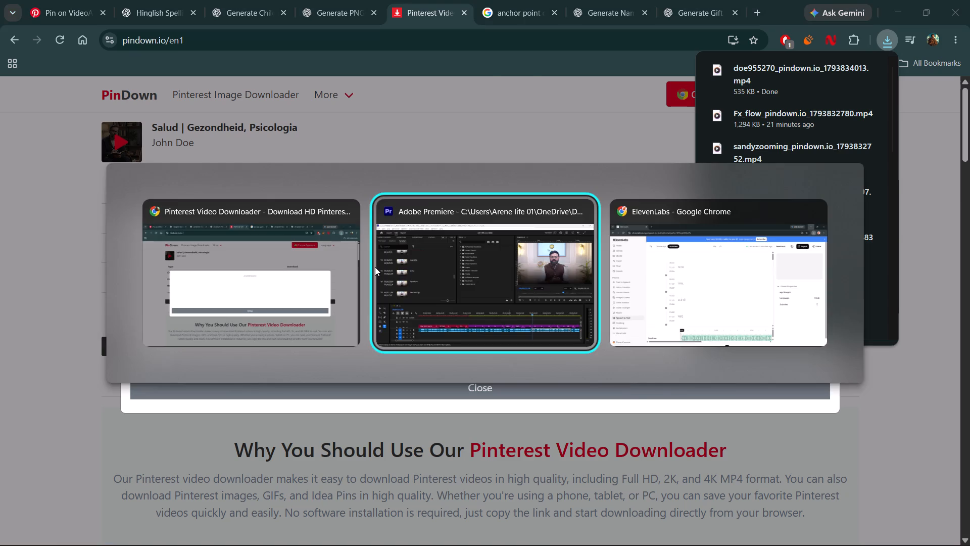
scroll(189, 60, "up", 6)
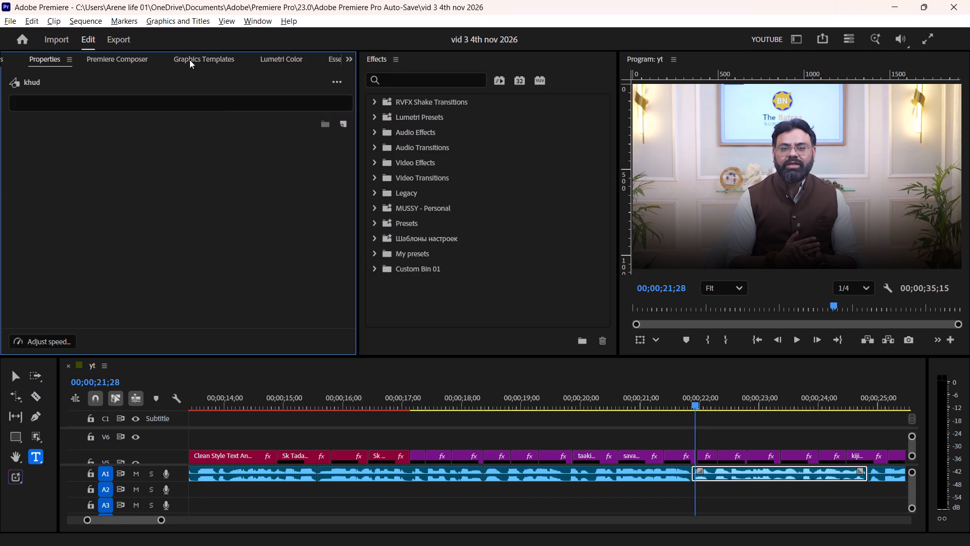
scroll(189, 60, "up", 4)
scroll(189, 60, "down", 1)
scroll(299, 61, "down", 1)
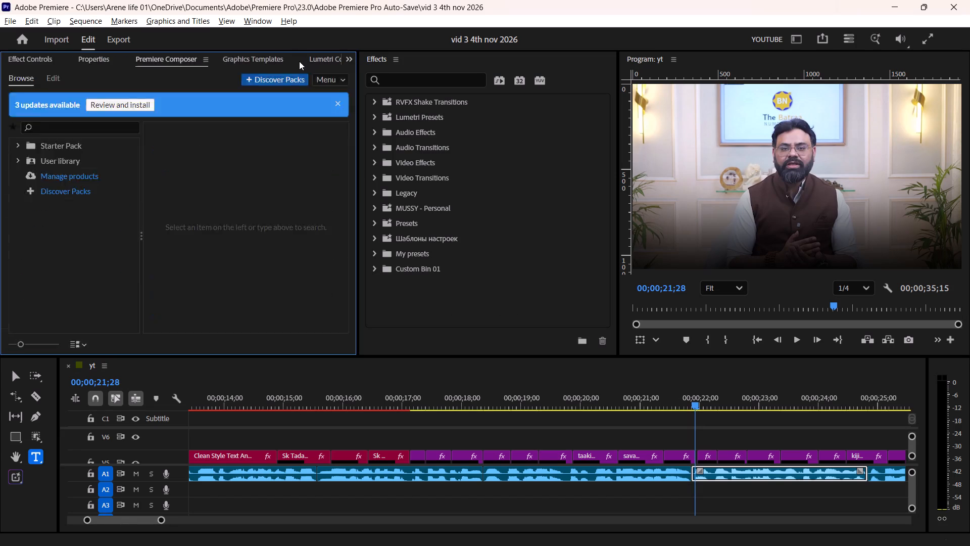
scroll(299, 61, "down", 9)
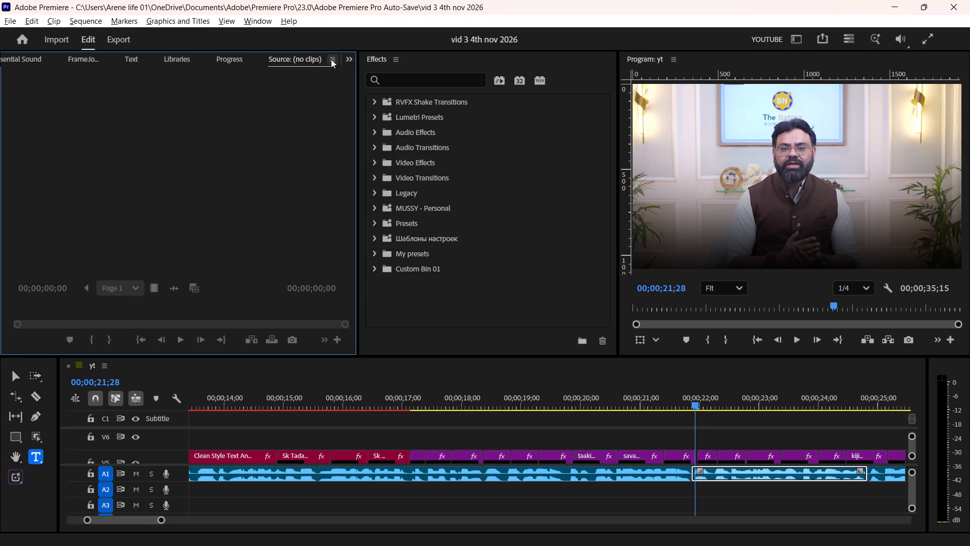
scroll(272, 61, "up", 1)
scroll(373, 57, "up", 2)
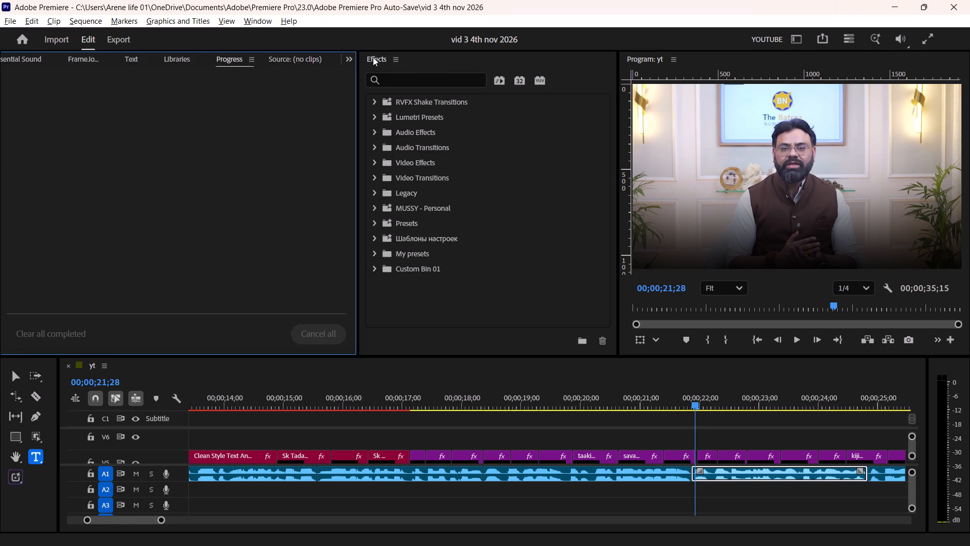
left_click(257, 21)
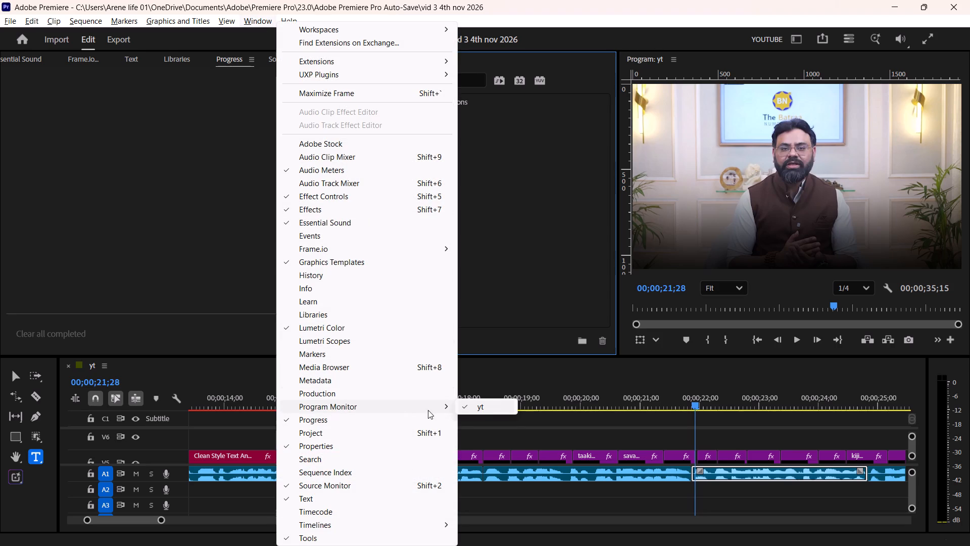
left_click(347, 430)
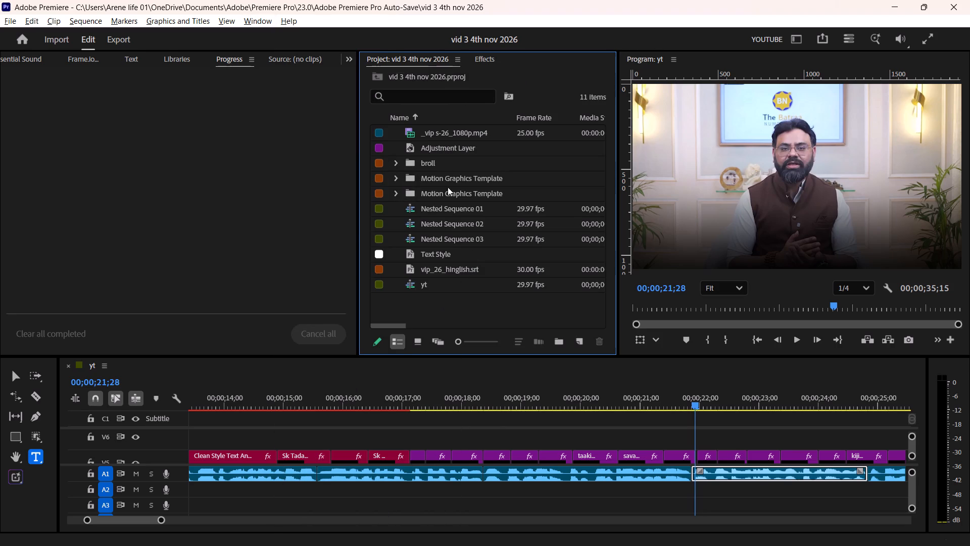
Import the downloaded doe955270_pindown.io video into the broll bin.
double_click(455, 163)
double_click(464, 261)
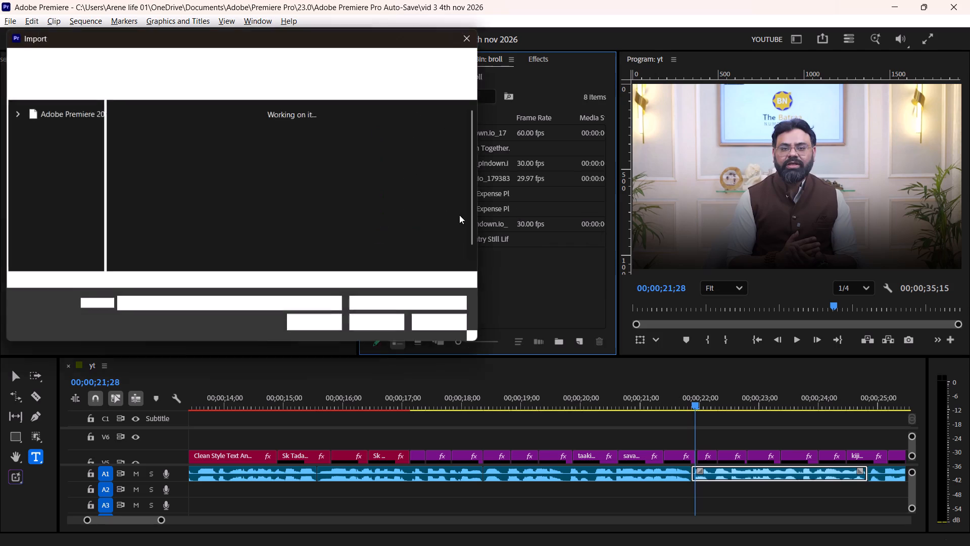
left_click(224, 145)
left_click(379, 327)
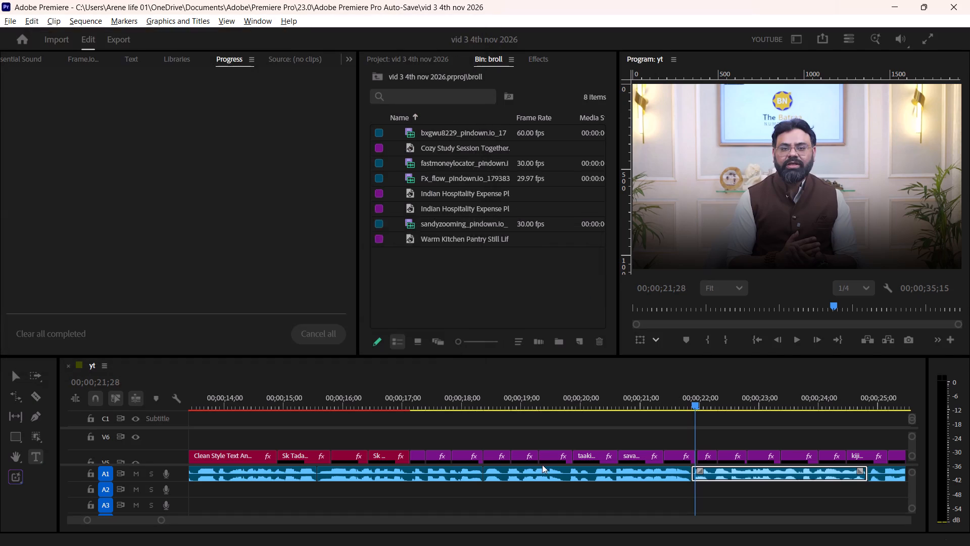
scroll(510, 438, "down", 6, "ctrl")
left_click_drag(428, 398, 404, 407)
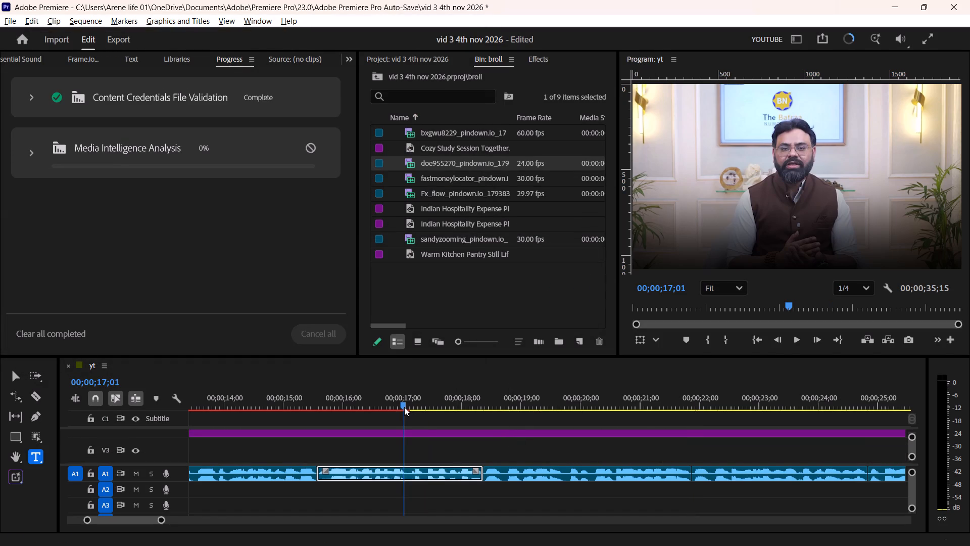
key("ctrl+s")
key("space")
scroll(427, 416, "down", 4)
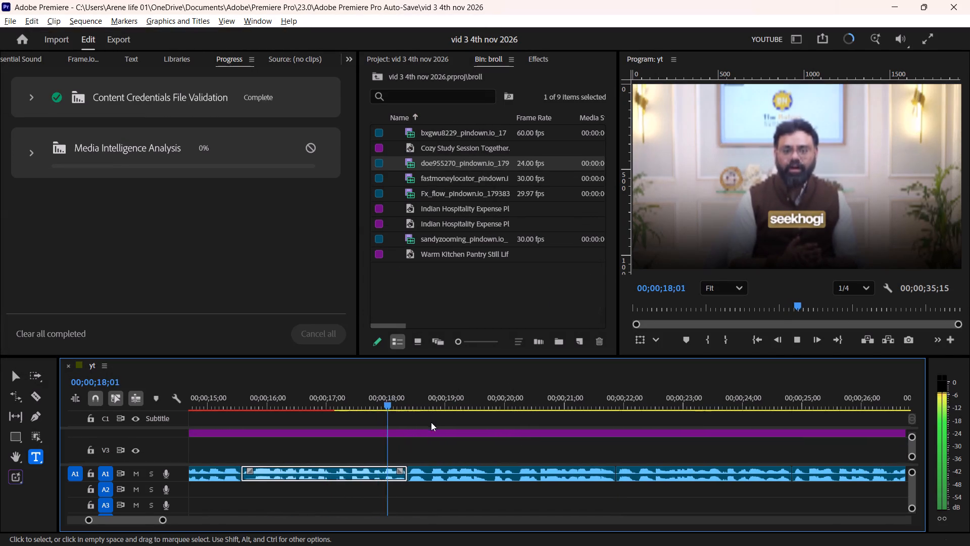
key("space")
key("space")
key("space")
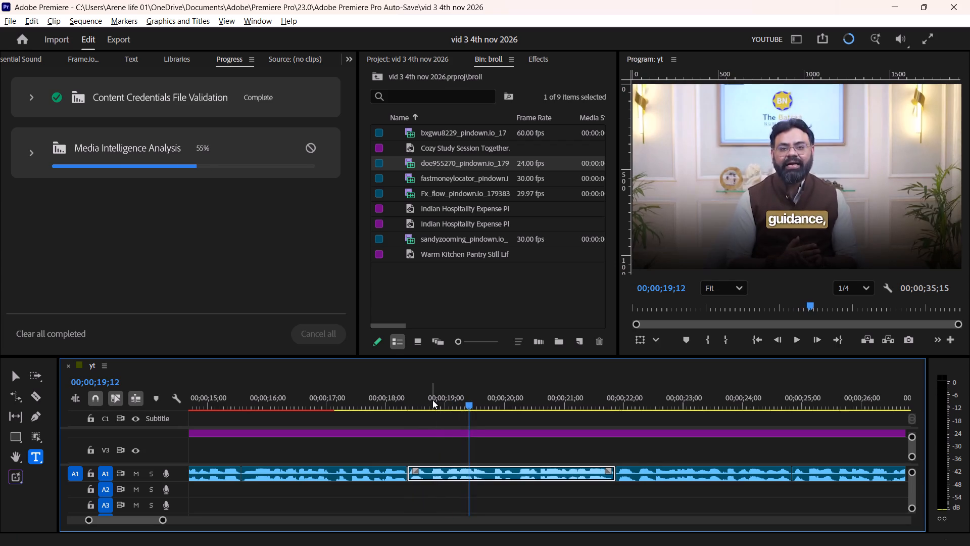
left_click_drag(432, 400, 407, 416, "shift")
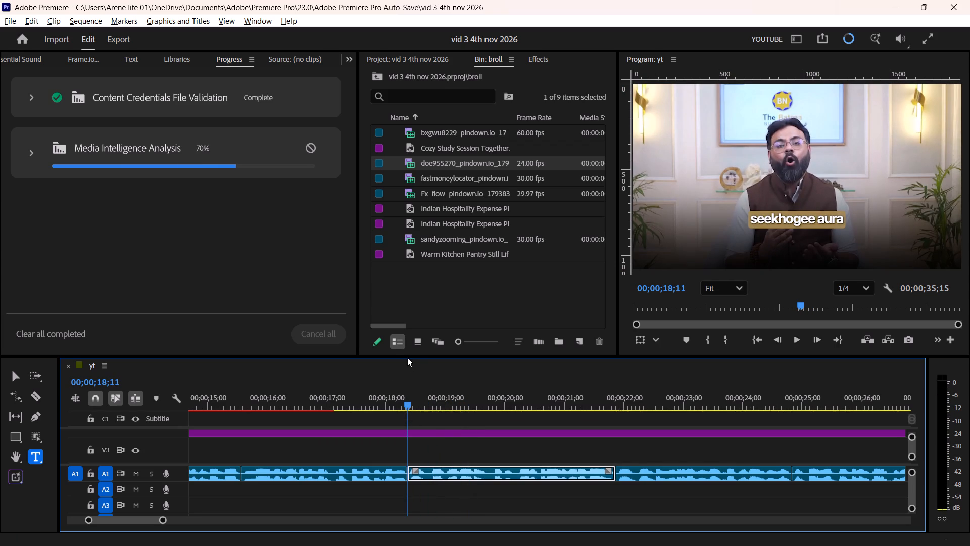
double_click(536, 163)
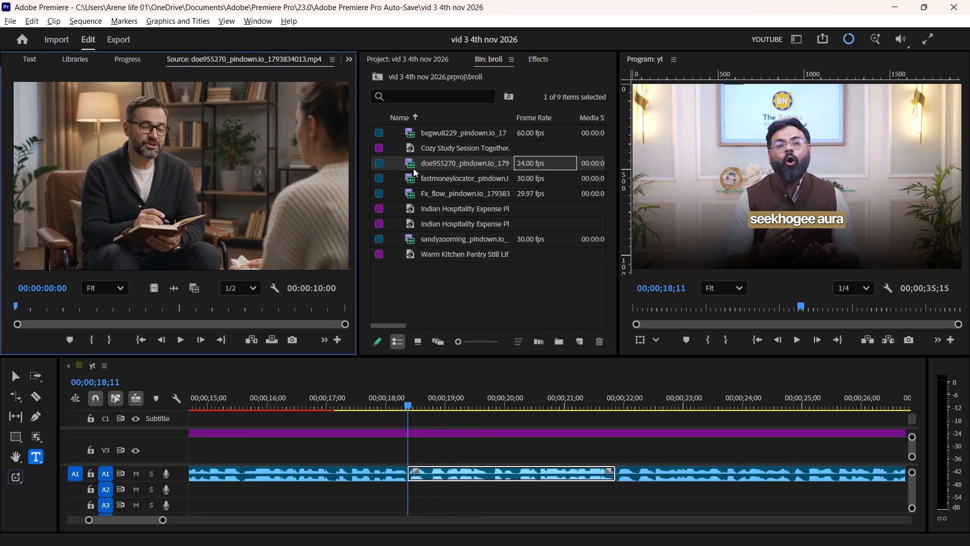
left_click_drag(156, 288, 409, 464)
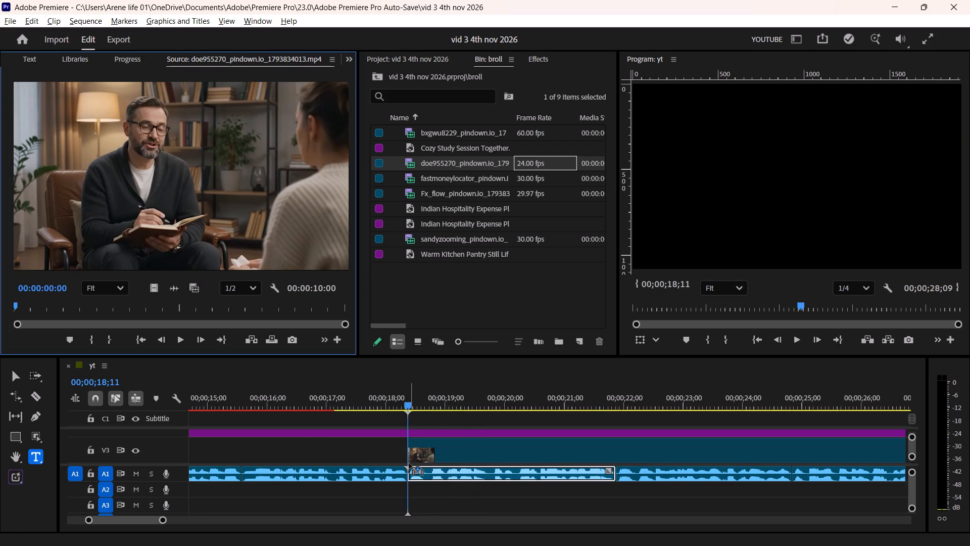
left_click_drag(409, 464, 409, 464)
Fit the V3 b-roll clip to the frame and save the project.
scroll(455, 457, "down", 3)
key("space")
key("space")
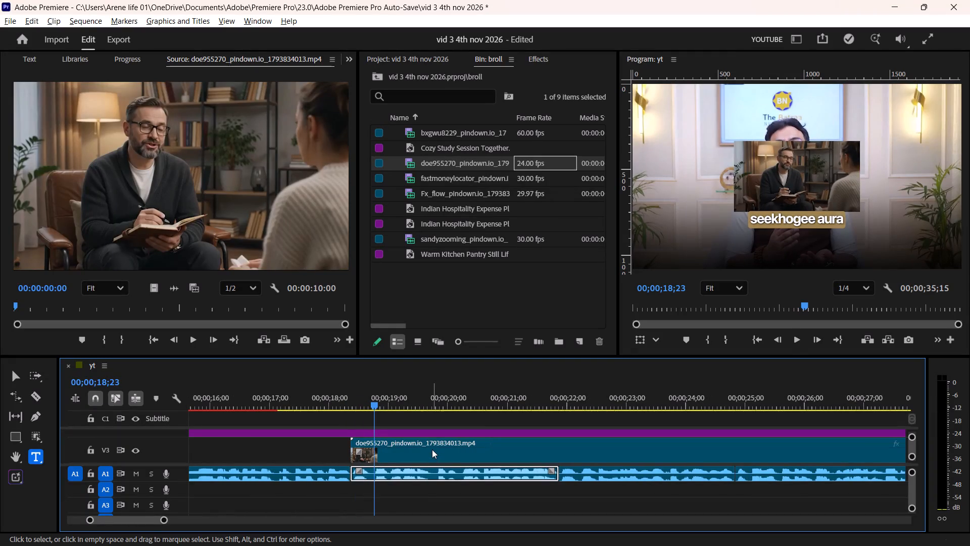
left_click(432, 449)
left_click(349, 60)
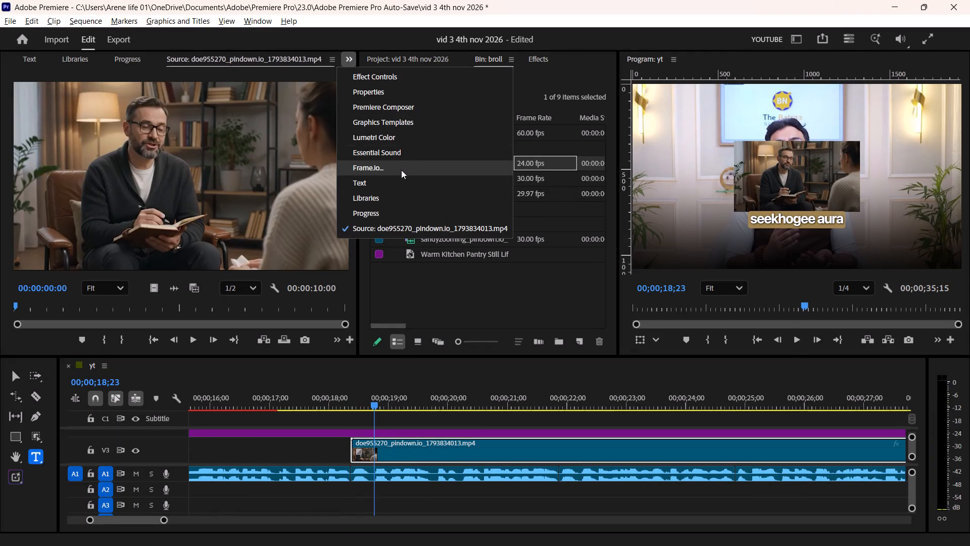
left_click(393, 97)
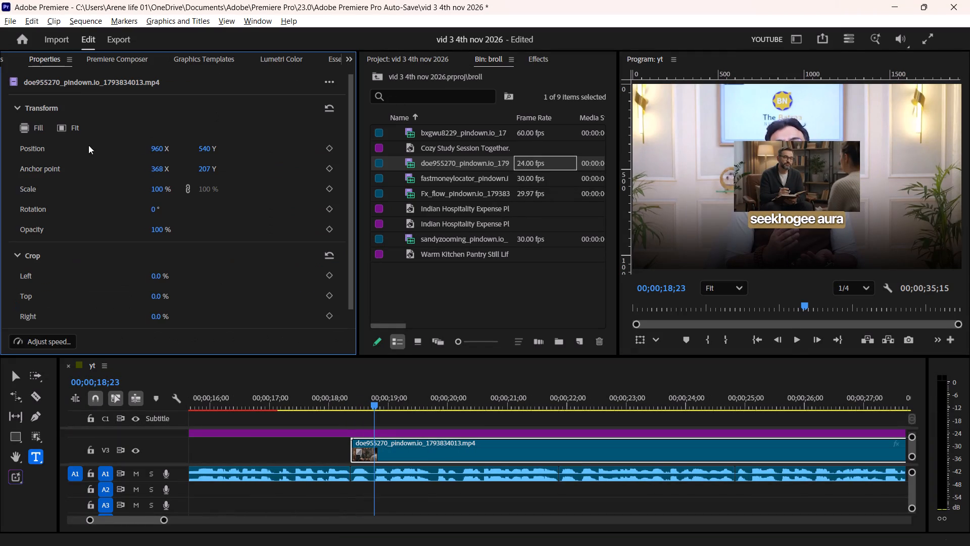
left_click(60, 125)
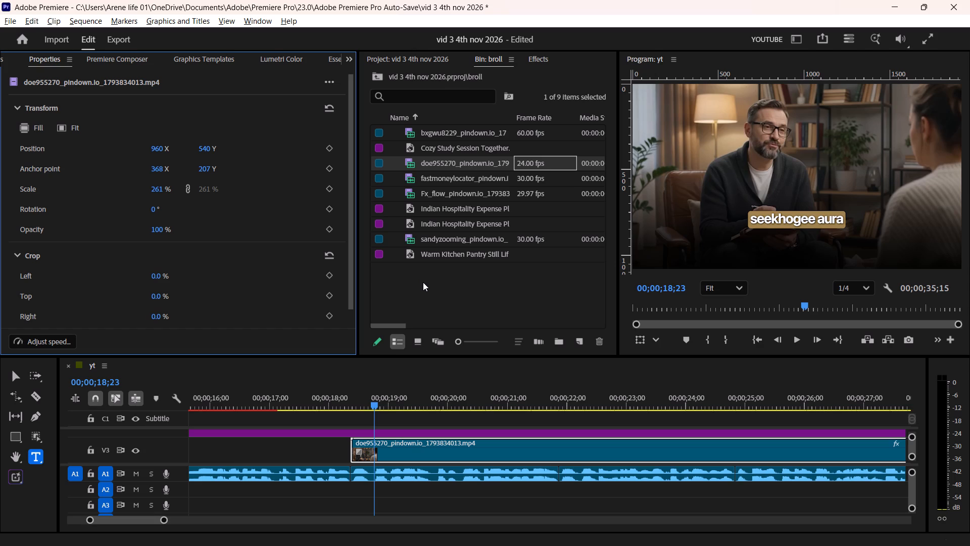
left_click(345, 396)
left_click(324, 441)
key("ctrl+s")
Play through the b-roll section, split the V3 clip at 00;00;21;26 and delete the part after the cut.
key("space")
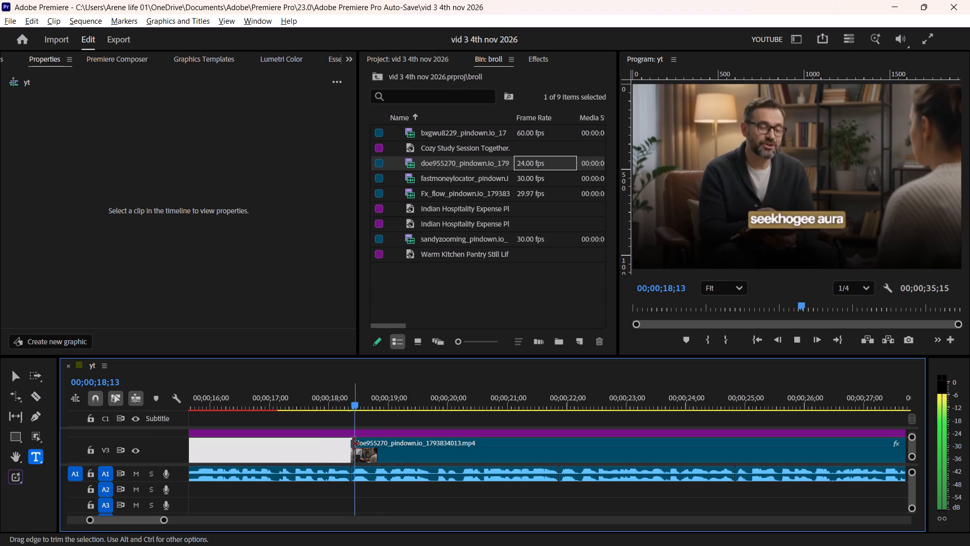
scroll(357, 442, "down", 1)
key("space")
left_click(320, 393)
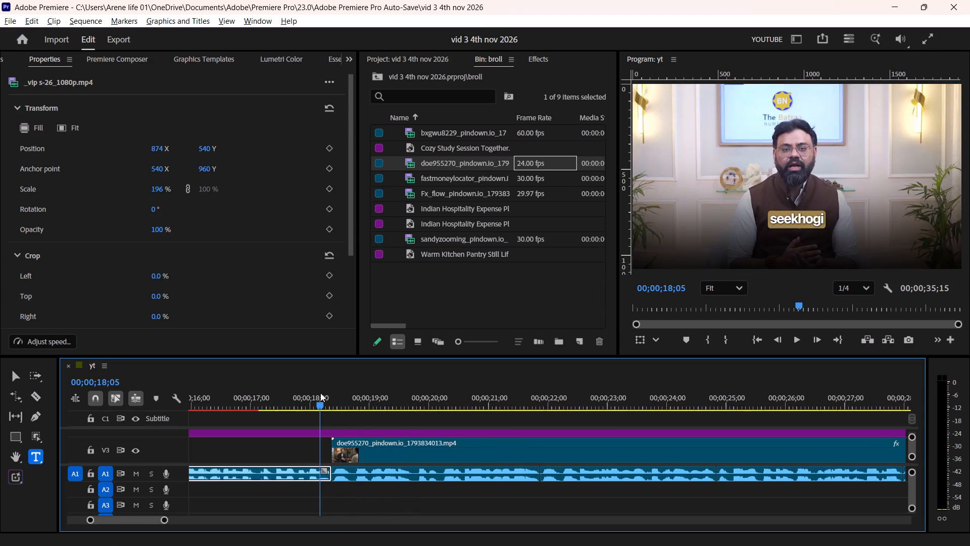
key("space")
scroll(364, 428, "down", 3)
scroll(365, 430, "down", 3, "alt")
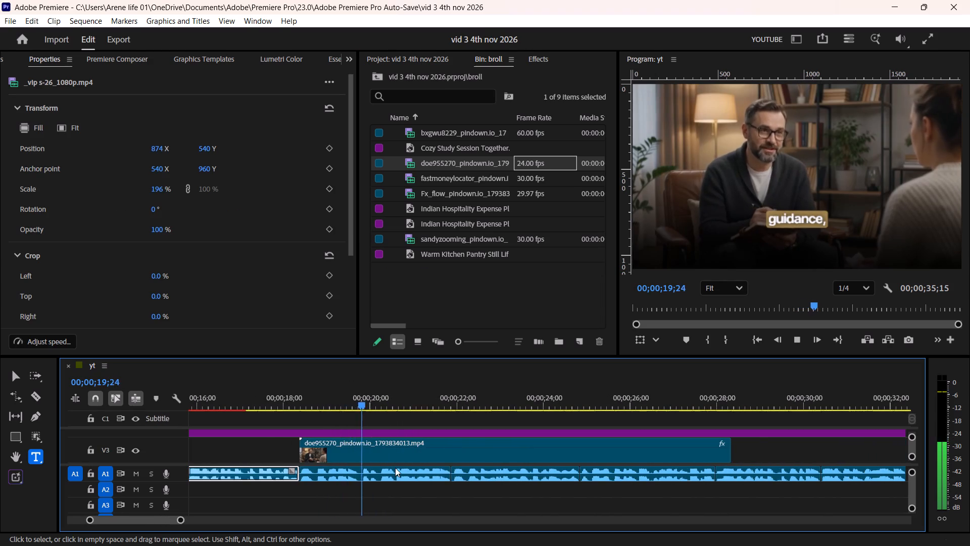
scroll(394, 468, "up", 7, "alt")
scroll(390, 457, "down", 3, "alt")
scroll(390, 457, "down", 2)
scroll(390, 457, "up", 2, "alt")
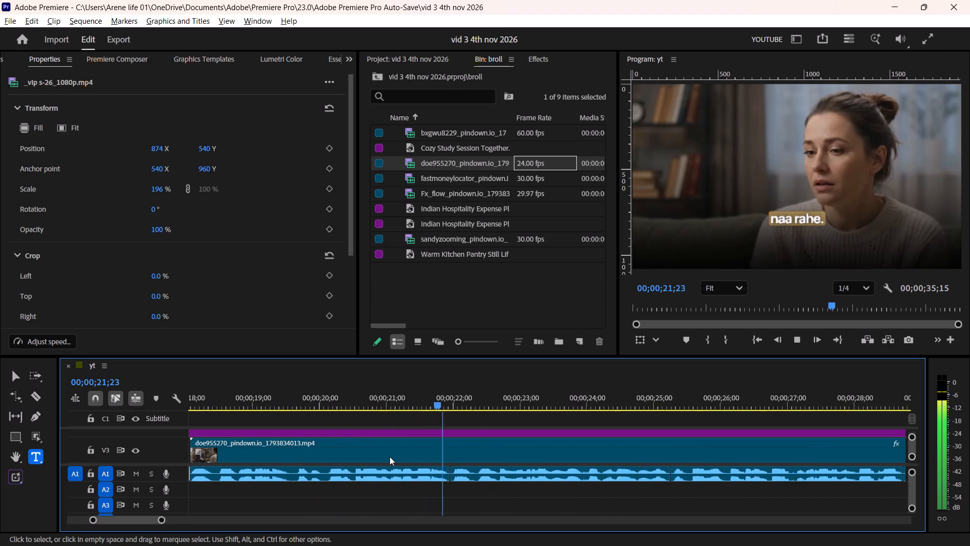
scroll(390, 457, "up", 2, "alt")
key("space")
left_click_drag(483, 399, 475, 419, "shift")
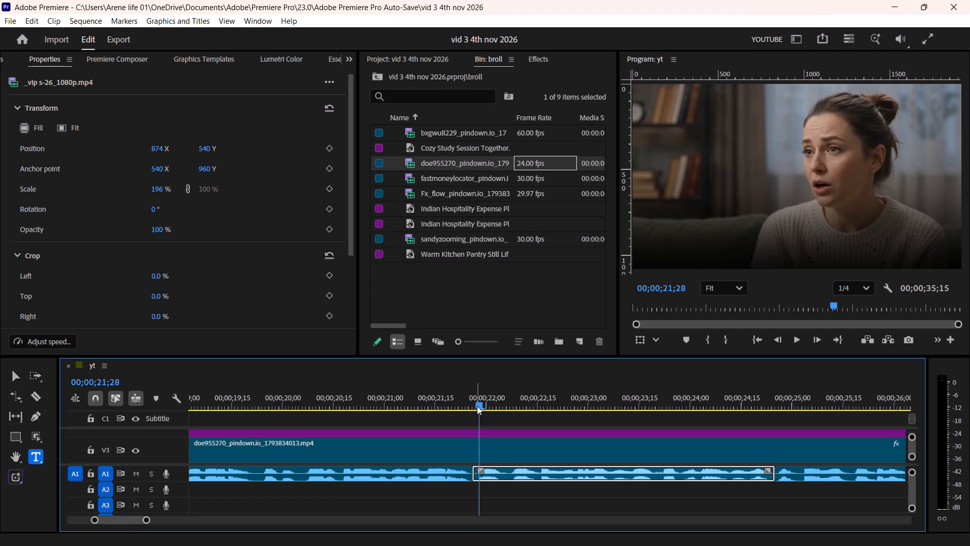
left_click_drag(477, 403, 471, 415, "shift")
left_click(483, 451)
key("F1")
left_click(511, 448)
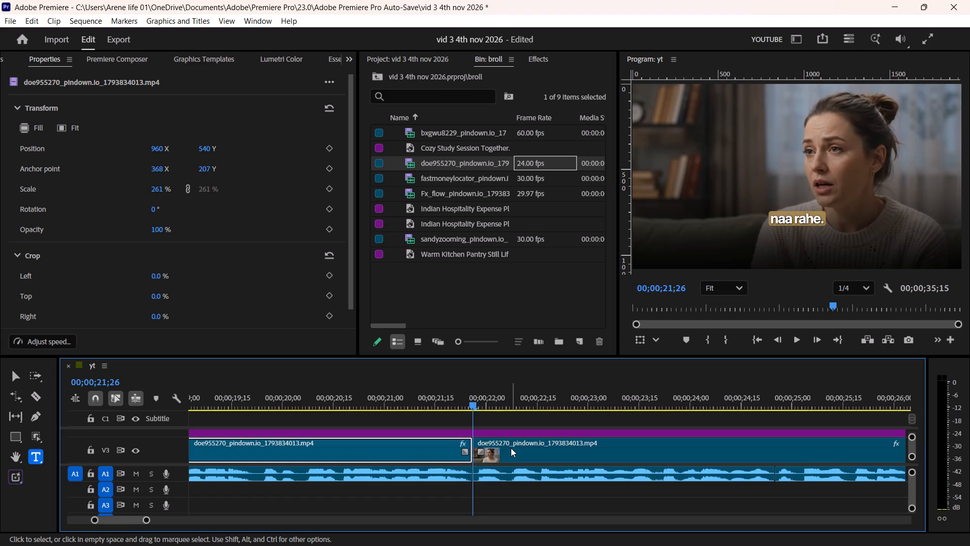
key("Delete")
Return the playhead to 00;00;17;15, ahead of the b-roll clip, and save the project.
left_click_drag(435, 397, 404, 403)
scroll(391, 433, "down", 5, "alt")
scroll(385, 441, "up", 4)
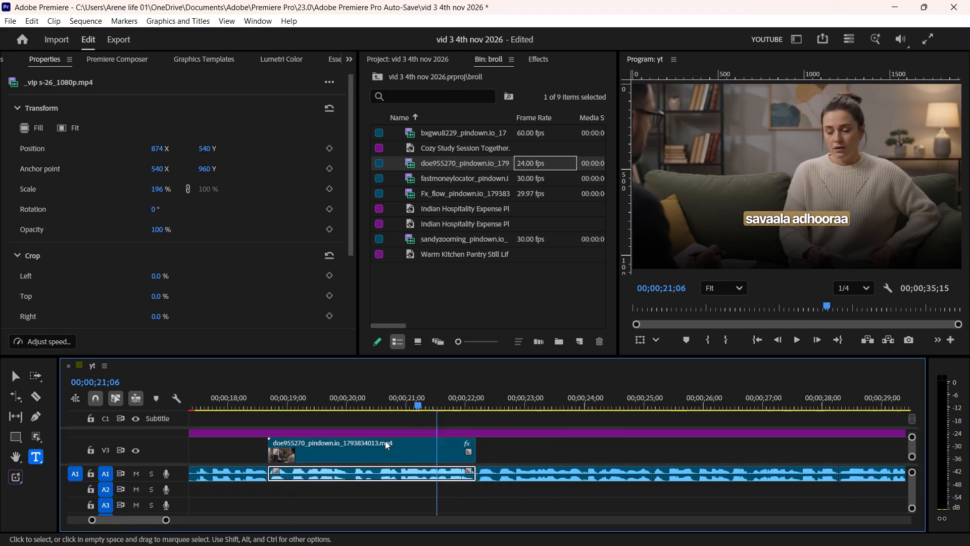
scroll(385, 441, "up", 2)
left_click_drag(328, 400, 296, 402)
key("ctrl+s")
key("ctrl+s")
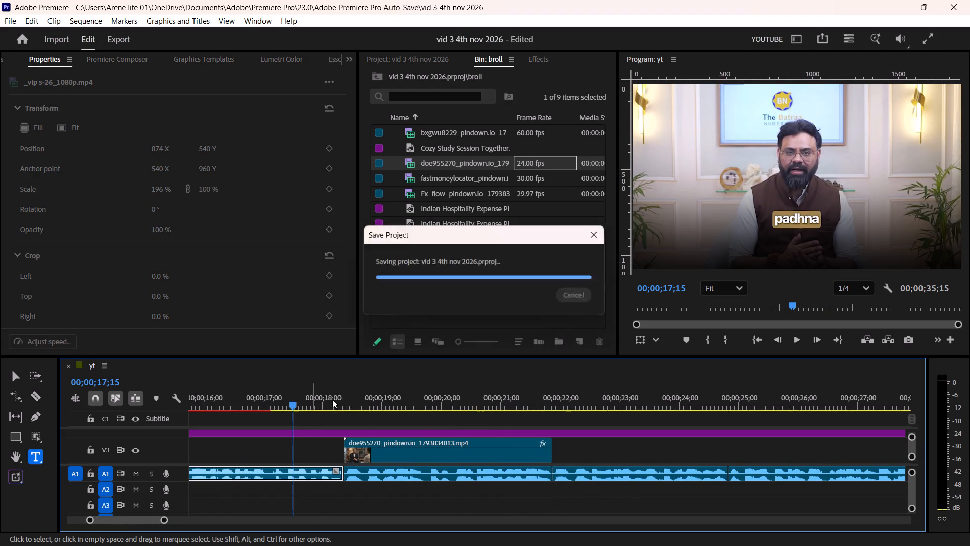
Play the captions from "khud" onward and replace the caption text "seekhogee aura" with "aur".
left_click(350, 58)
left_click(375, 184)
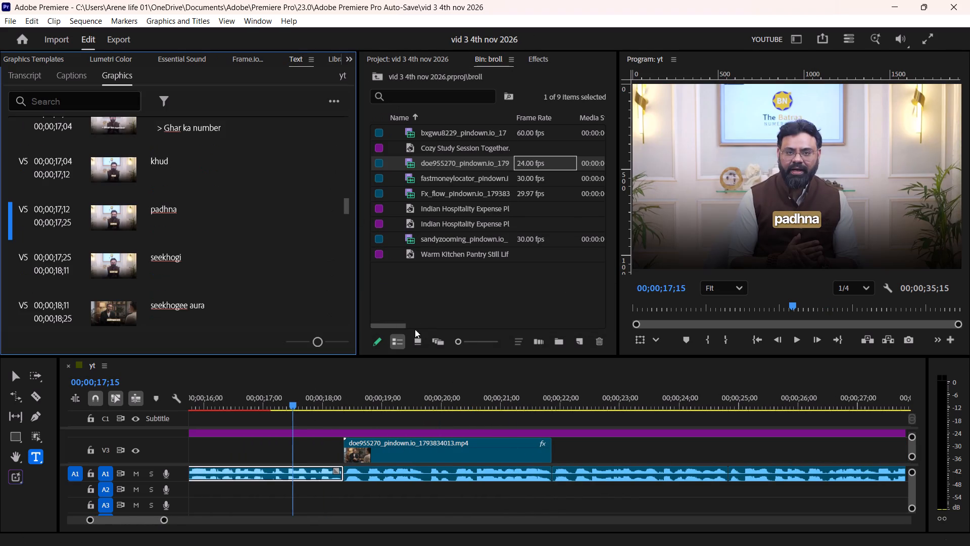
scroll(198, 239, "up", 5)
left_click(172, 199)
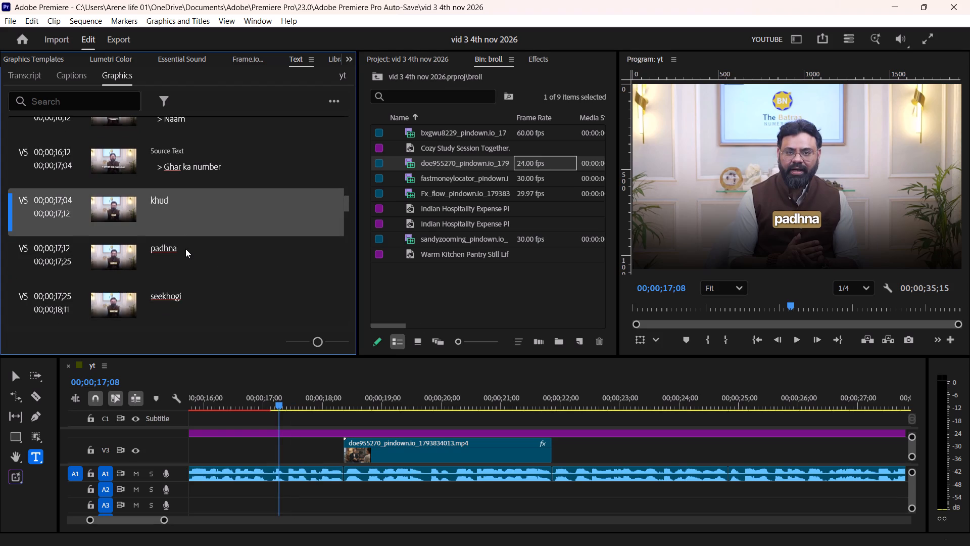
key("space")
key("space")
key("space")
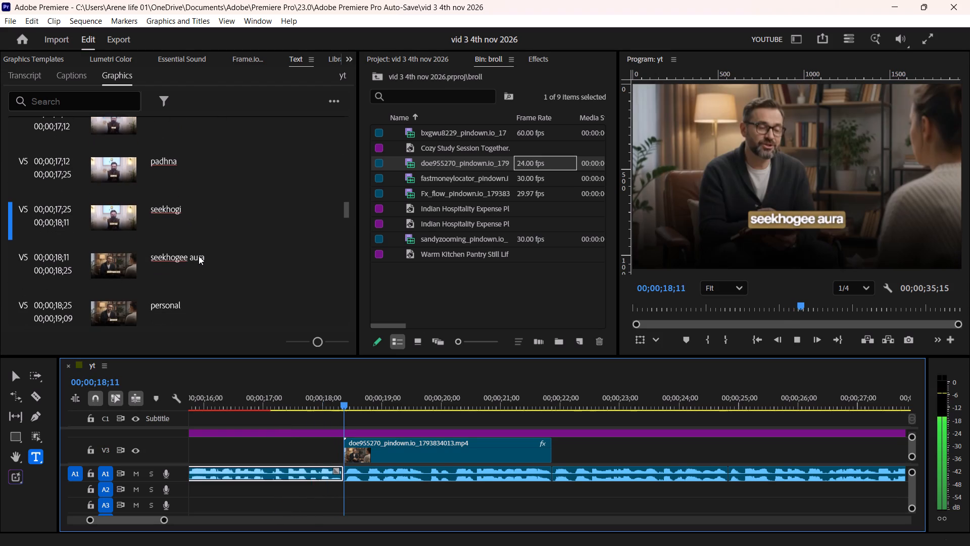
key("space")
double_click(176, 210)
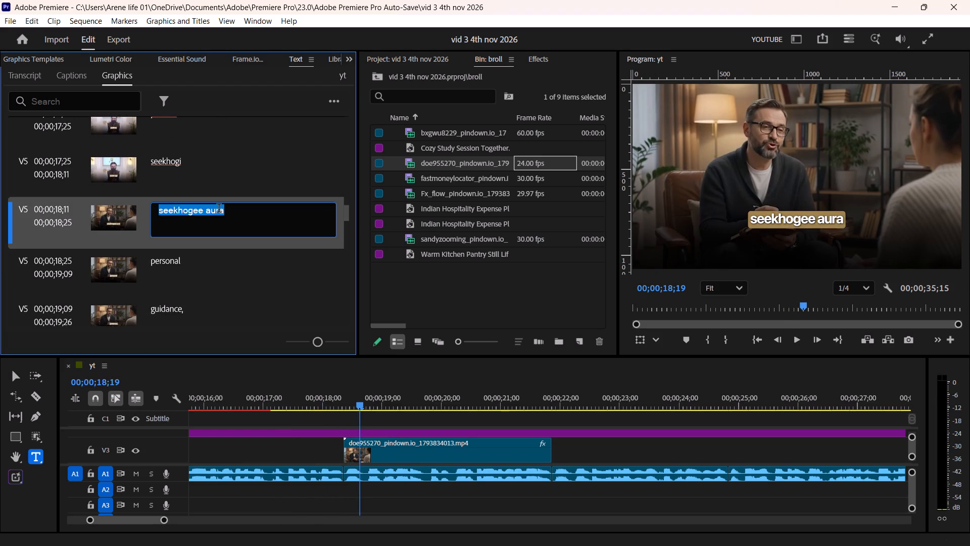
type("aur")
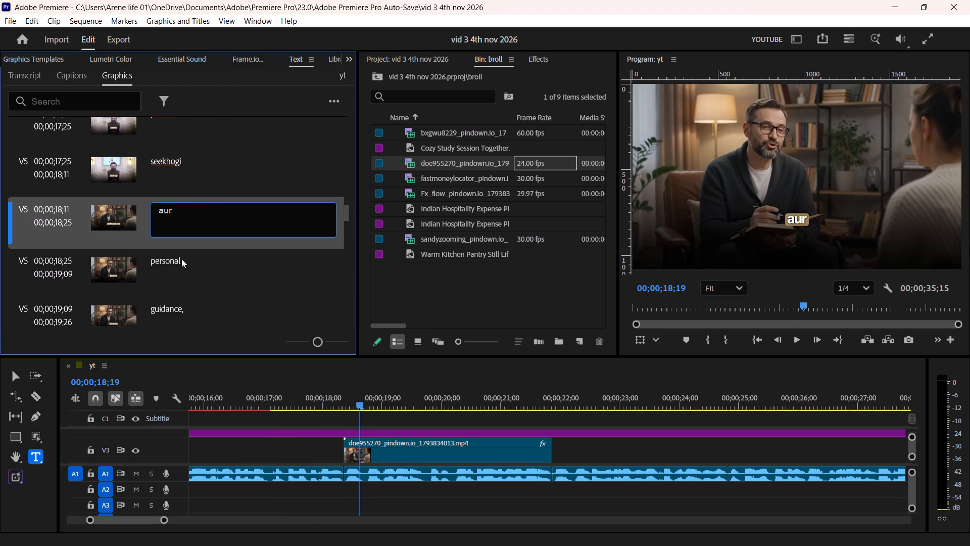
Remove the trailing comma from the "guidance," caption.
left_click(172, 259)
double_click(185, 304)
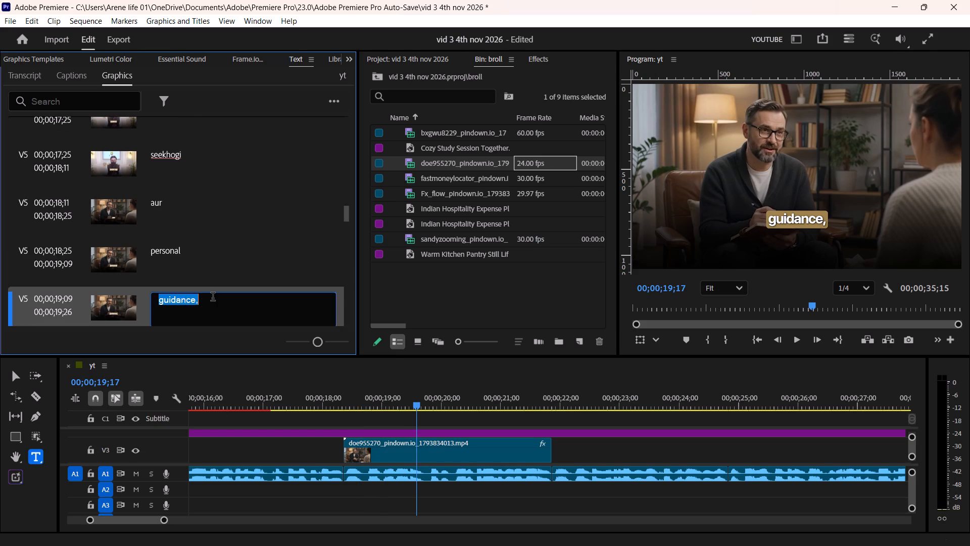
left_click(214, 297)
key("BackSpace")
left_click(217, 255)
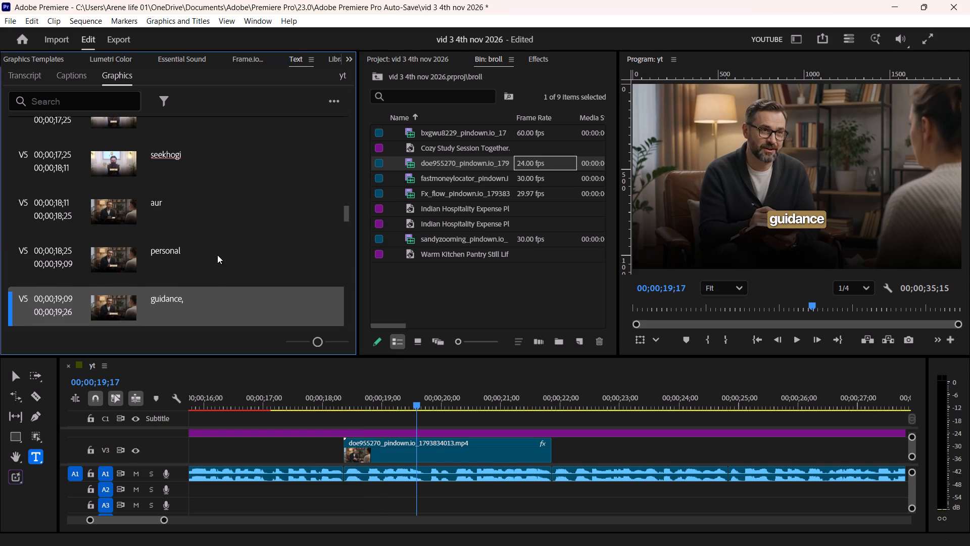
Correct the "taaki koee" caption to read "taki koi".
scroll(217, 255, "down", 12)
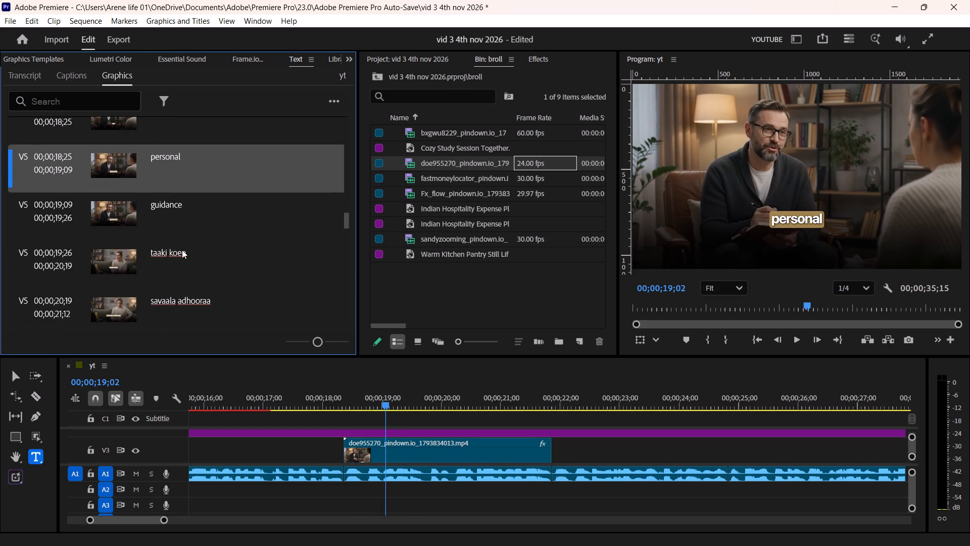
double_click(182, 250)
left_click(173, 256)
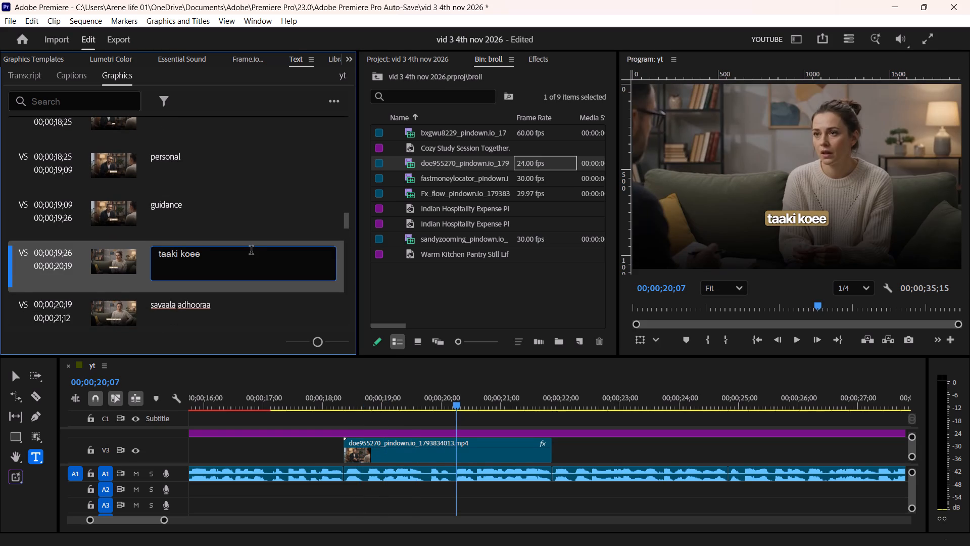
key("BackSpace")
double_click(252, 259)
left_click(250, 259)
key("BackSpace")
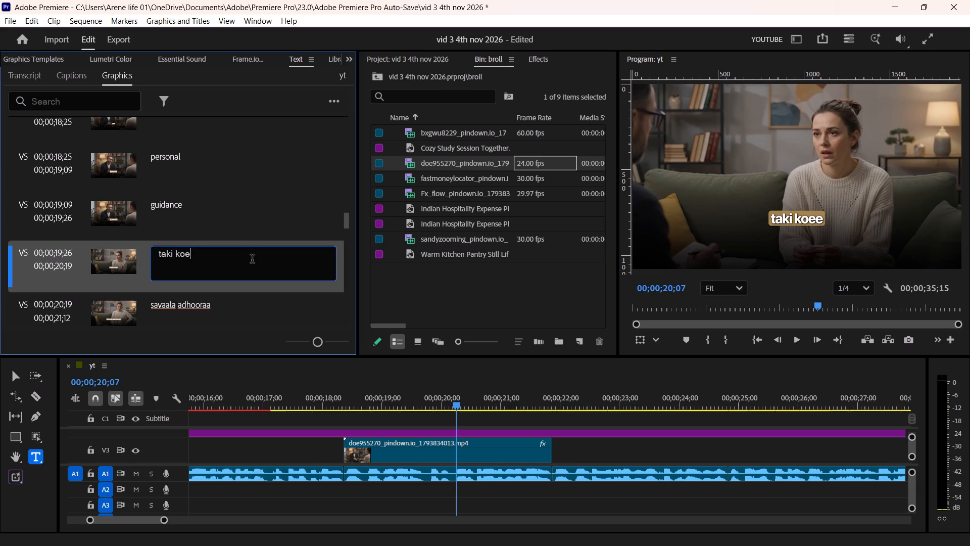
key("BackSpace")
key("i")
Correct the "savaala adhooraa" caption to read "sawal adhura".
double_click(185, 308)
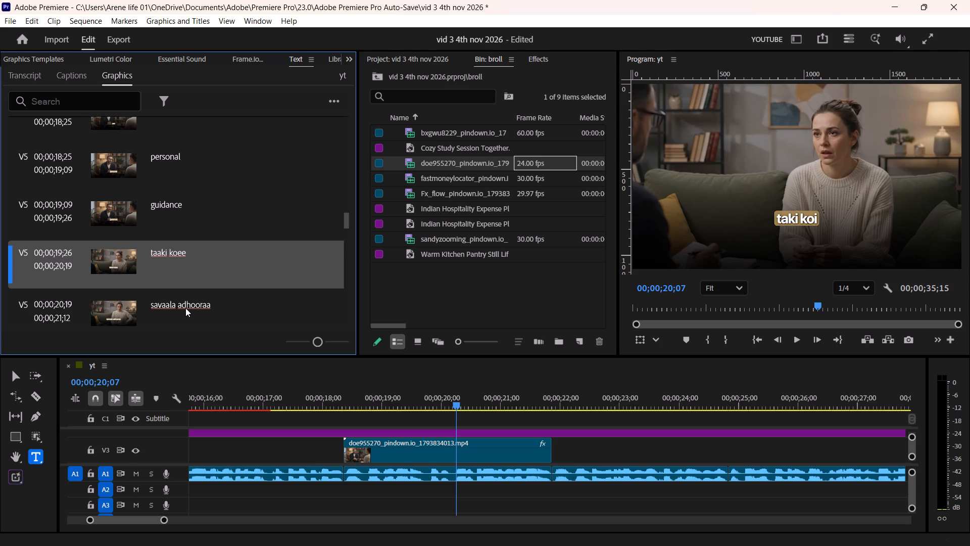
double_click(185, 303)
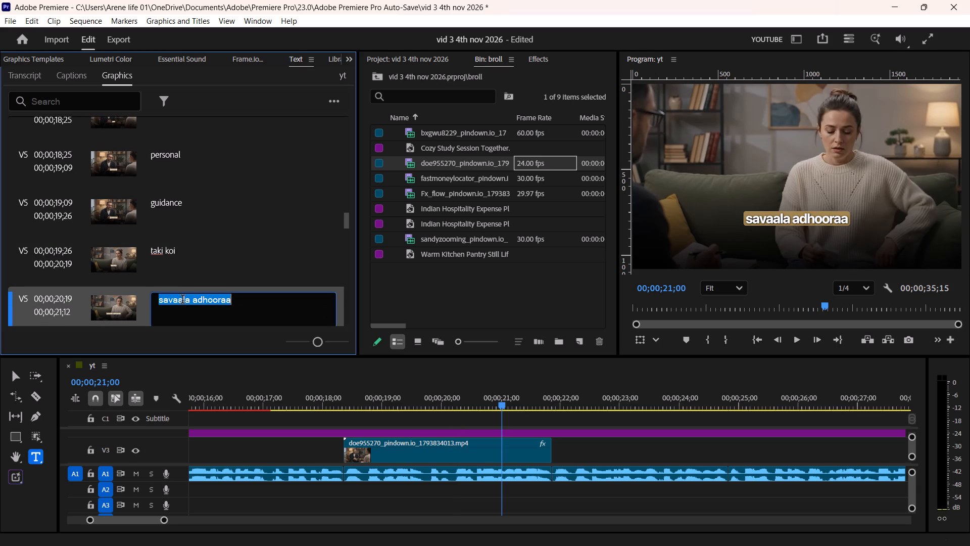
left_click(182, 300)
key("BackSpace")
key("BackSpace")
key("BackSpace")
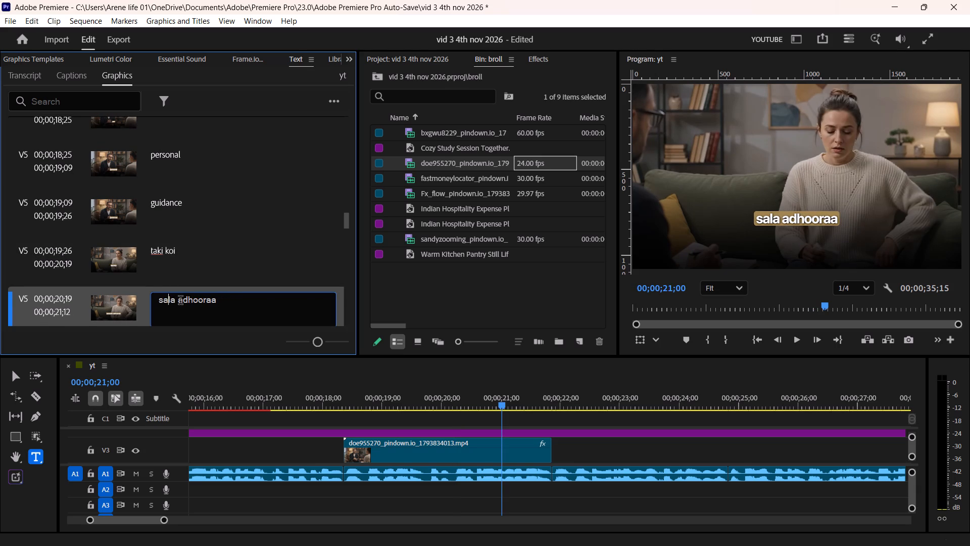
type("wa")
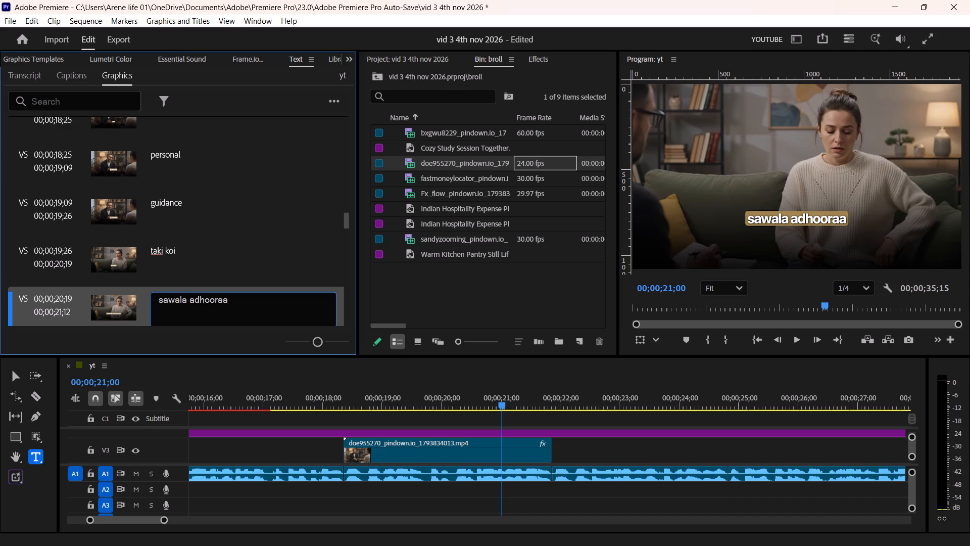
key("Right")
key("Right")
key("BackSpace")
key("Right")
key("Right")
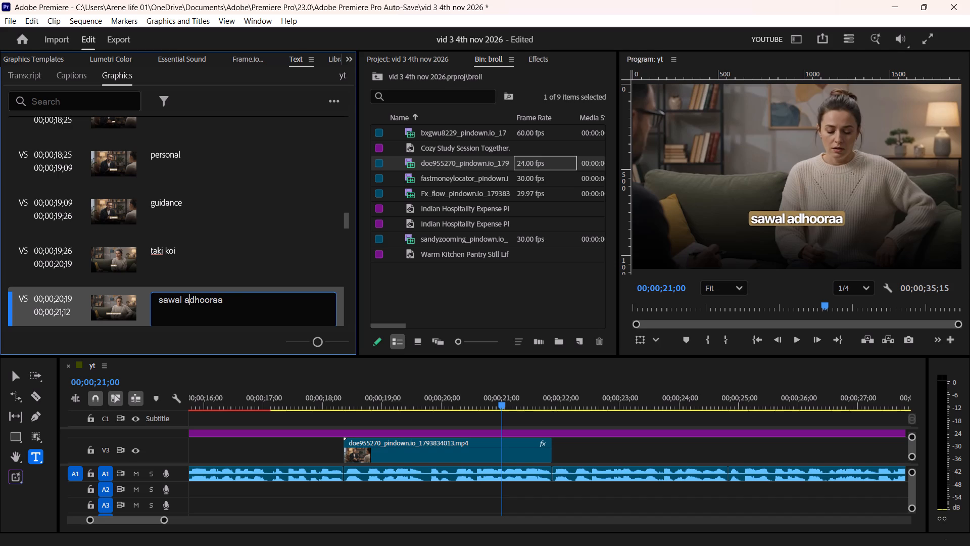
key("Right")
key("Right")
key("Right")
key("Right")
key("Right")
key("Right")
key("BackSpace")
key("Left")
key("Left")
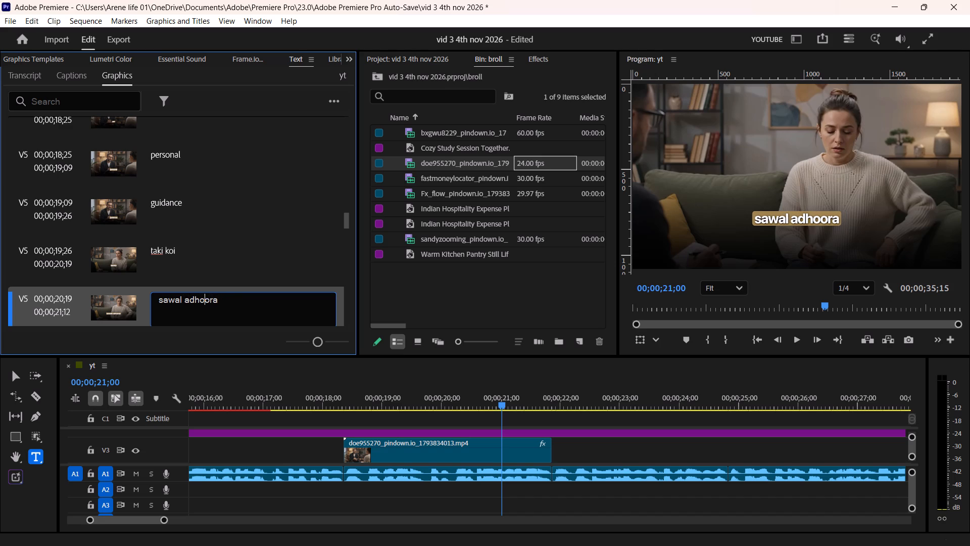
key("Right")
key("BackSpace")
key("BackSpace")
key("BackSpace")
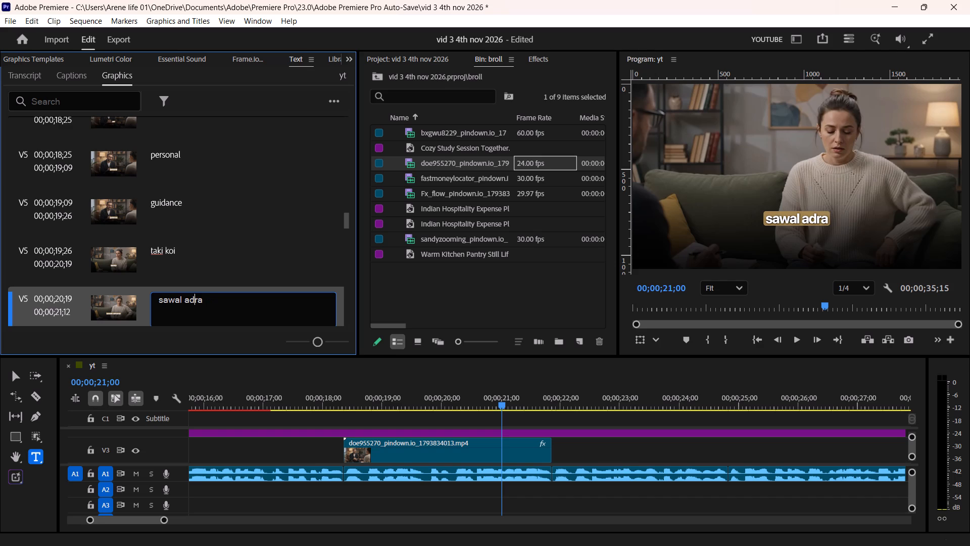
type("hu")
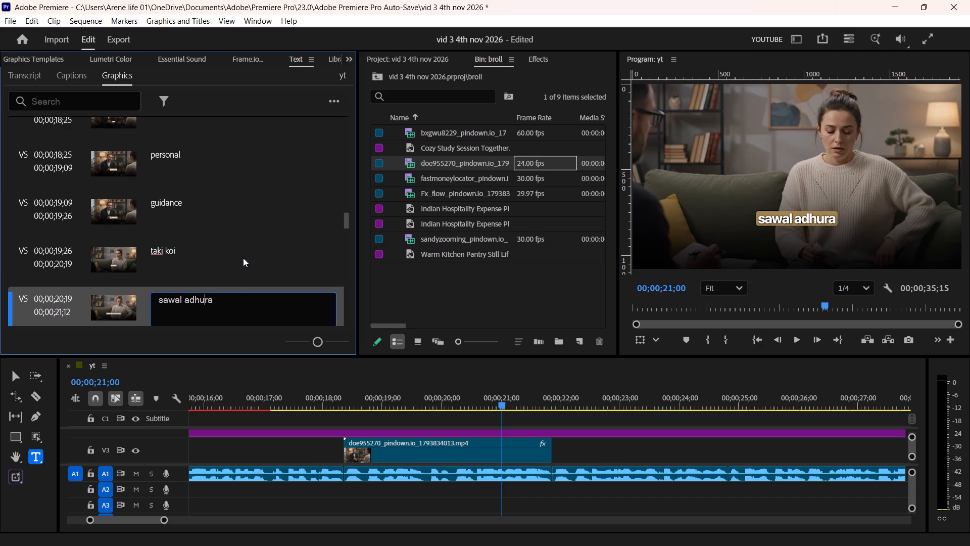
left_click(243, 257)
Correct the "naa rahe." caption to read "na rahe", without the full stop.
scroll(243, 257, "down", 8)
double_click(184, 286)
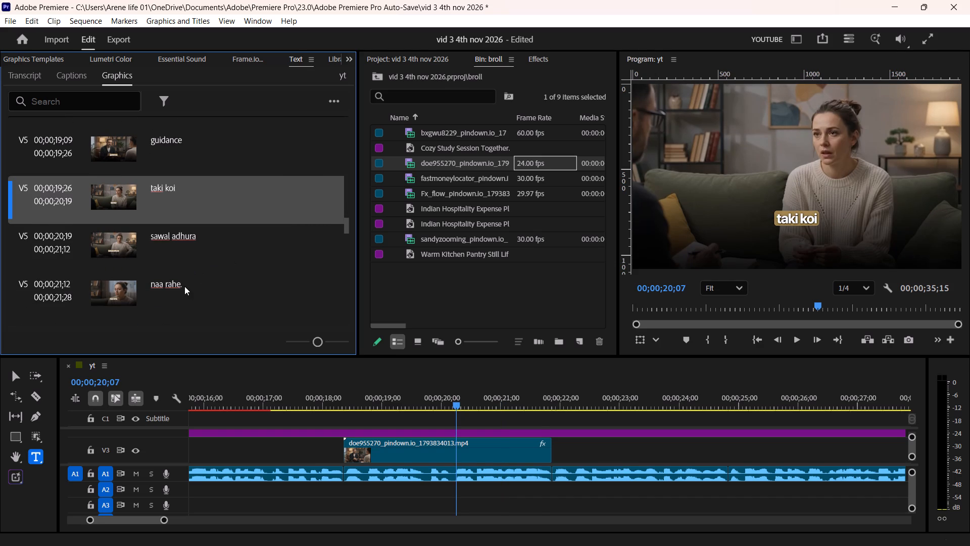
left_click(173, 284)
key("BackSpace")
left_click(214, 288)
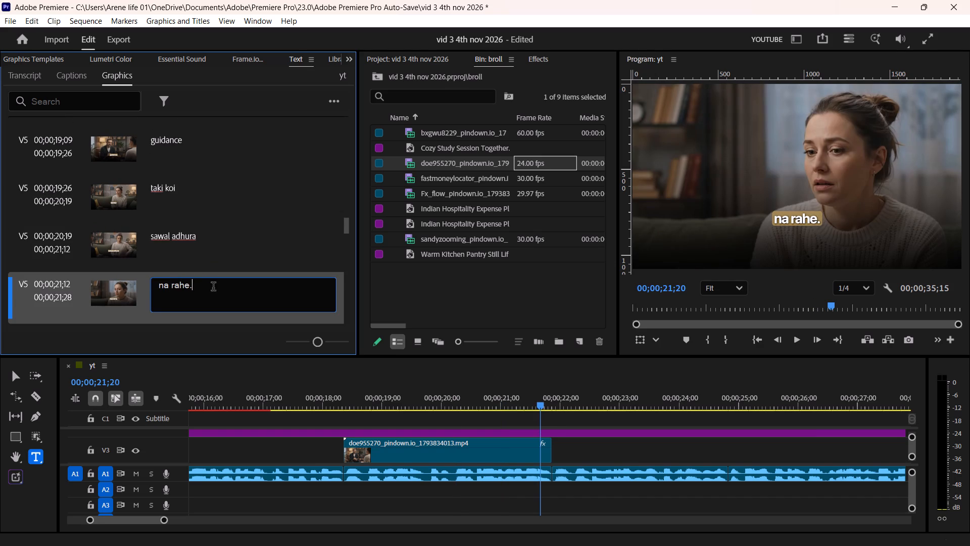
key("BackSpace")
left_click(197, 238)
Play the sequence from the "sawal adhura" caption through to the "kijie aura" caption, saving the project along the way.
scroll(198, 239, "down", 7)
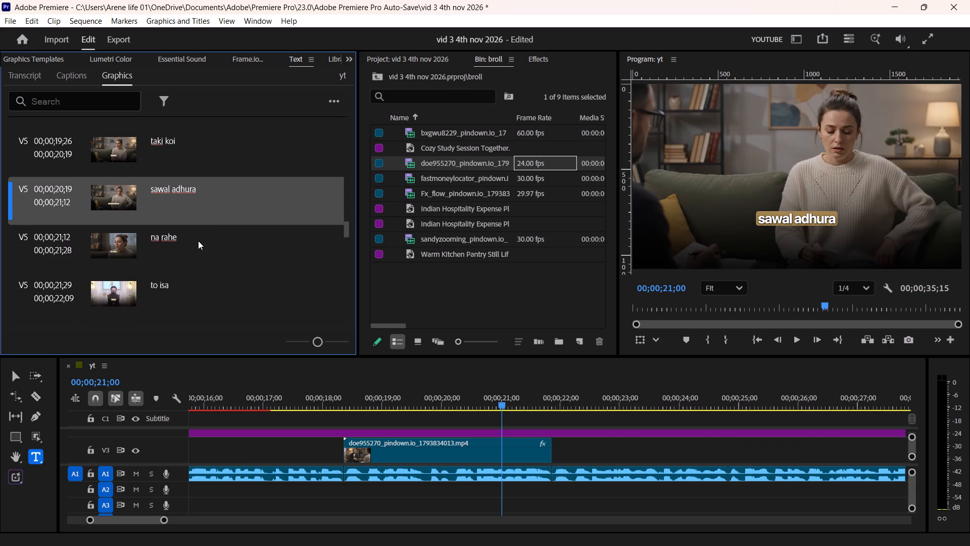
key("space")
scroll(537, 442, "down", 3)
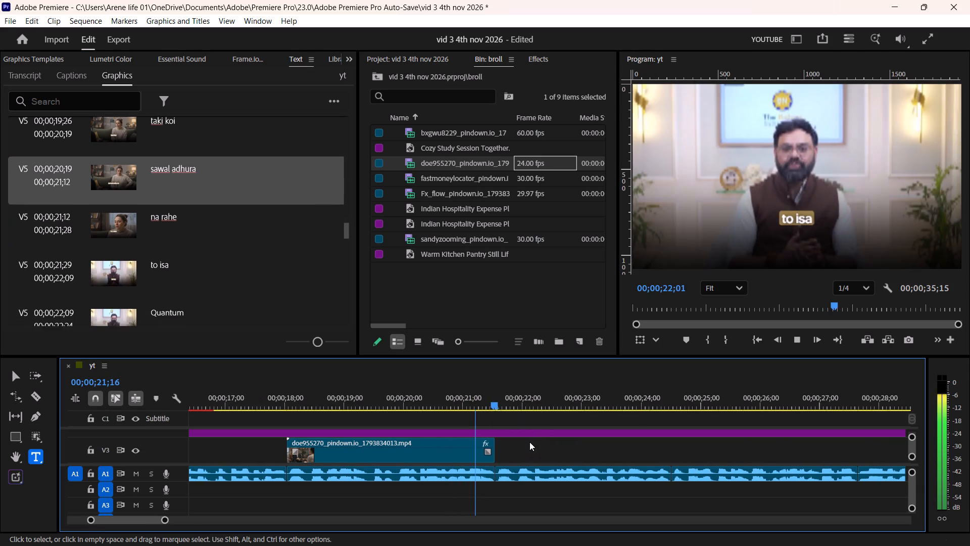
key("space")
scroll(520, 439, "up", 5, "alt")
scroll(520, 439, "down", 5, "alt")
key("ctrl+s")
key("ctrl+s")
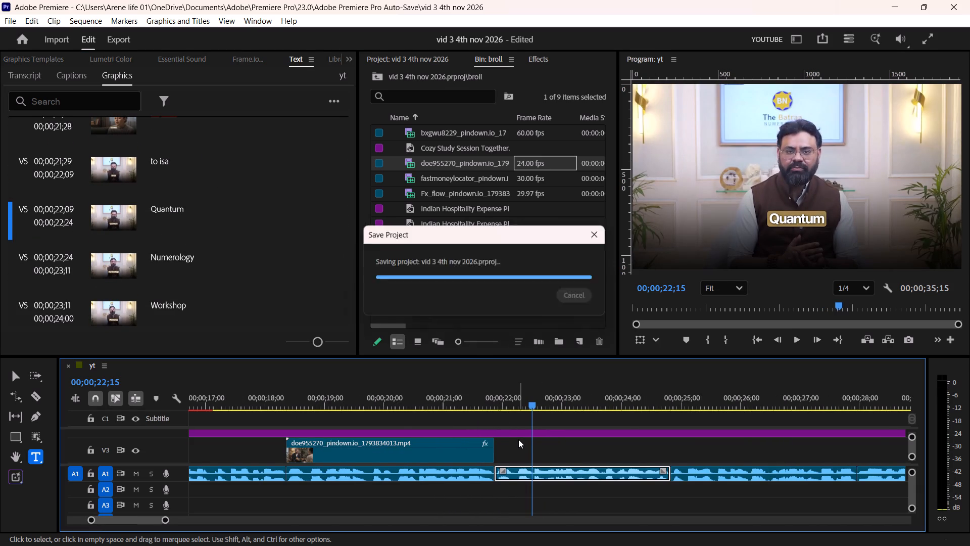
key("space")
scroll(518, 439, "down", 9, "alt")
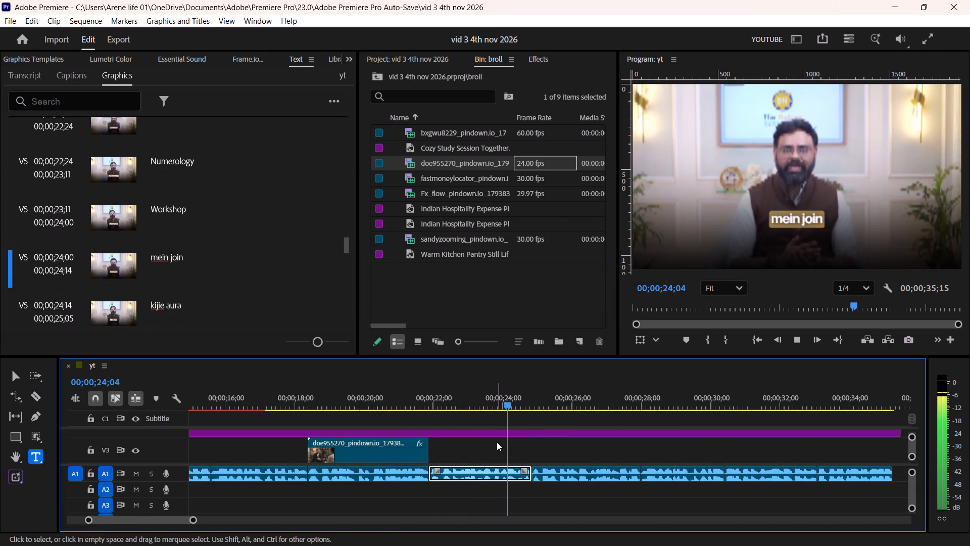
key("space")
key("ctrl+s")
key("ctrl+s")
Copy the Transform effect from the short main-video clip just before the first "fas..." b-roll clip.
scroll(471, 439, "down", 6, "alt")
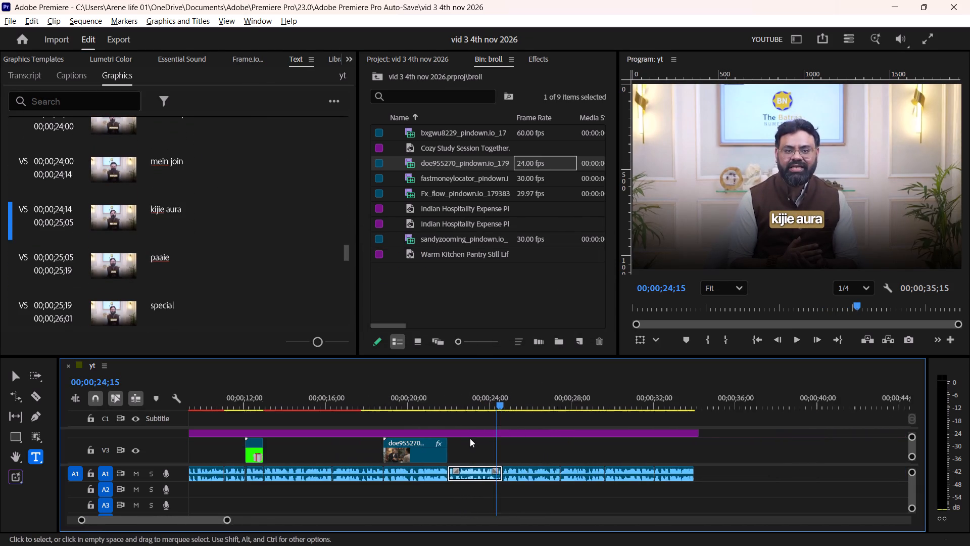
scroll(421, 440, "up", 5)
scroll(305, 440, "up", 6)
left_click(200, 471)
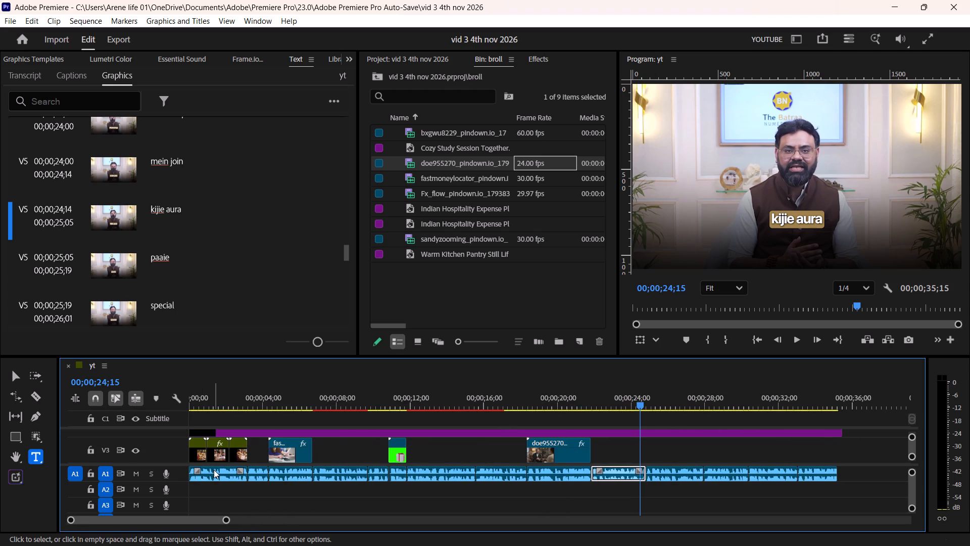
left_click(215, 469)
scroll(140, 57, "up", 7)
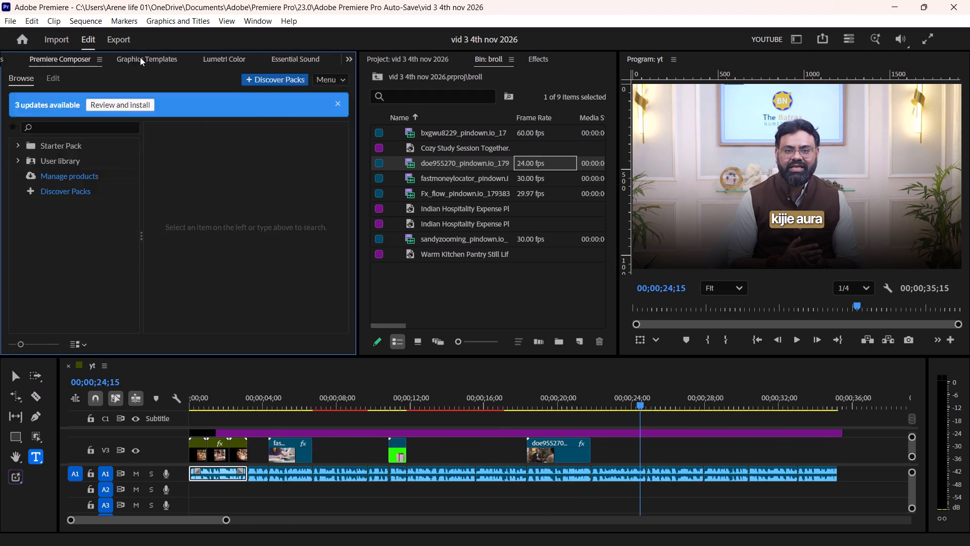
scroll(140, 57, "up", 2)
scroll(111, 204, "down", 11)
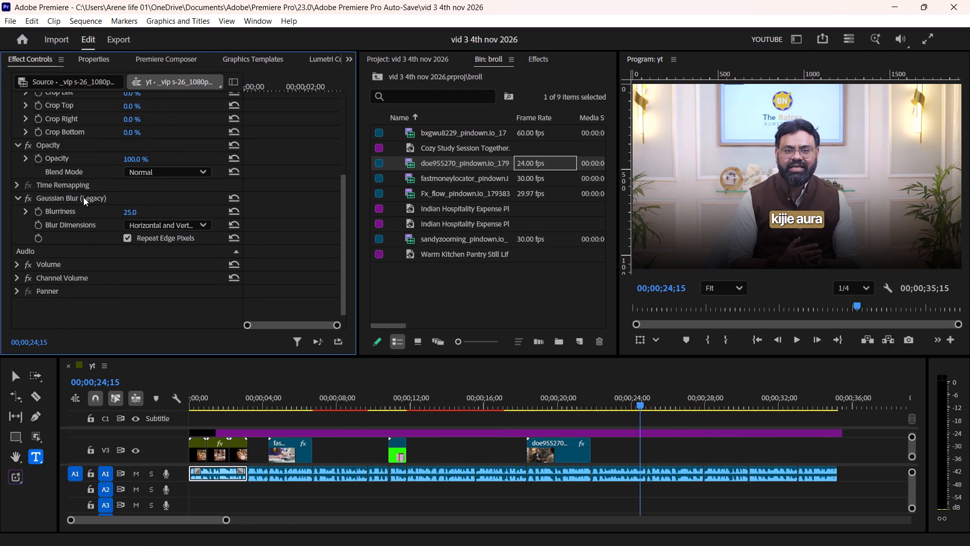
left_click(333, 472)
scroll(104, 248, "down", 6)
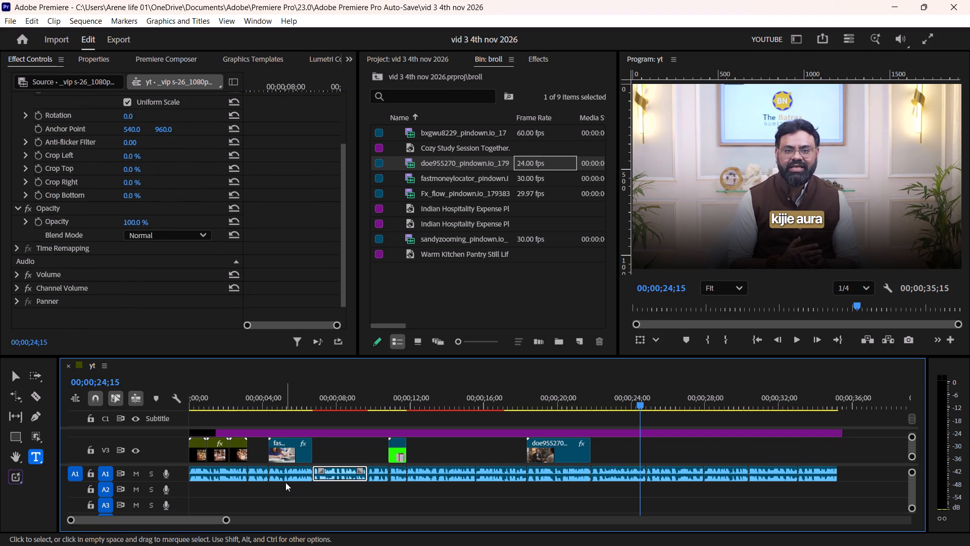
left_click(257, 473)
scroll(95, 238, "down", 5)
left_click(74, 274)
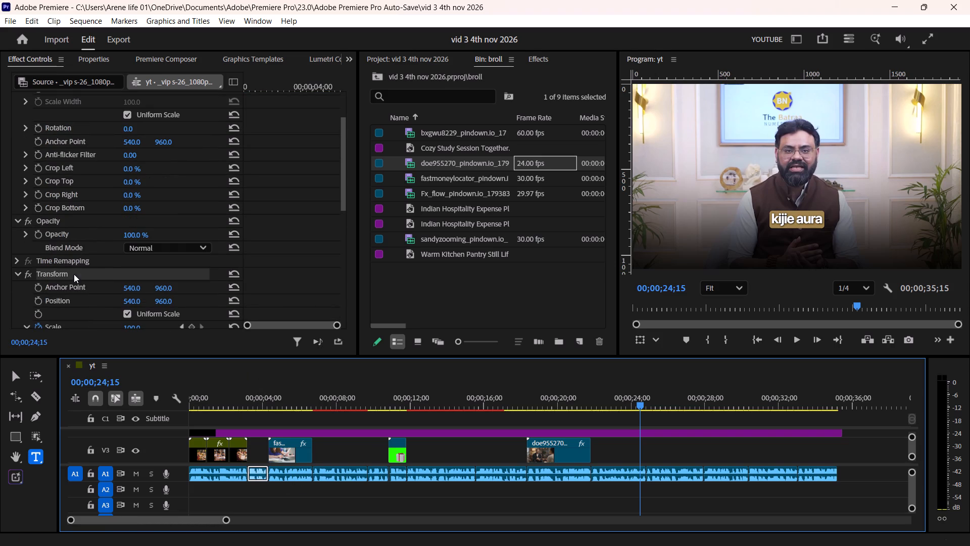
right_click(74, 274)
left_click(115, 327)
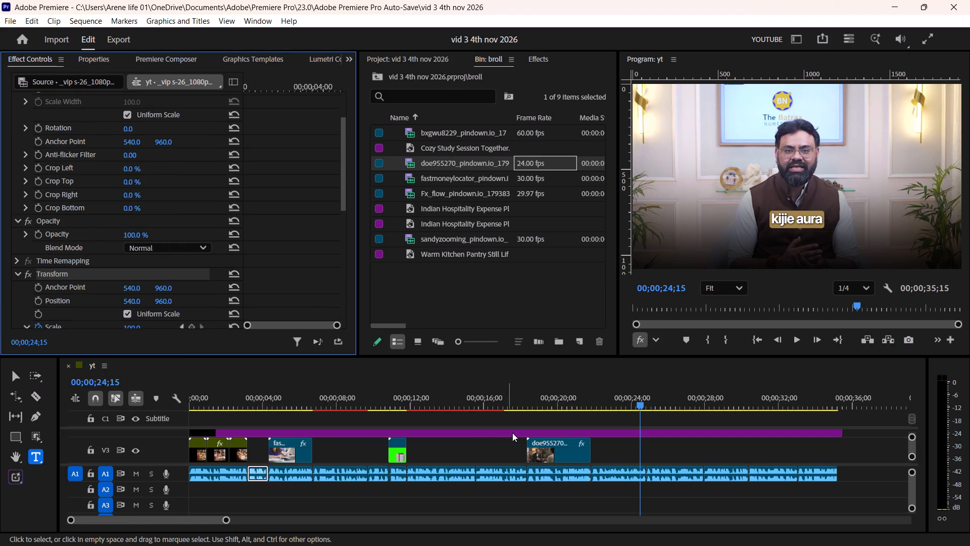
Paste the copied Transform effect onto the main-video clip that directly follows the doe955270 b-roll.
left_click(606, 473)
left_click_drag(607, 399, 603, 400)
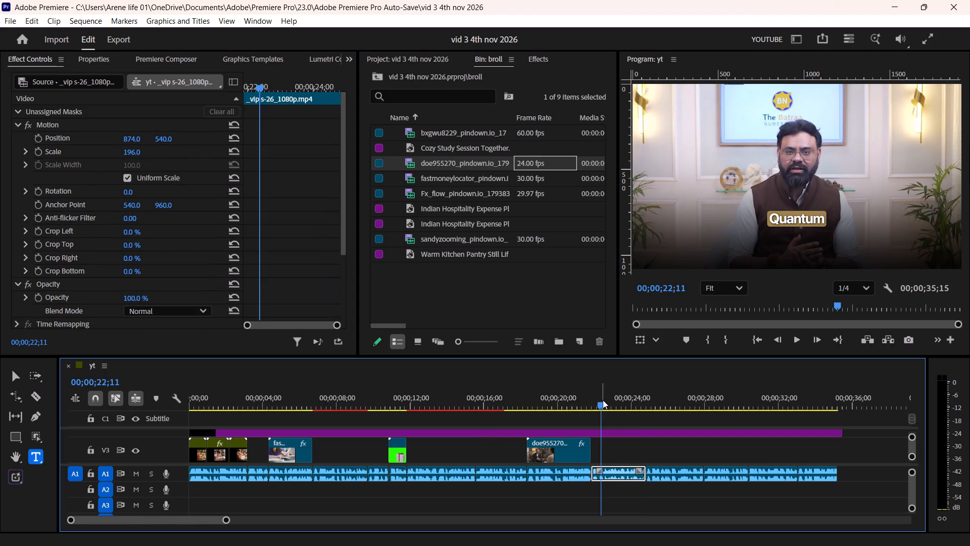
key("ctrl+v")
Play across the cut from the end of the doe955270 b-roll into the "Quantum" caption and save the project.
left_click(580, 396)
key("space")
scroll(595, 434, "up", 3, "alt")
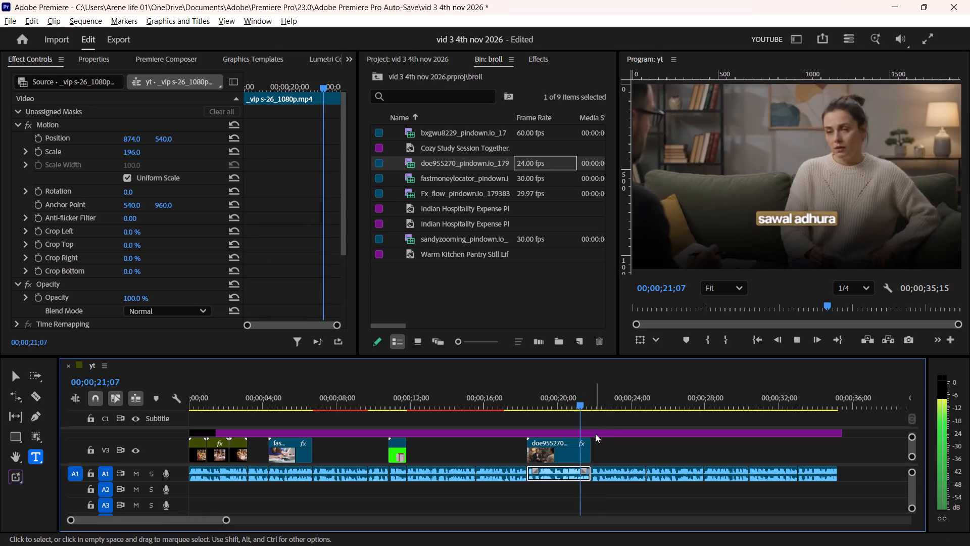
scroll(595, 434, "up", 2, "alt")
scroll(592, 434, "down", 8)
key("space")
scroll(444, 442, "up", 4, "alt")
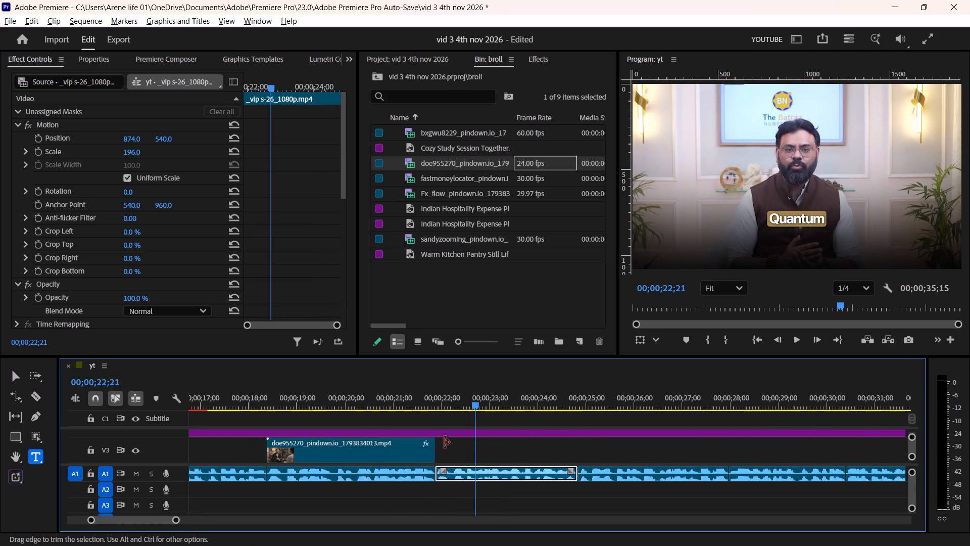
key("ctrl+s")
key("ctrl+s")
Place a copy of the Clean Style Text Animation clip above the captions, starting with the "to isa" caption, and save the project.
scroll(444, 442, "down", 5, "alt")
scroll(443, 444, "up", 5, "ctrl")
scroll(442, 445, "down", 3, "alt")
left_click_drag(264, 453, 469, 430, "alt")
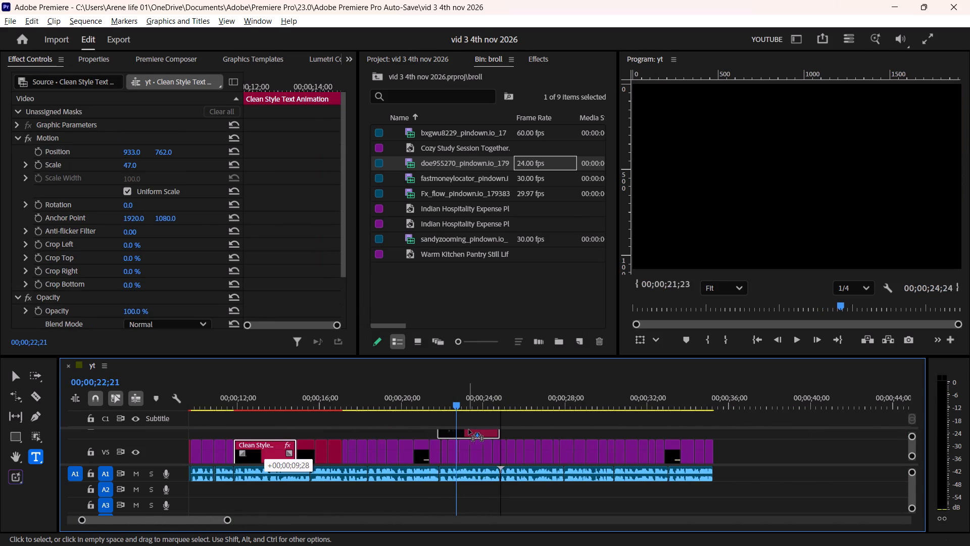
left_click_drag(469, 430, 472, 430, "alt")
scroll(472, 430, "up", 12, "alt")
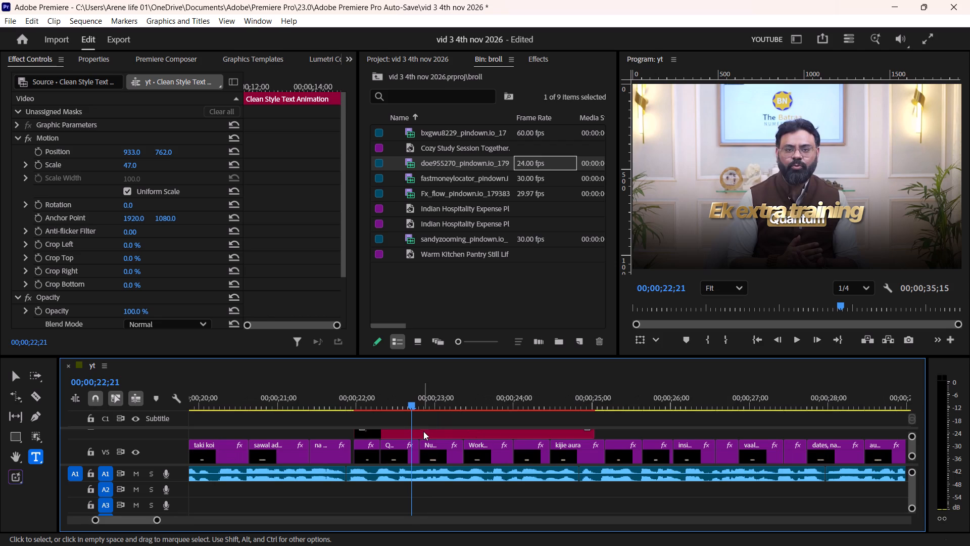
left_click_drag(423, 431, 418, 434)
left_click(415, 435)
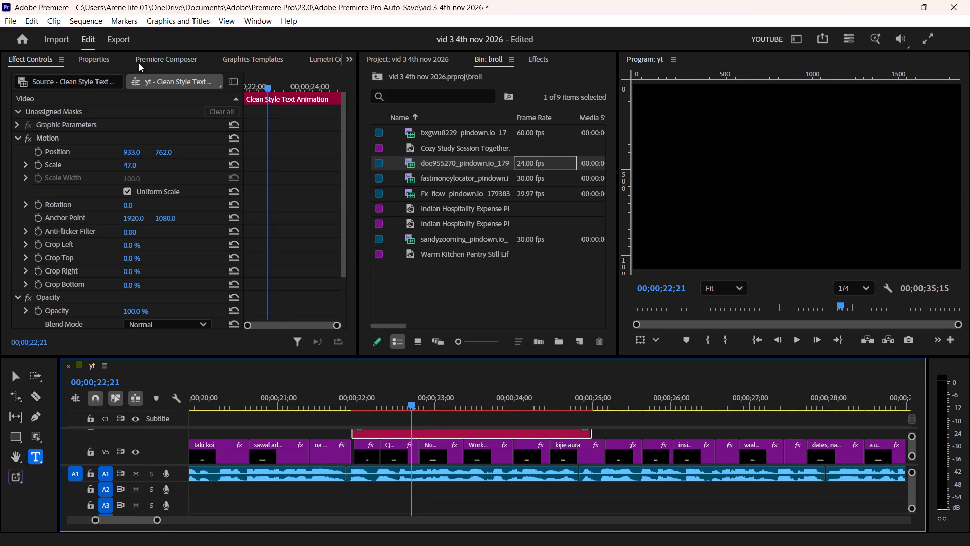
key("ctrl+s")
key("ctrl+s")
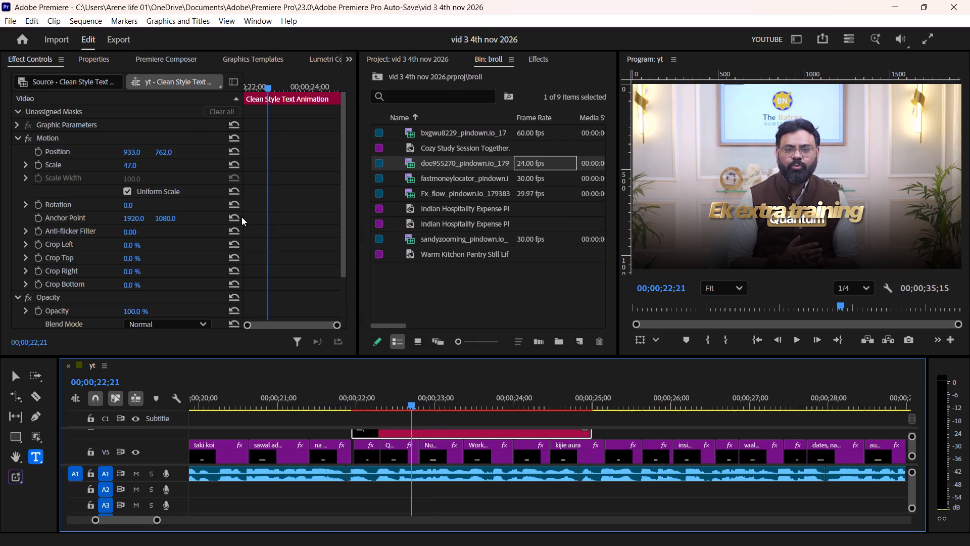
Replace the copied Clean Style Text Animation's Text 1 with "Toh iss Quantom" and check it in playback.
left_click(95, 57)
left_click(117, 127)
key("ctrl+a")
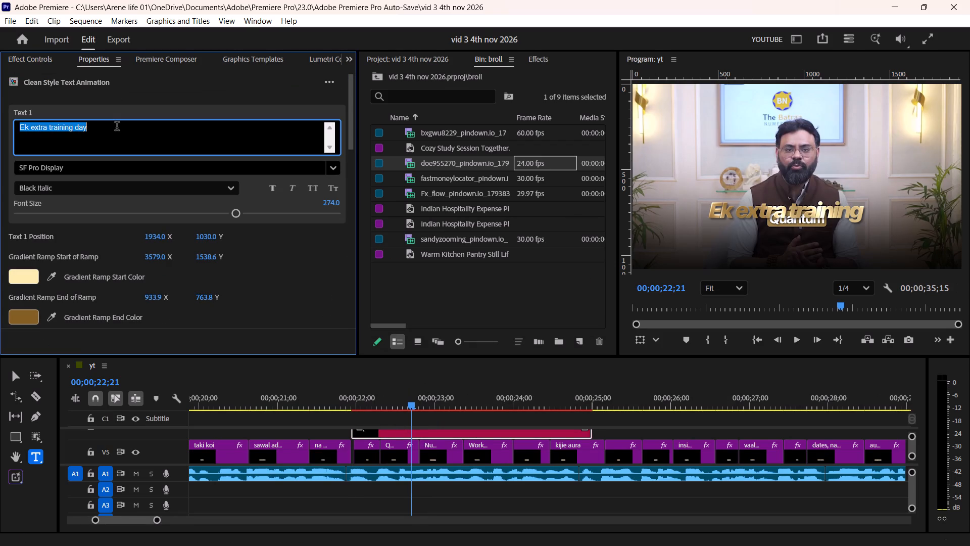
type("oh iss")
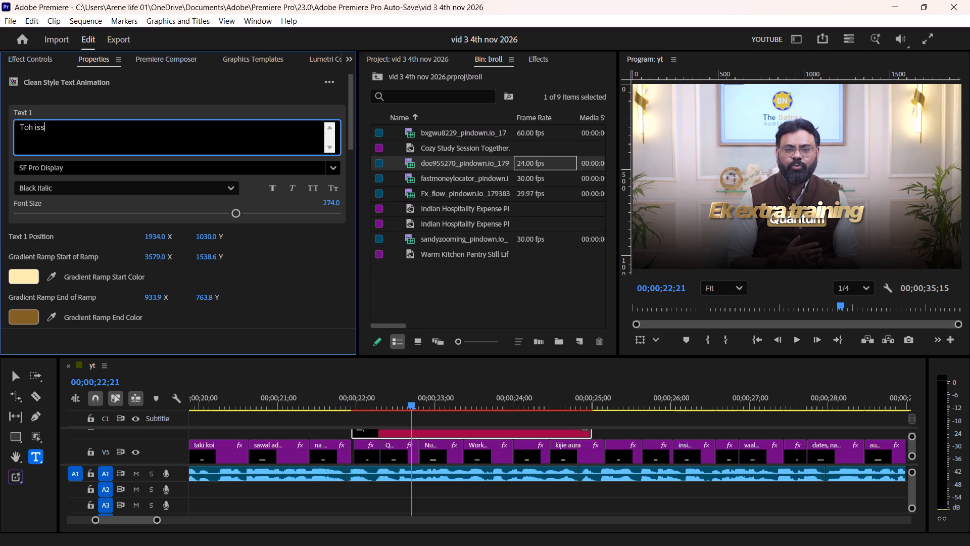
key("space")
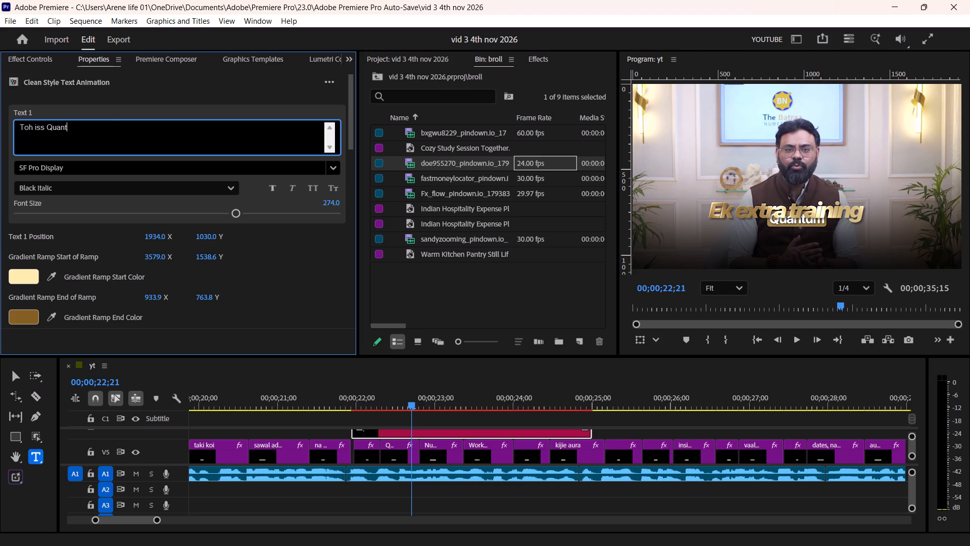
left_click(137, 93)
key("space")
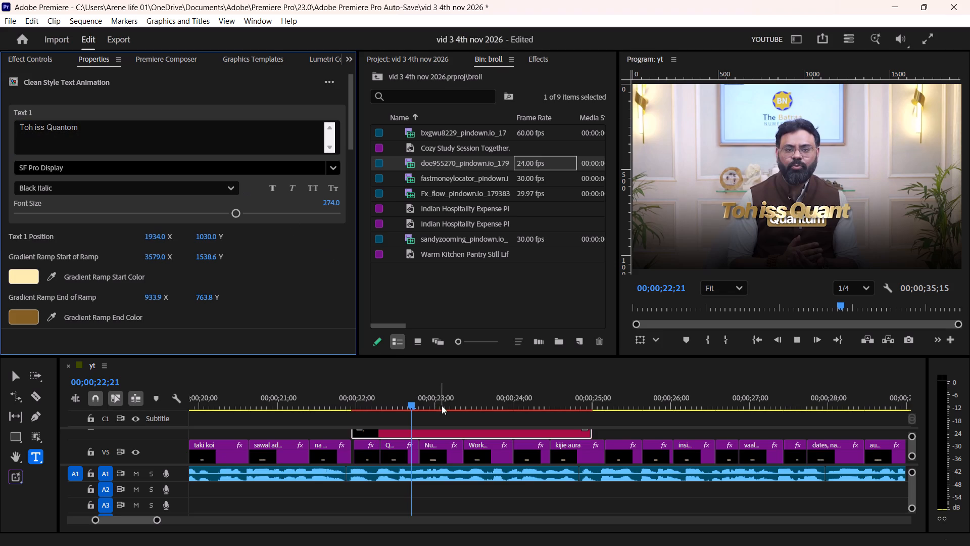
key("space")
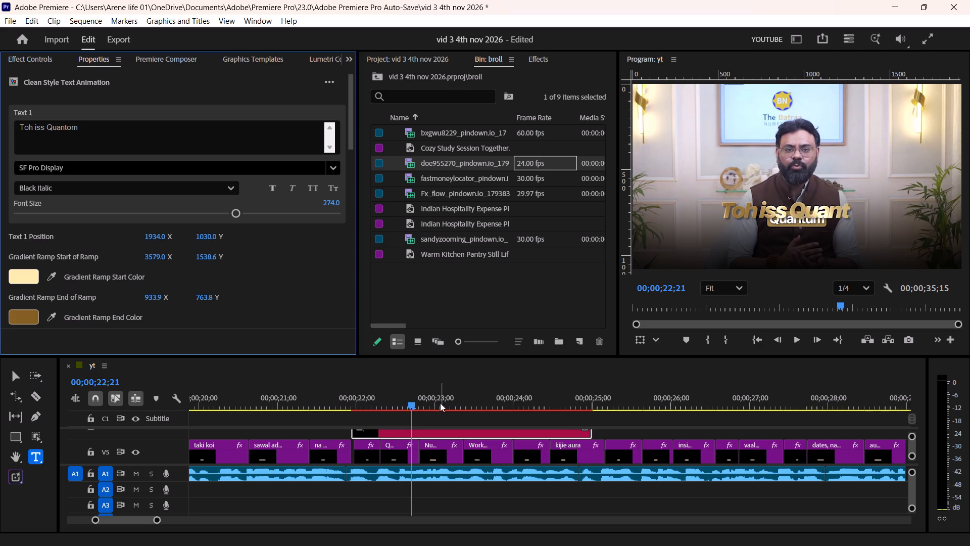
Copy the word "Numerology" from the caption that follows "Quantum" in the graphics text list.
left_click(440, 401)
left_click(444, 454)
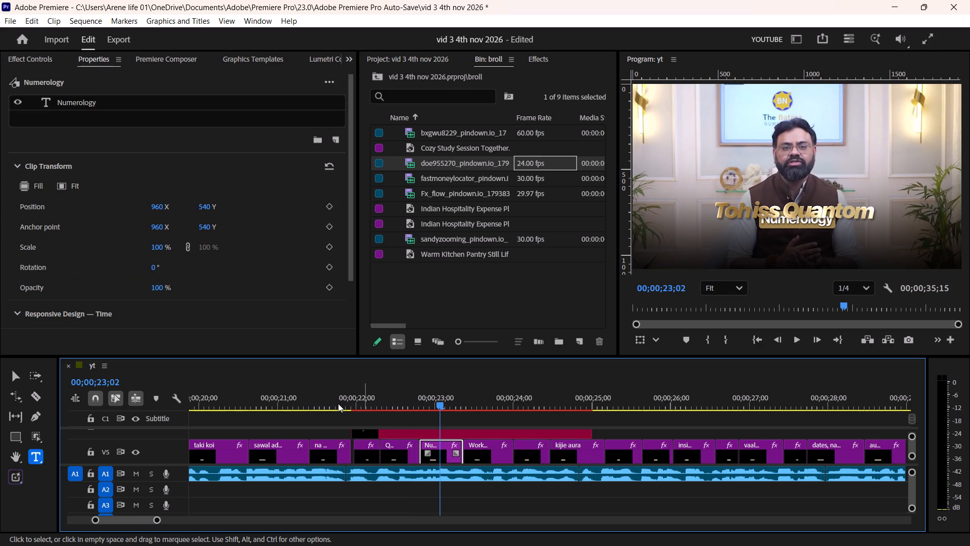
double_click(92, 102)
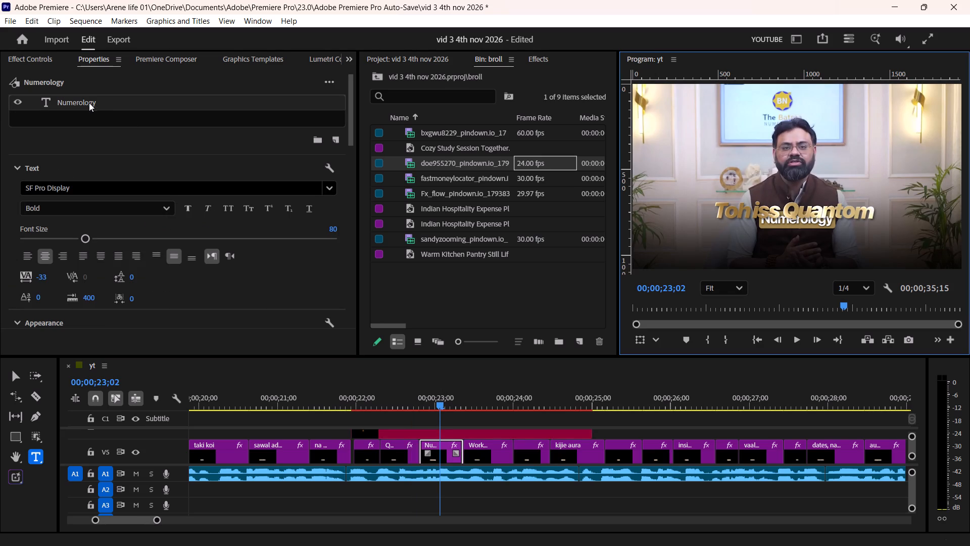
double_click(89, 102)
left_click(349, 60)
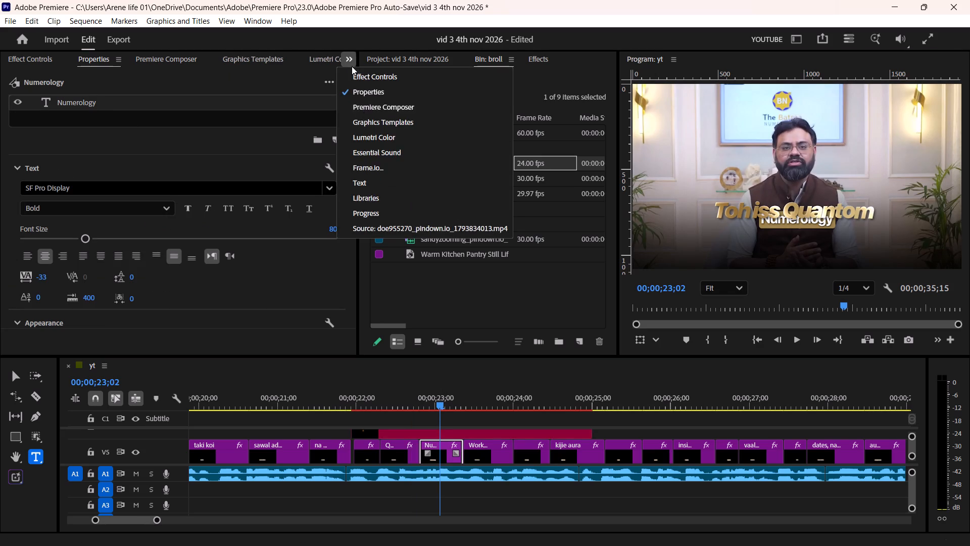
left_click(381, 184)
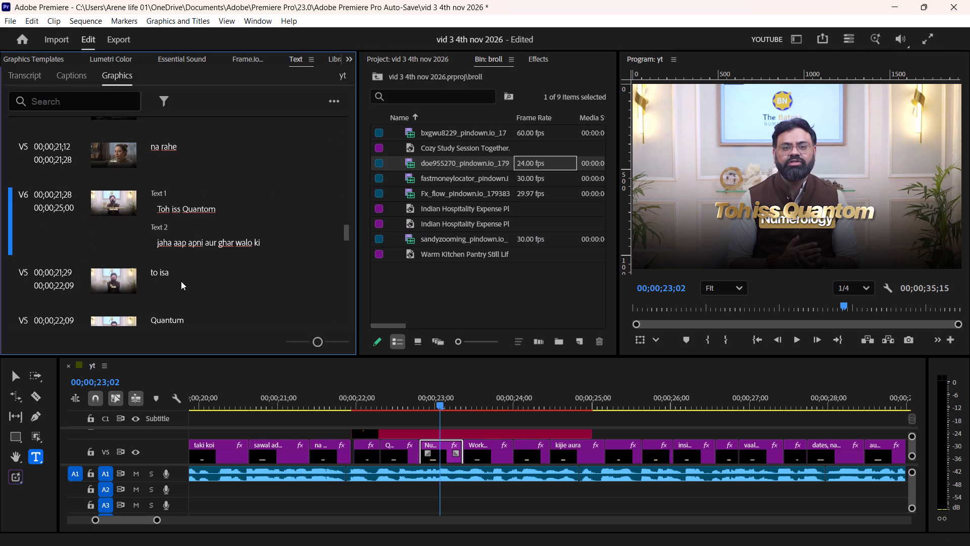
scroll(185, 233, "down", 8)
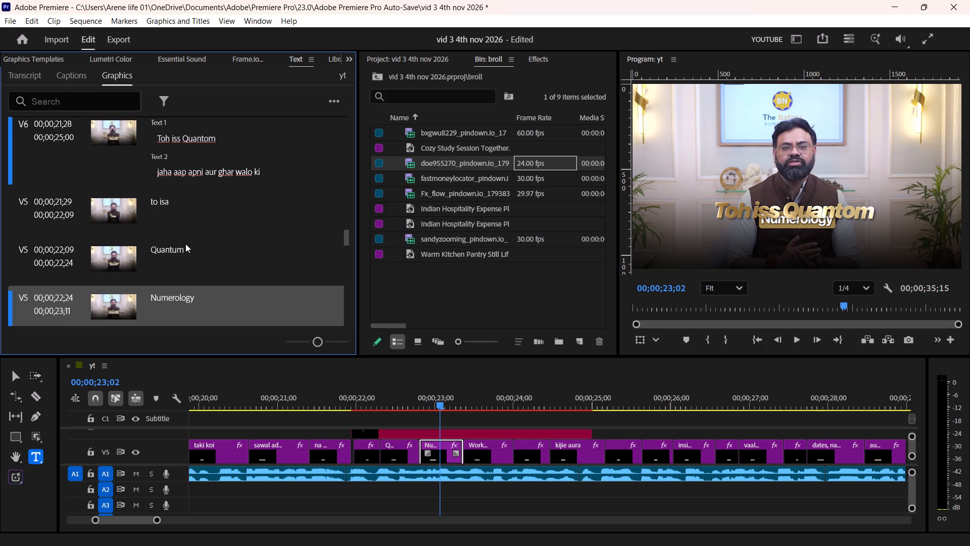
scroll(185, 244, "down", 5)
double_click(176, 267)
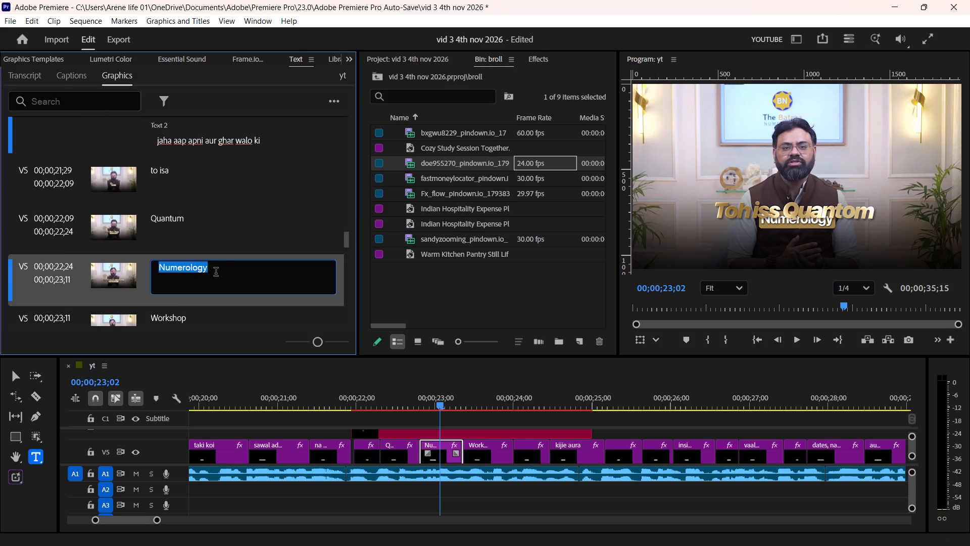
key("ctrl+c")
Replace the Text 2 wording of the "Toh iss Quantom" Clean Style Text Animation with the copied caption word.
left_click(414, 432)
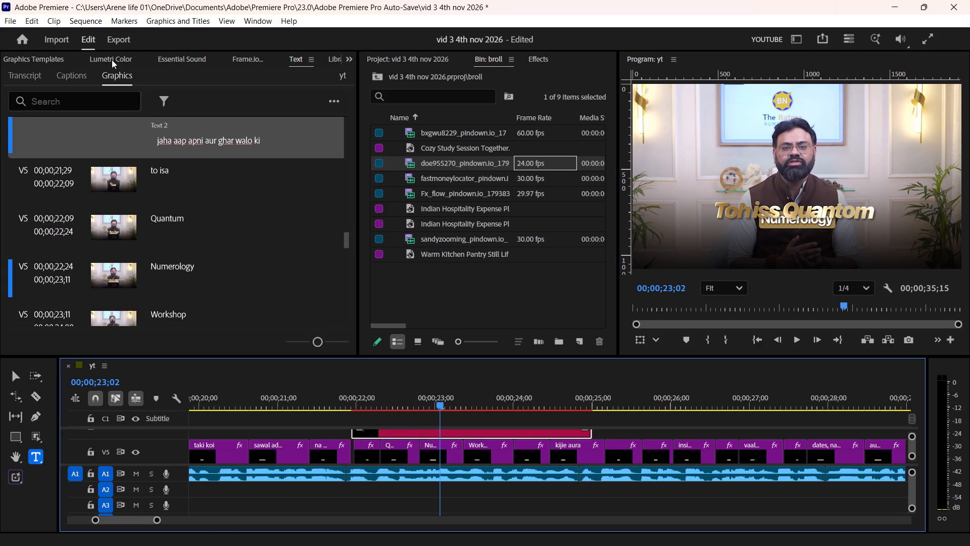
left_click(349, 59)
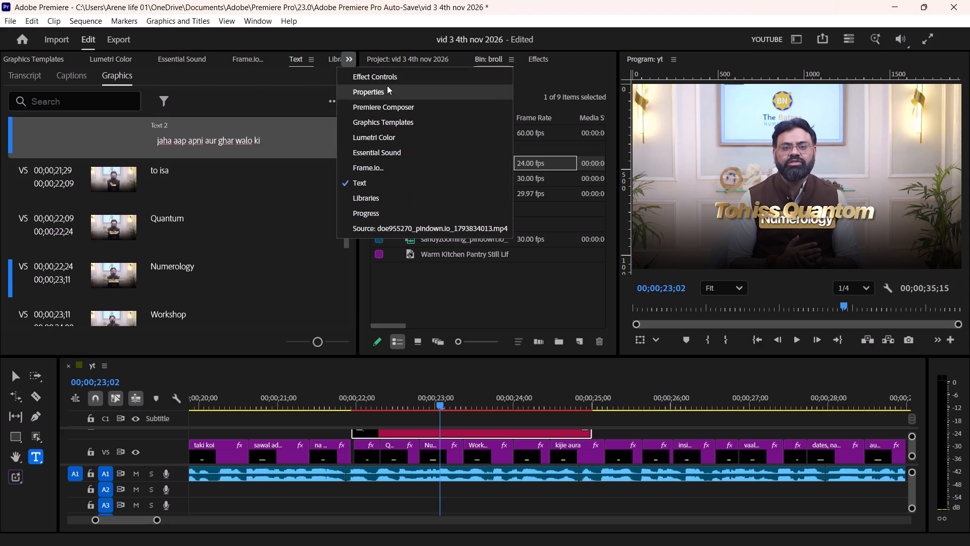
left_click(387, 85)
left_click(148, 137)
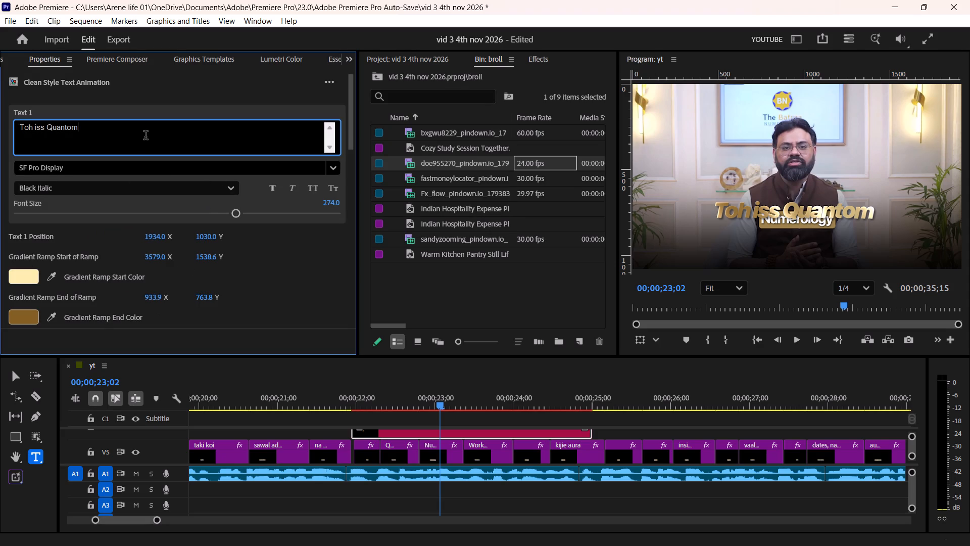
left_click_drag(119, 133, 47, 149)
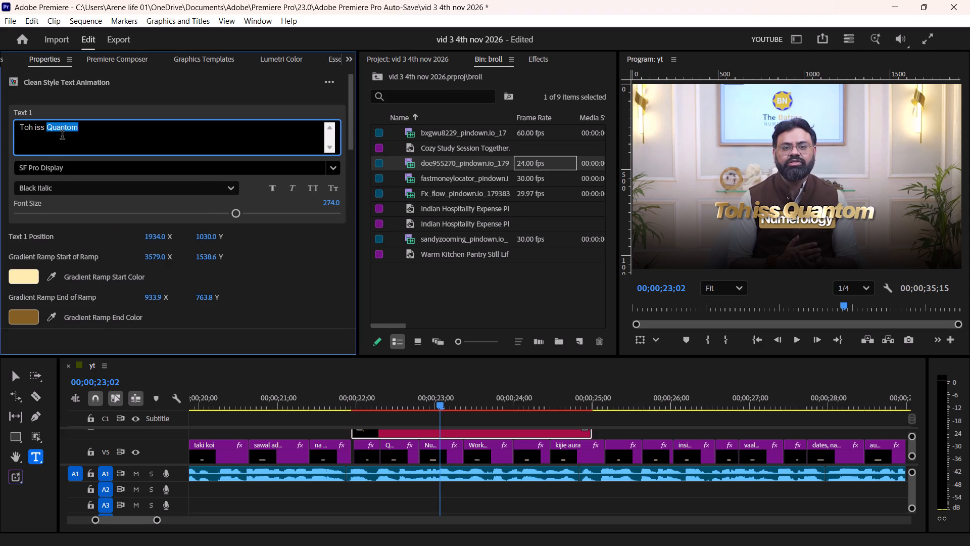
scroll(257, 261, "down", 10)
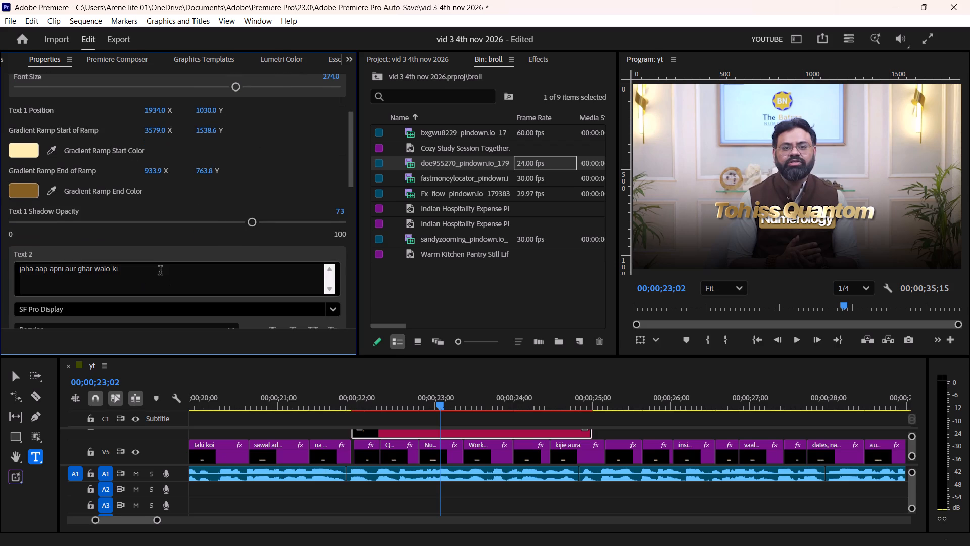
left_click_drag(159, 271, 19, 279)
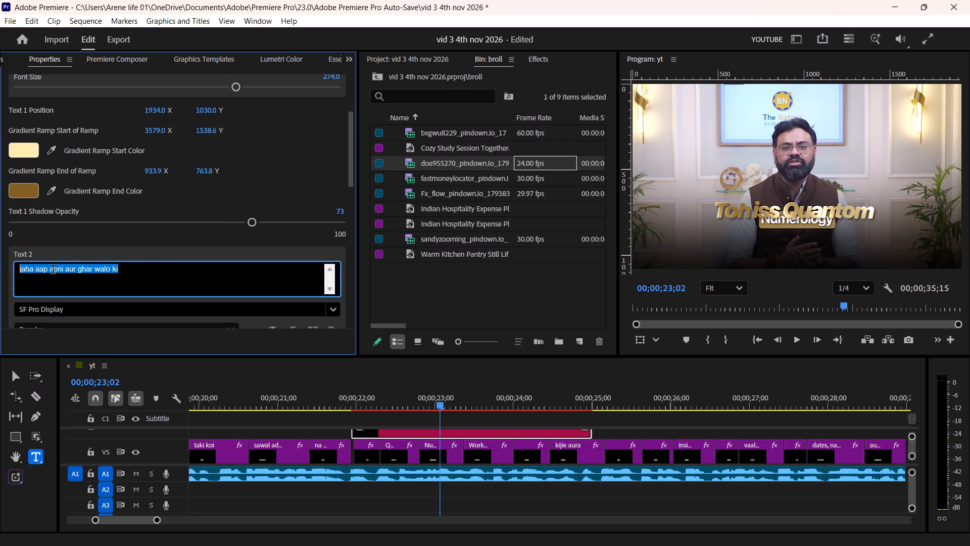
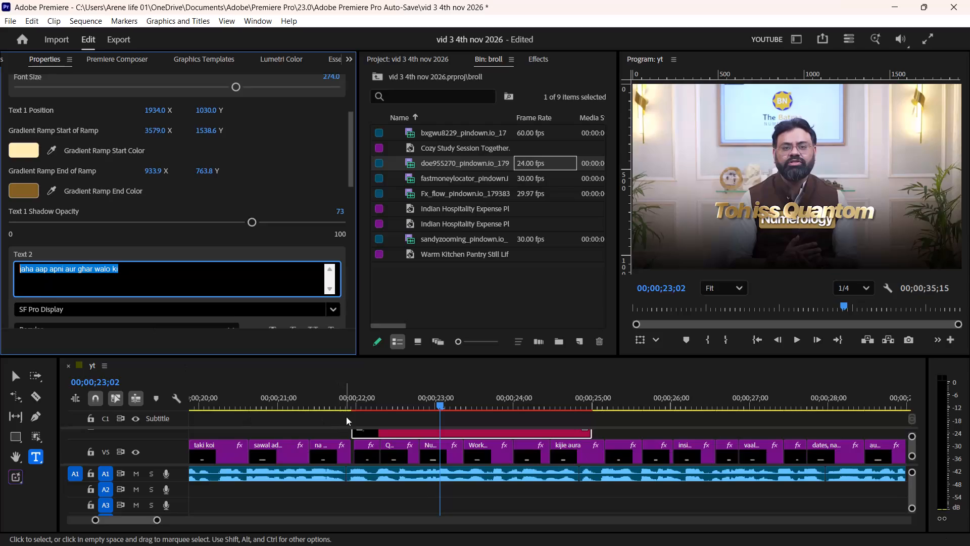
Save the project and play back the "Toh iss Quantom" text animation to examine its timing against the speech.
left_click(344, 403)
key("ctrl+s")
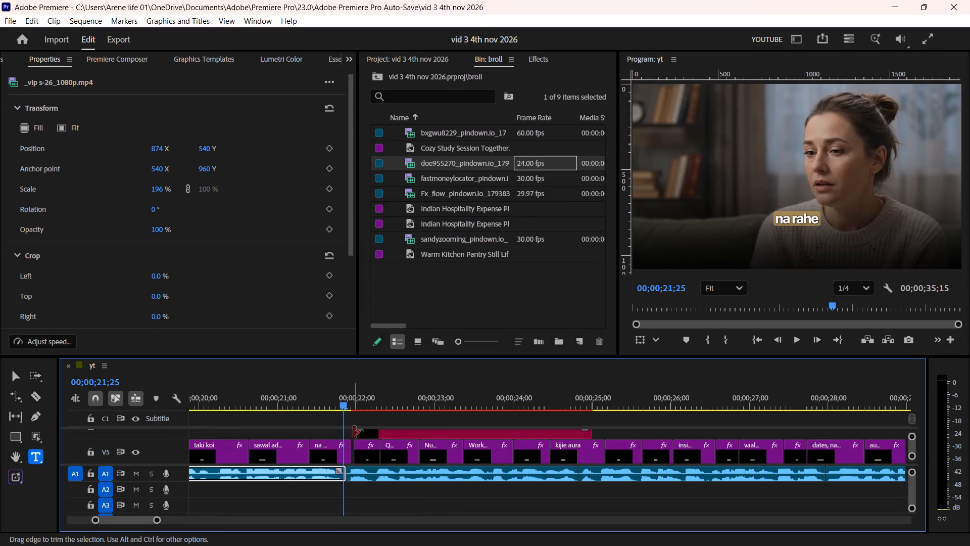
key("space")
scroll(359, 436, "down", 4, "alt")
key("space")
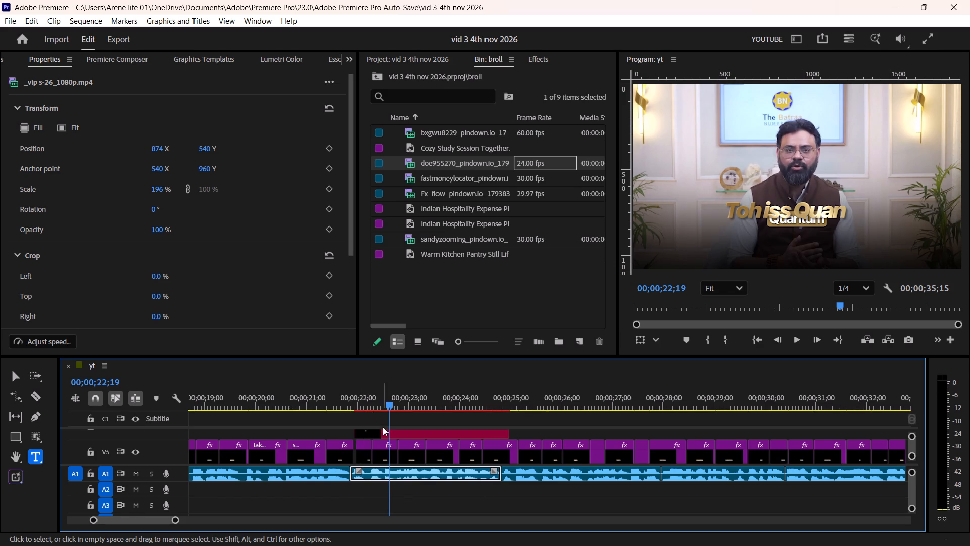
key("space")
key("space")
left_click_drag(395, 395, 386, 402)
key("space")
key("space")
scroll(401, 428, "up", 6, "alt")
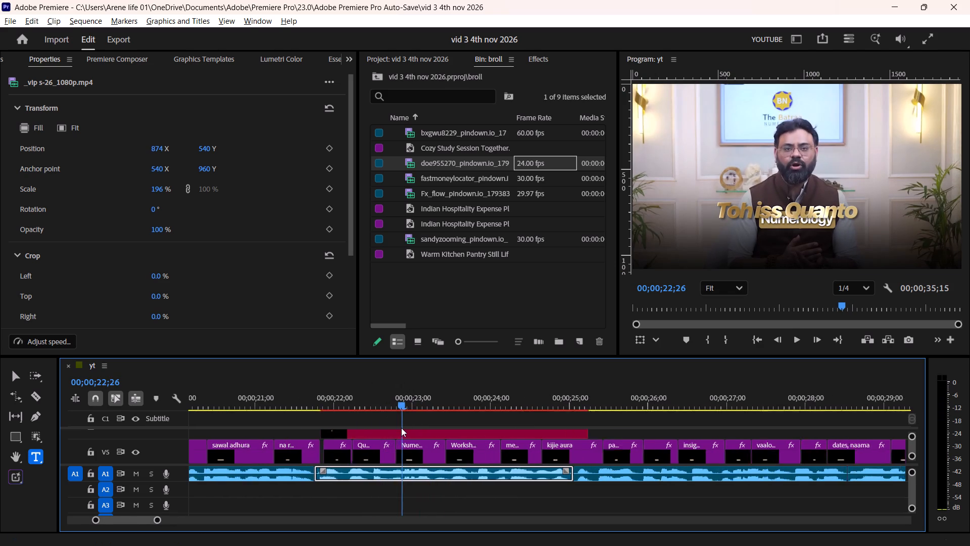
scroll(401, 428, "up", 2, "alt")
left_click_drag(318, 392, 305, 396)
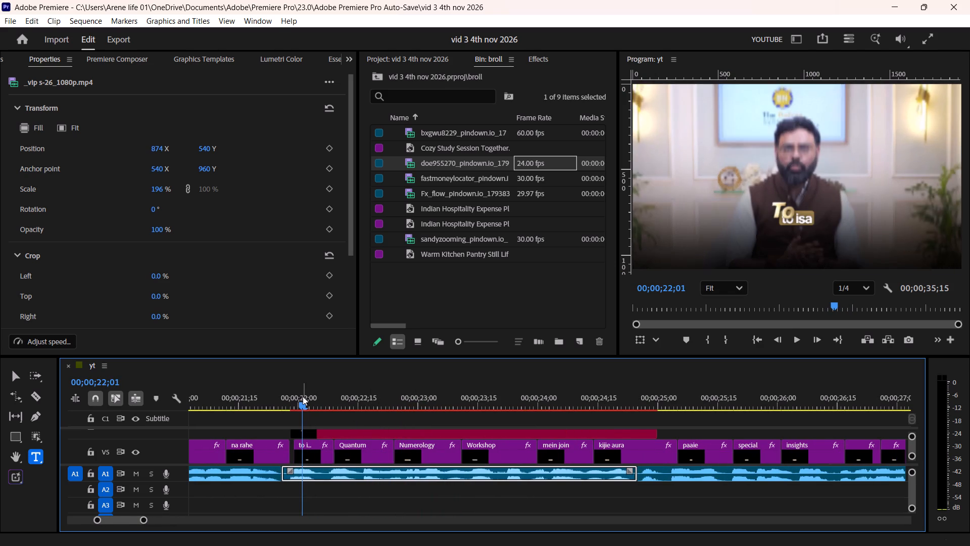
Move the "Toh iss Quantom" Clean Style Text Animation clip later, off the "to isa" caption to around the start of "Quantum", and check playback.
left_click(286, 393)
left_click_drag(286, 448, 278, 452)
left_click_drag(310, 432, 302, 433)
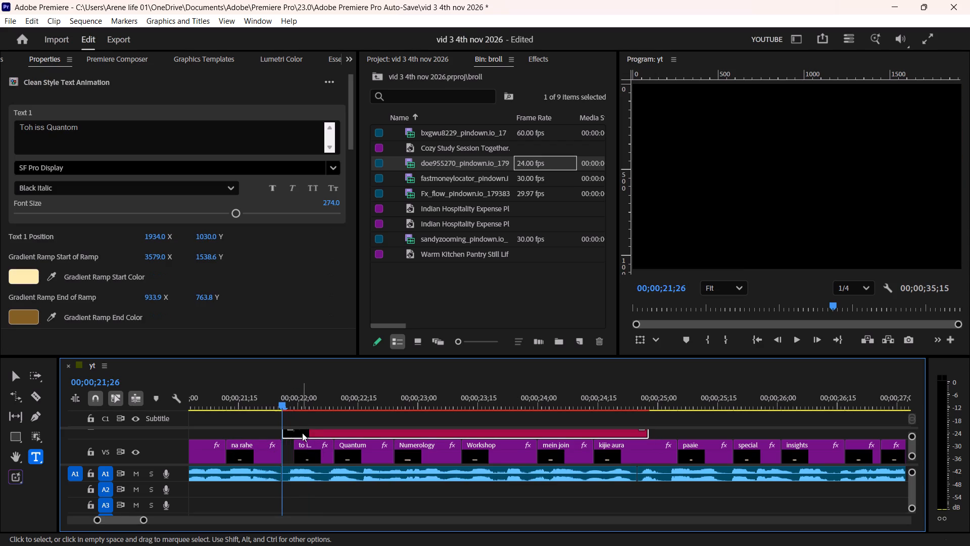
left_click_drag(308, 432, 368, 433)
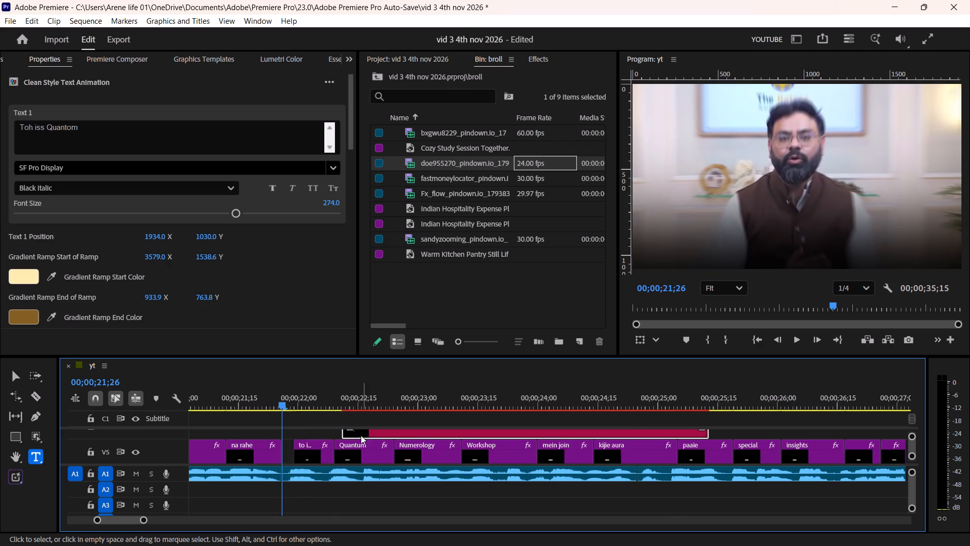
left_click_drag(297, 445, 280, 450)
key("space")
key("space")
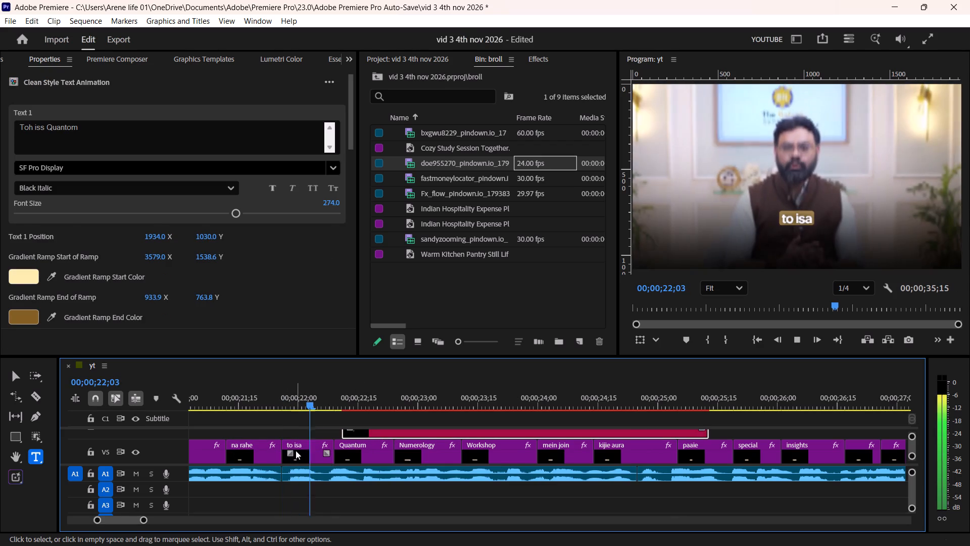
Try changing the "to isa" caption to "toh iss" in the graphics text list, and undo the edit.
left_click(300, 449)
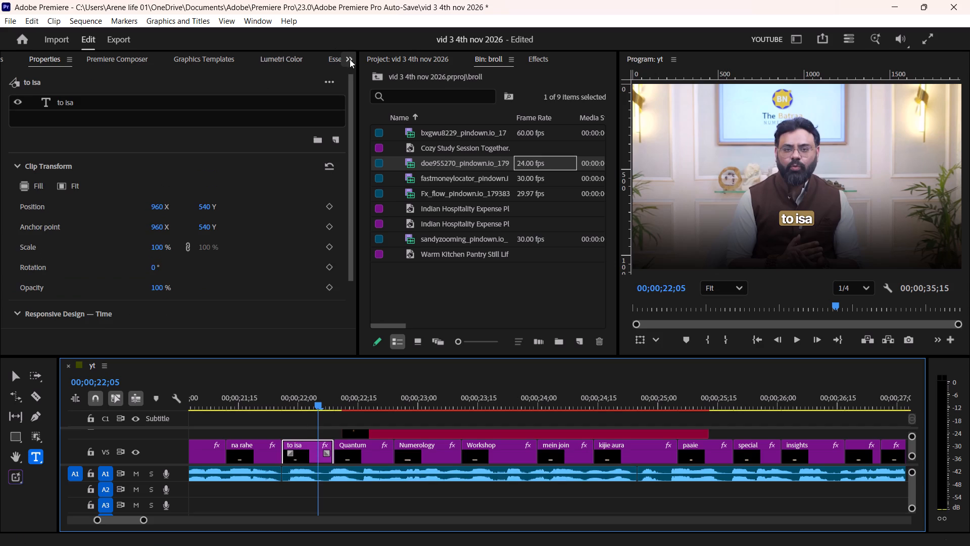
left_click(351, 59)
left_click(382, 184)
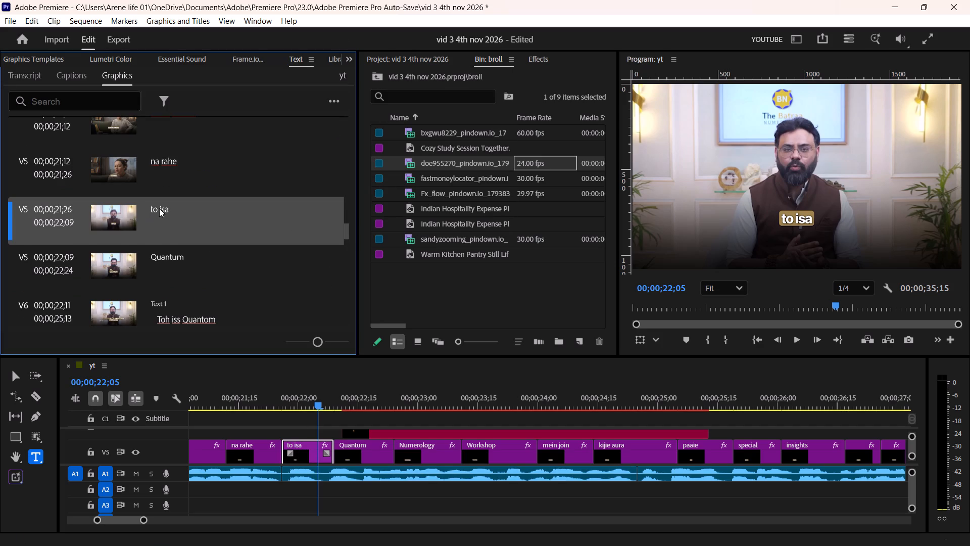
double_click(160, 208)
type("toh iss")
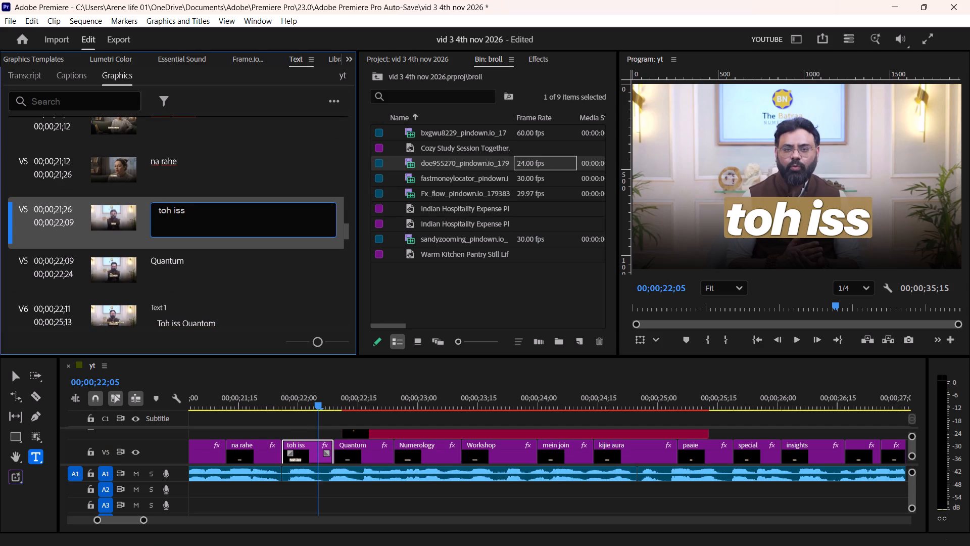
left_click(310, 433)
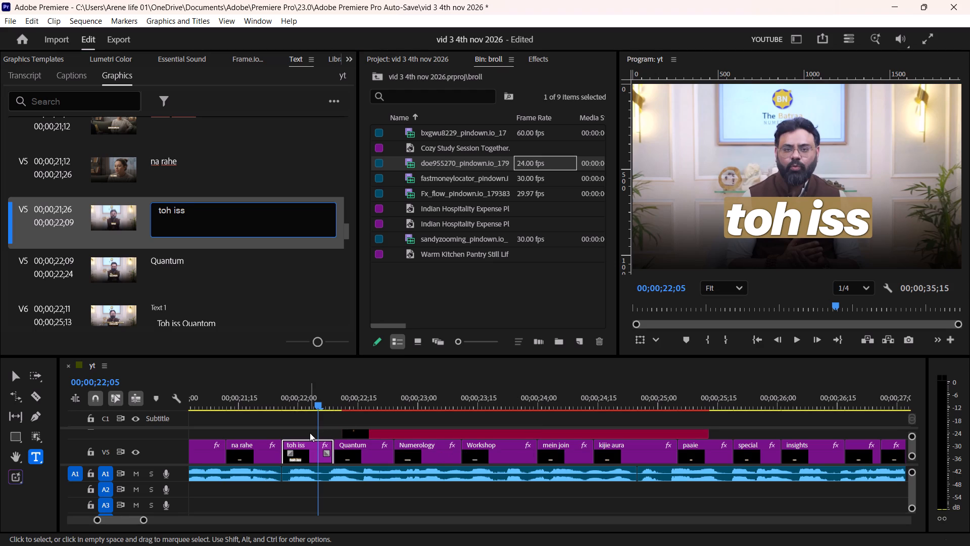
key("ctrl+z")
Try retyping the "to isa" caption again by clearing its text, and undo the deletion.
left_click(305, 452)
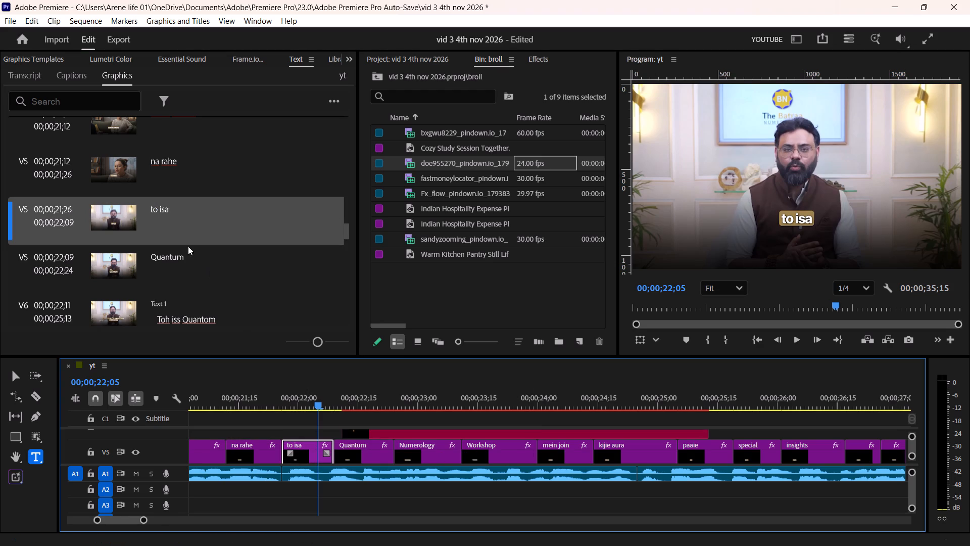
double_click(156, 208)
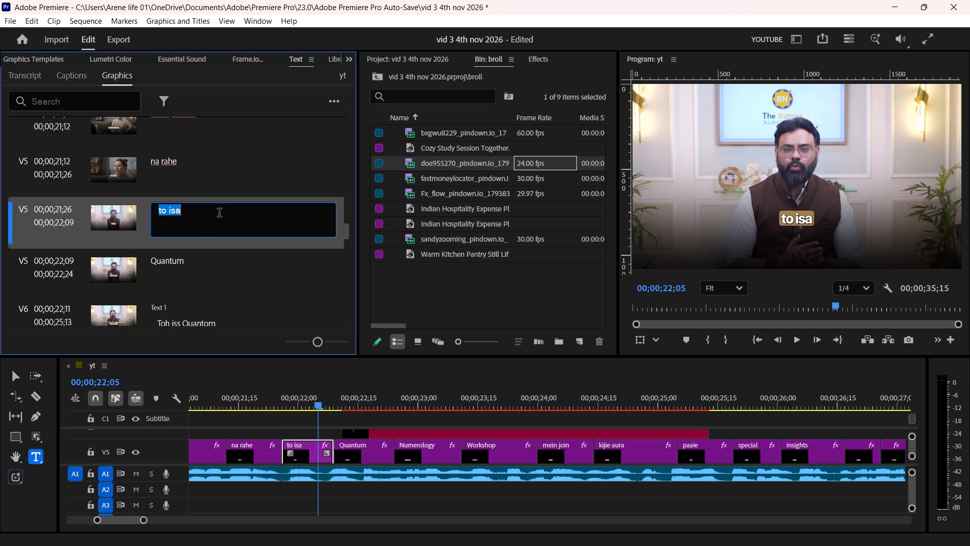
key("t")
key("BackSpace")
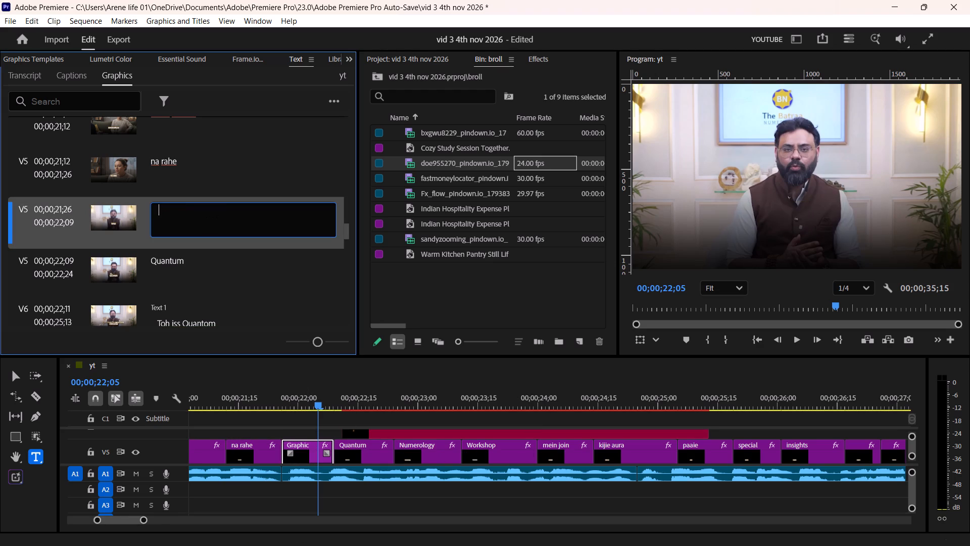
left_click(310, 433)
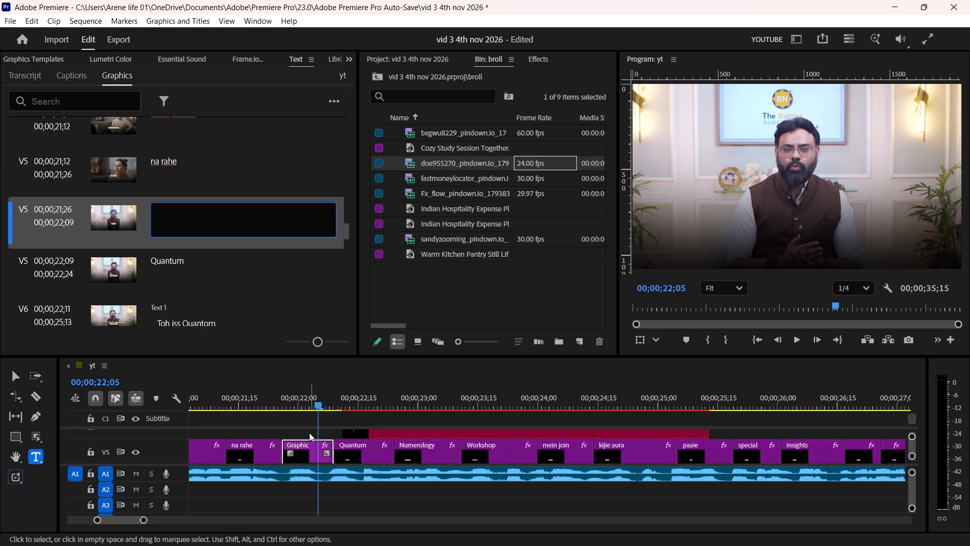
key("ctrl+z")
Align the start of the Clean Style Text Animation clip with the "Quantum" caption at 00;00;22;09 and check it in playback.
left_click(273, 394)
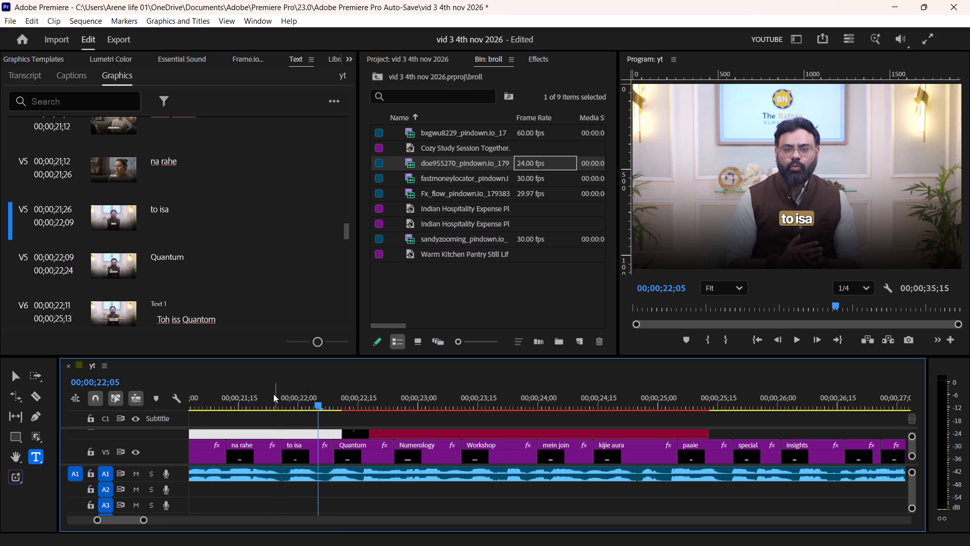
key("space")
key("space")
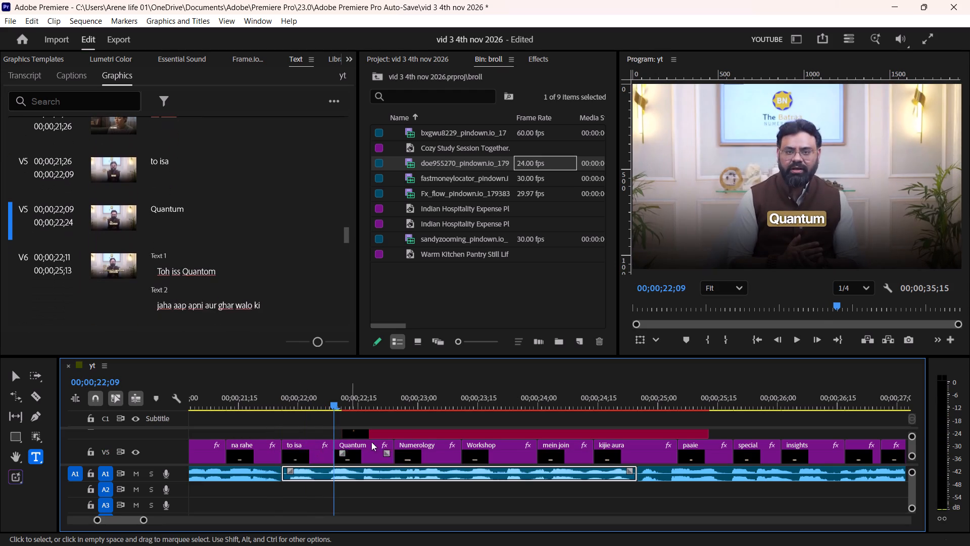
left_click_drag(377, 432, 370, 432)
scroll(370, 433, "down", 2)
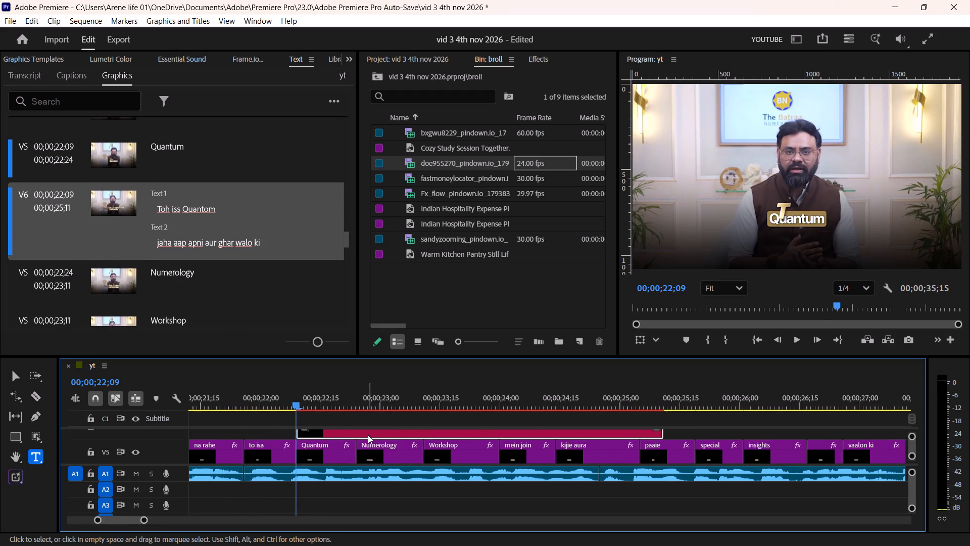
key("space")
key("space")
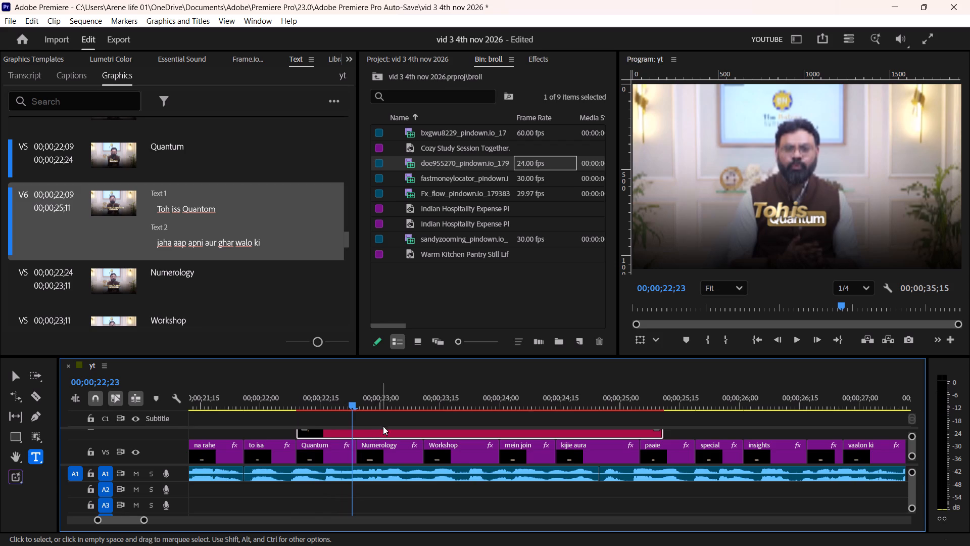
Remove "Toh iss" from the text animation's Text 1 so it reads only "Quantom".
scroll(217, 58, "up", 1)
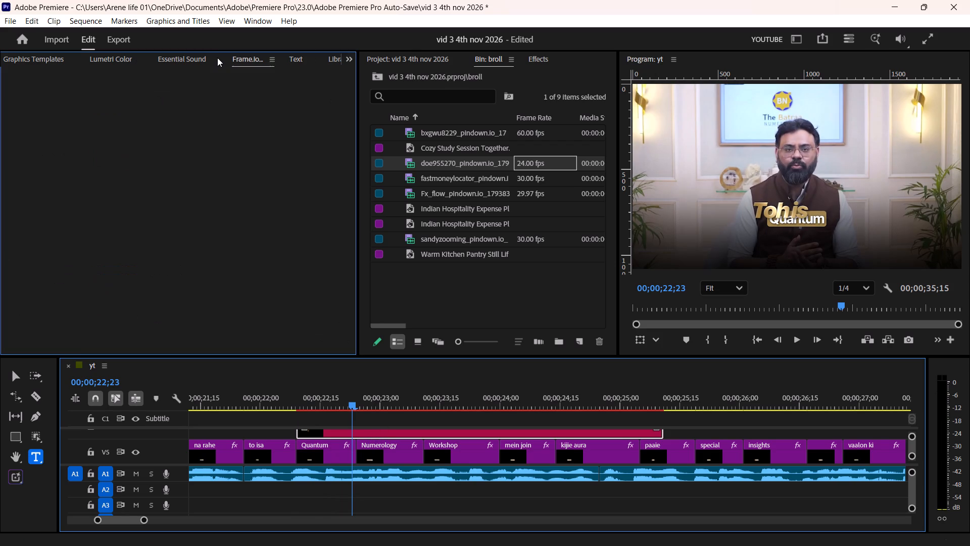
scroll(217, 58, "up", 6)
scroll(217, 58, "down", 1)
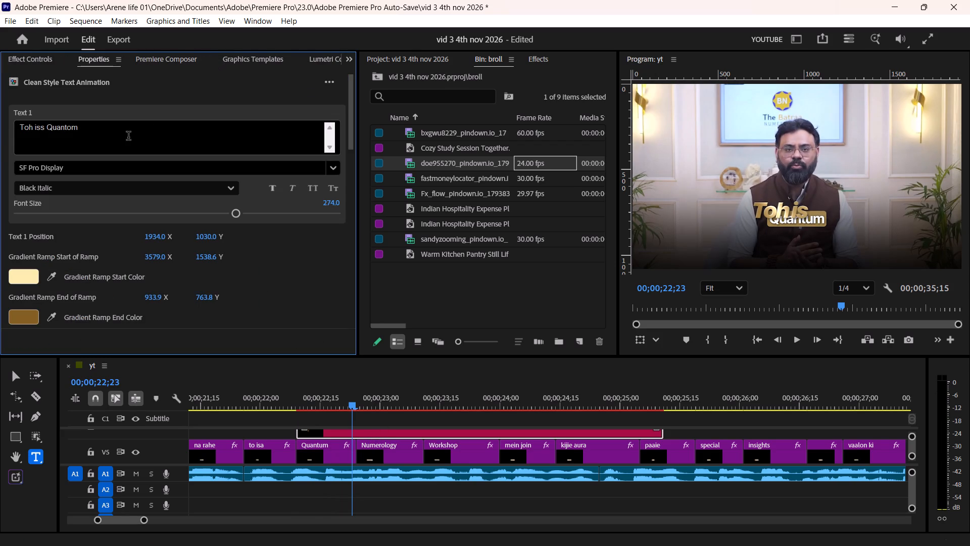
left_click_drag(49, 127, 5, 127)
key("BackSpace")
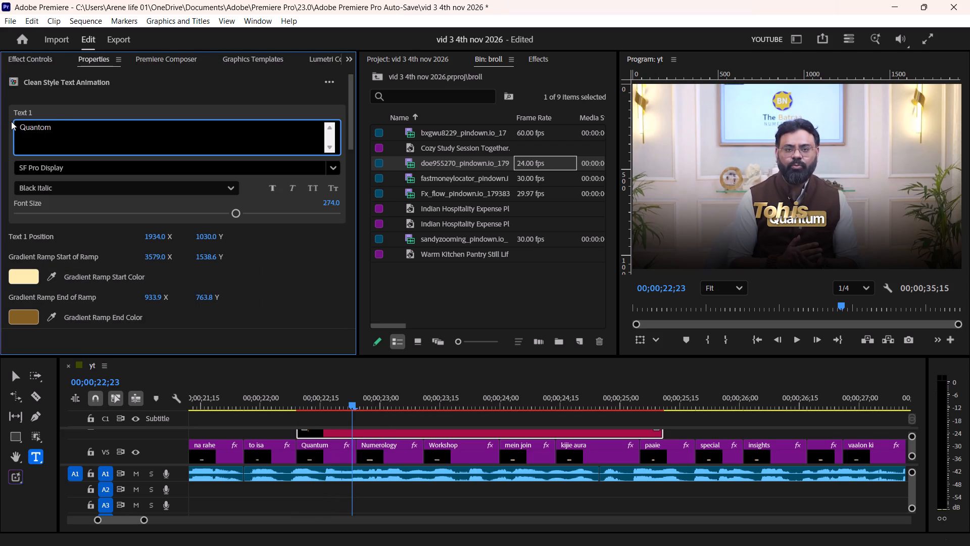
left_click(384, 400)
Copy the word "Numerology" from its caption in the graphics text list.
left_click(387, 449)
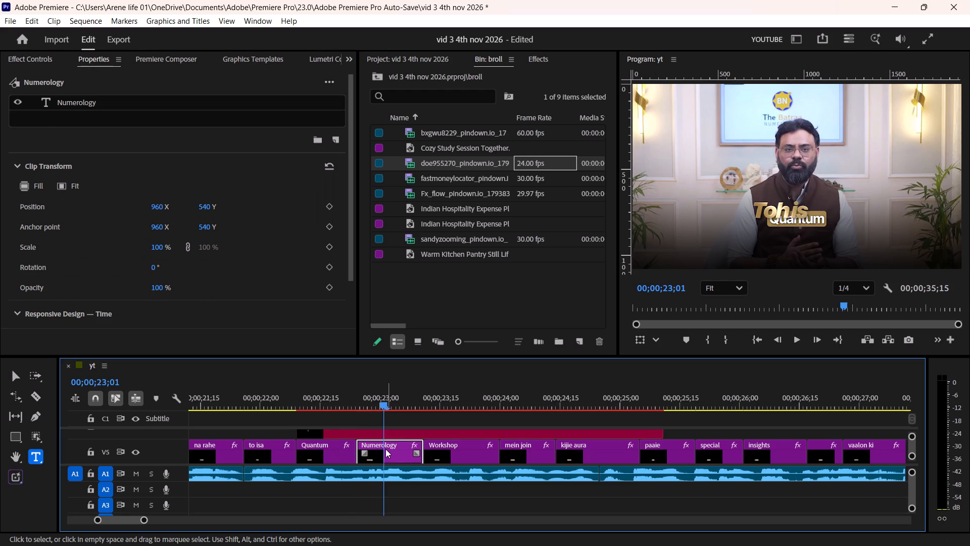
double_click(79, 103)
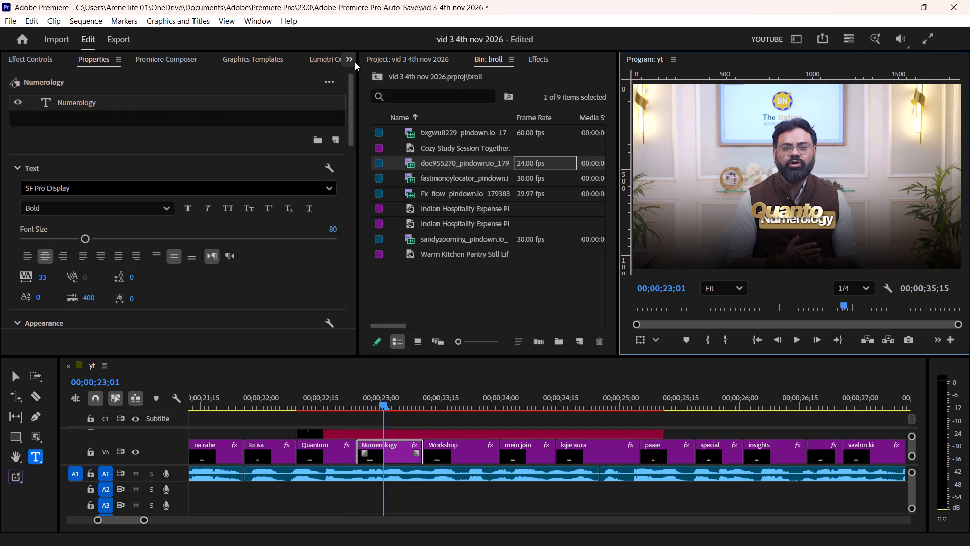
left_click(355, 62)
left_click(384, 180)
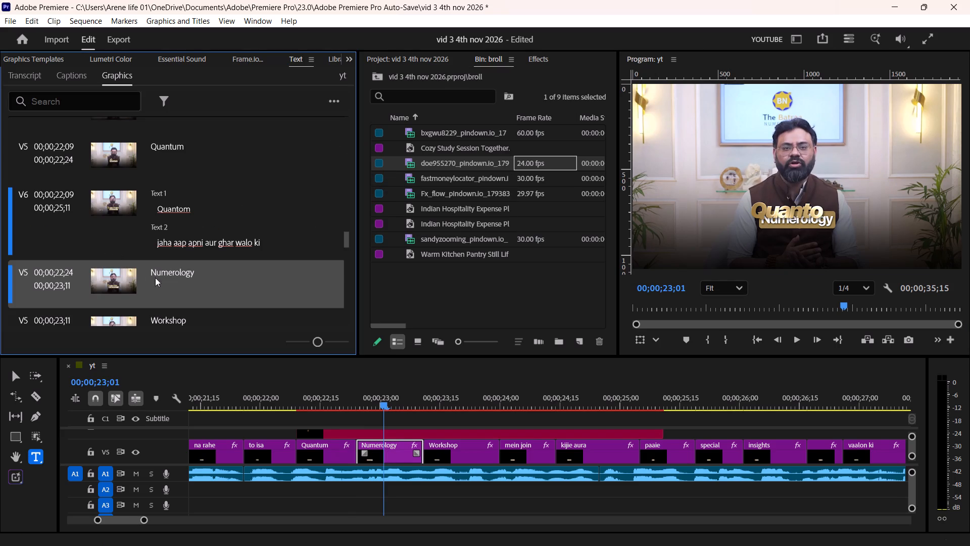
double_click(176, 276)
key("ctrl+c")
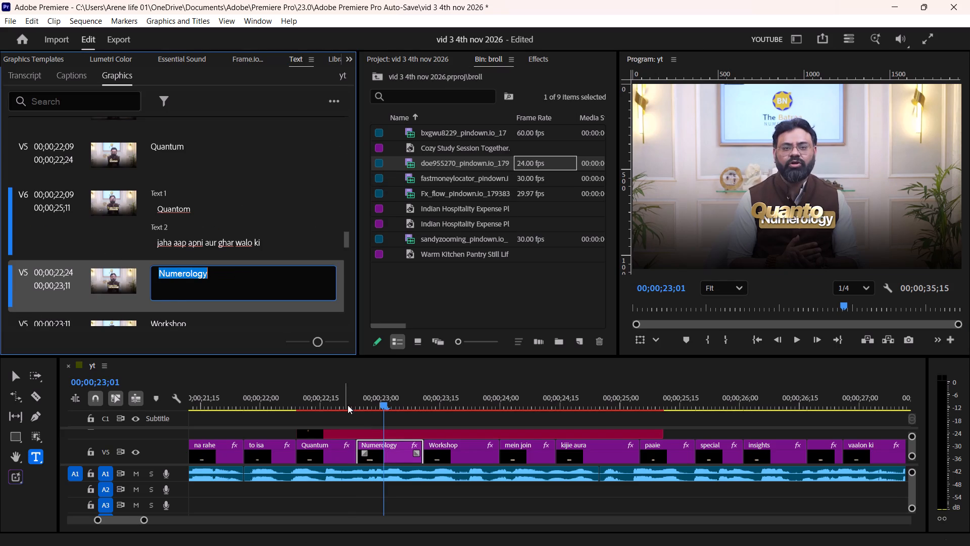
Append the copied word to the Clean Style Text Animation's Text 1 so it reads "Quantom Numerology".
left_click(368, 429)
left_click(368, 433)
left_click(349, 56)
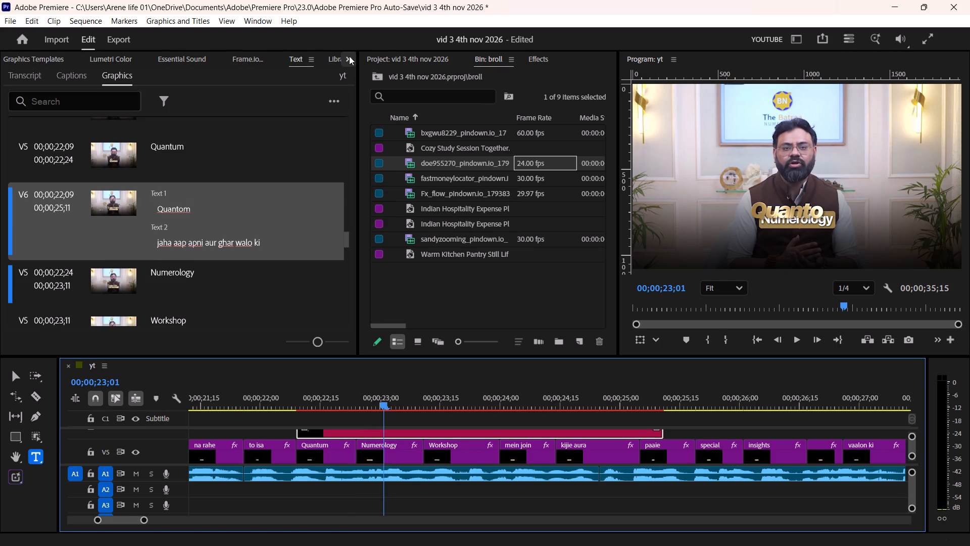
left_click(371, 93)
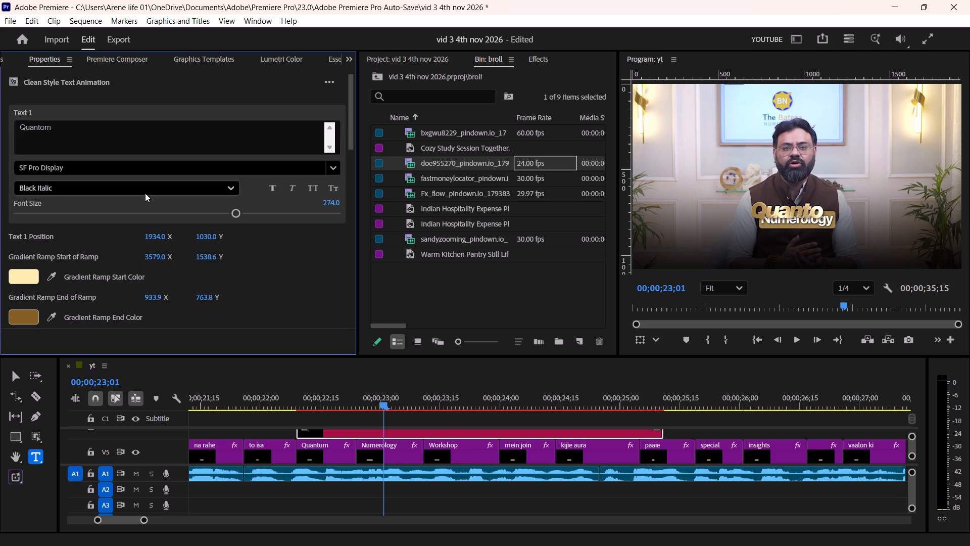
left_click(135, 134)
key("space")
key("ctrl+v")
left_click(168, 92)
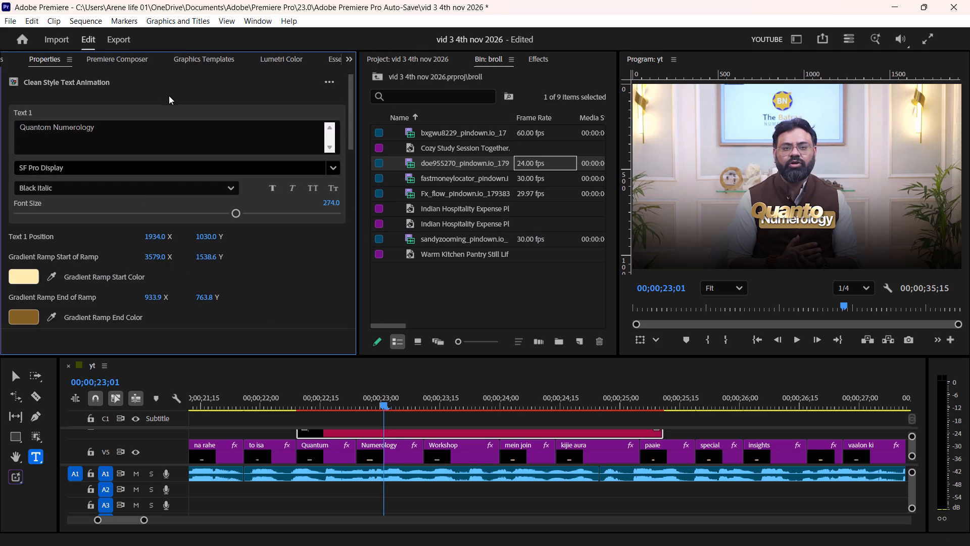
Play back the "Quantom Numerology" text animation against the captions up to the audio cut at the end of "kijie aura".
left_click(289, 402)
key("space")
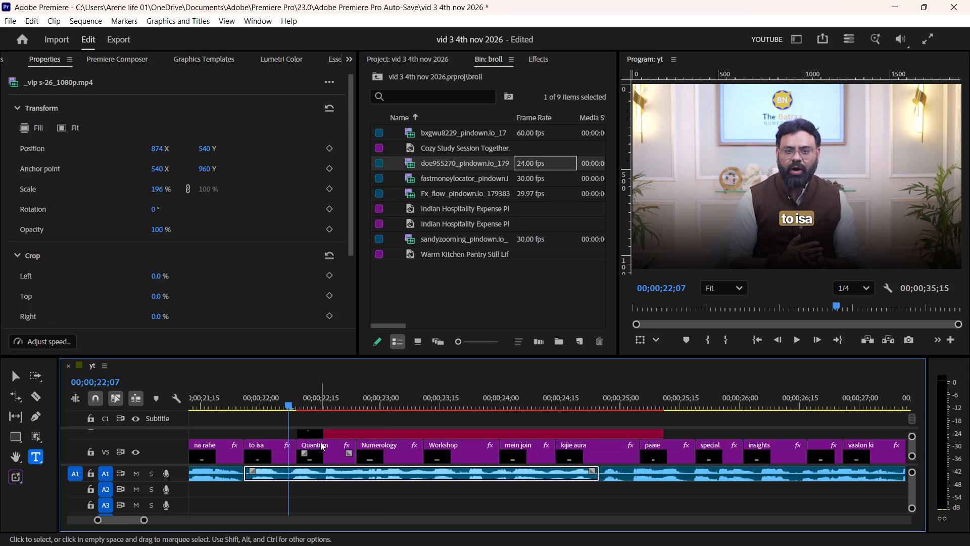
scroll(320, 442, "down", 1)
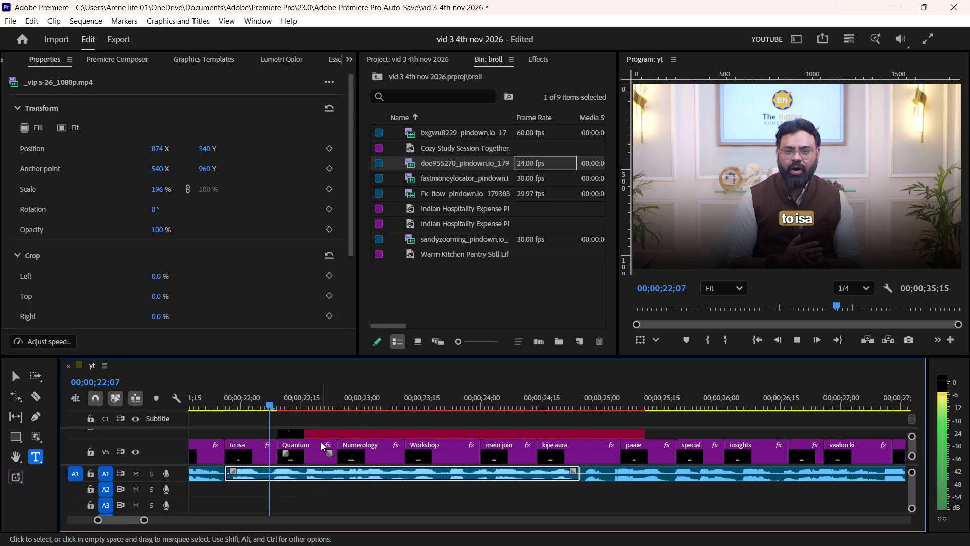
key("space")
scroll(323, 440, "down", 4, "alt")
key("space")
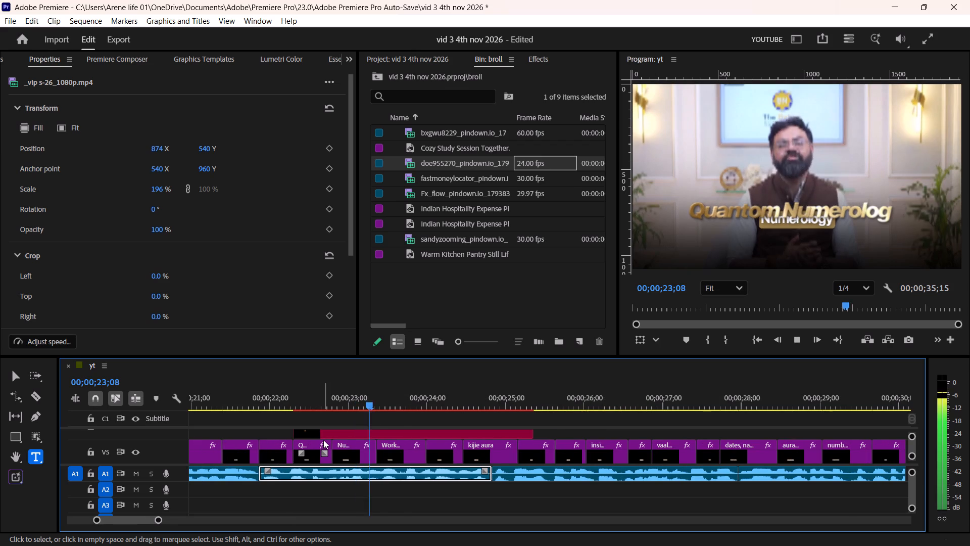
key("space")
scroll(342, 434, "down", 3, "alt")
scroll(379, 438, "up", 1, "alt")
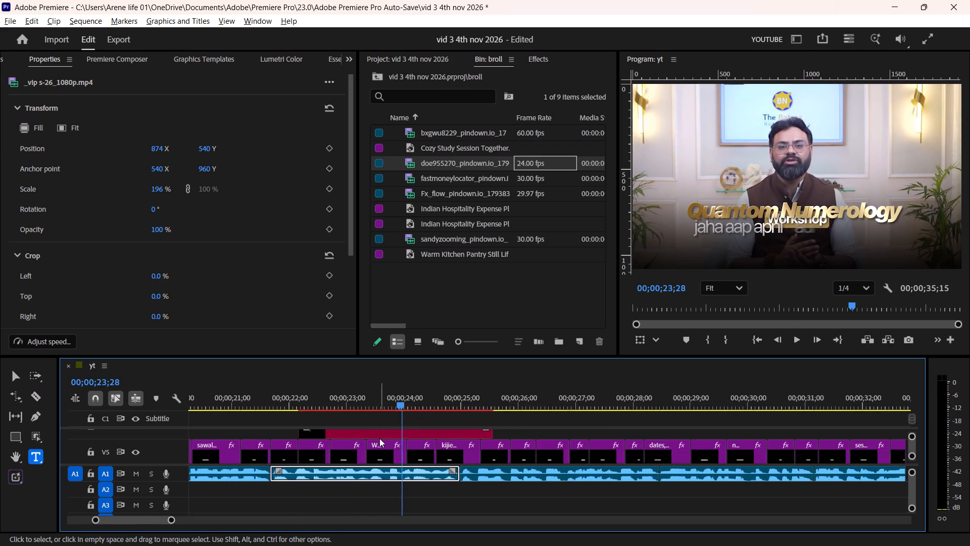
scroll(379, 438, "up", 6, "alt")
key("space")
scroll(378, 440, "down", 2)
key("space")
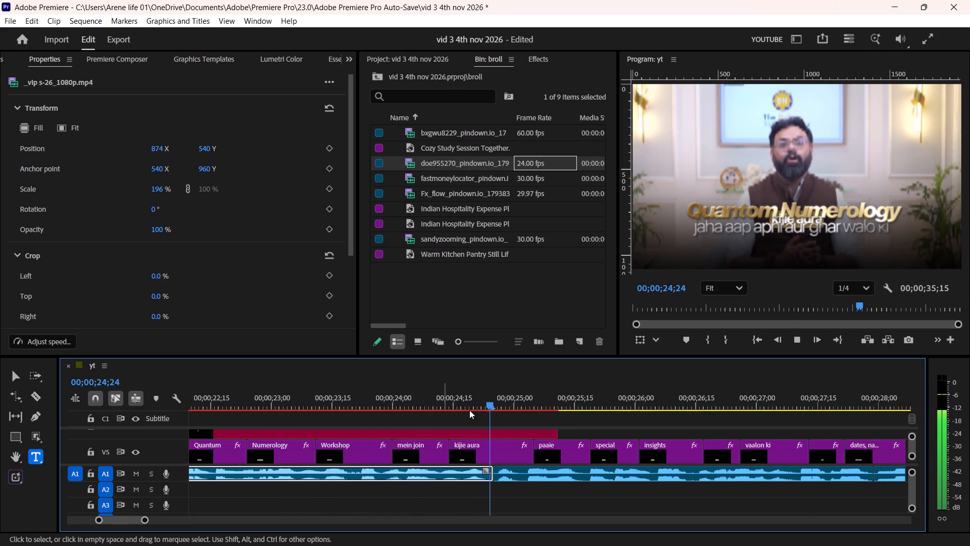
left_click_drag(487, 397, 494, 395, "shift")
scroll(492, 437, "up", 2, "ctrl")
scroll(491, 438, "down", 1, "ctrl")
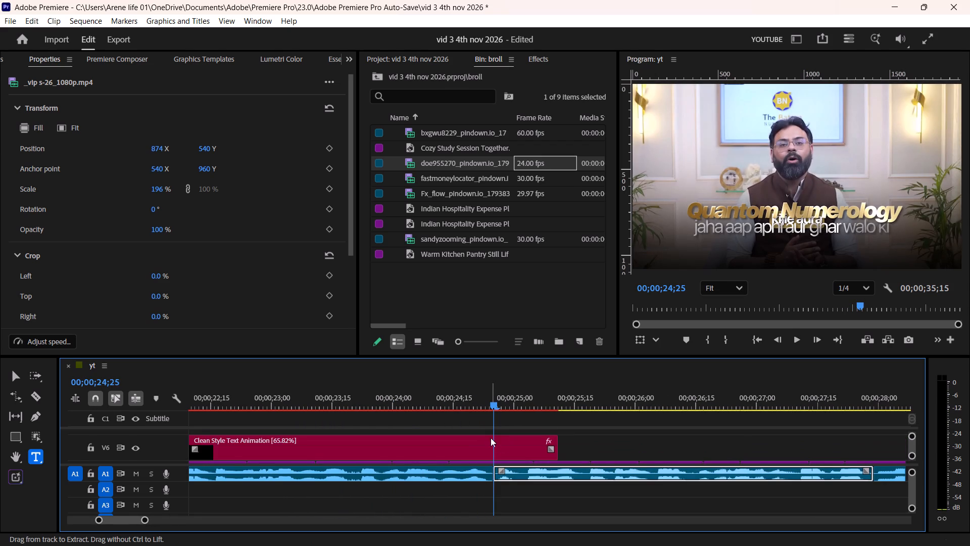
Replace Text 2 of the "Quantom Numerology" text animation with "workshop mein join kijiye".
scroll(491, 438, "down", 1, "ctrl")
scroll(439, 434, "down", 3, "alt")
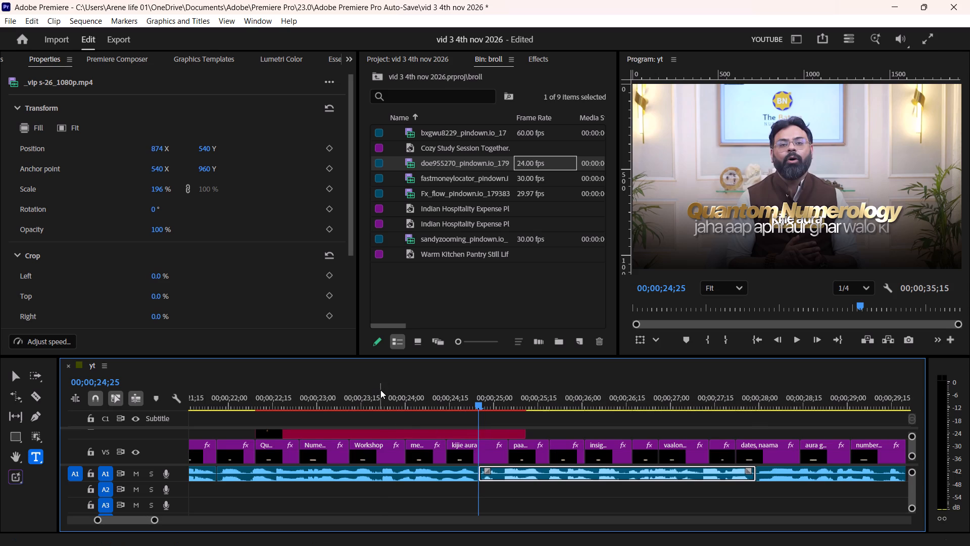
left_click(380, 390)
left_click(379, 435)
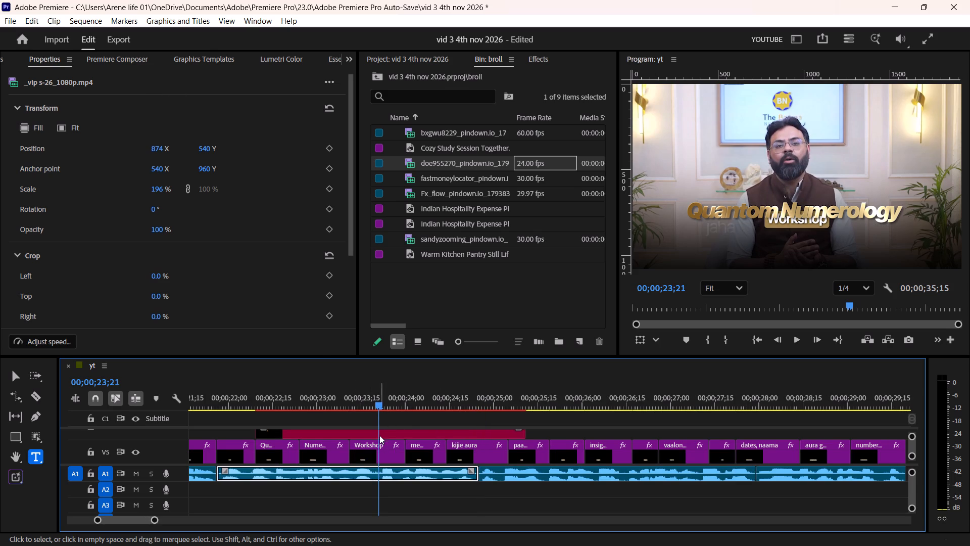
scroll(284, 275, "down", 10)
left_click_drag(159, 274, 65, 275)
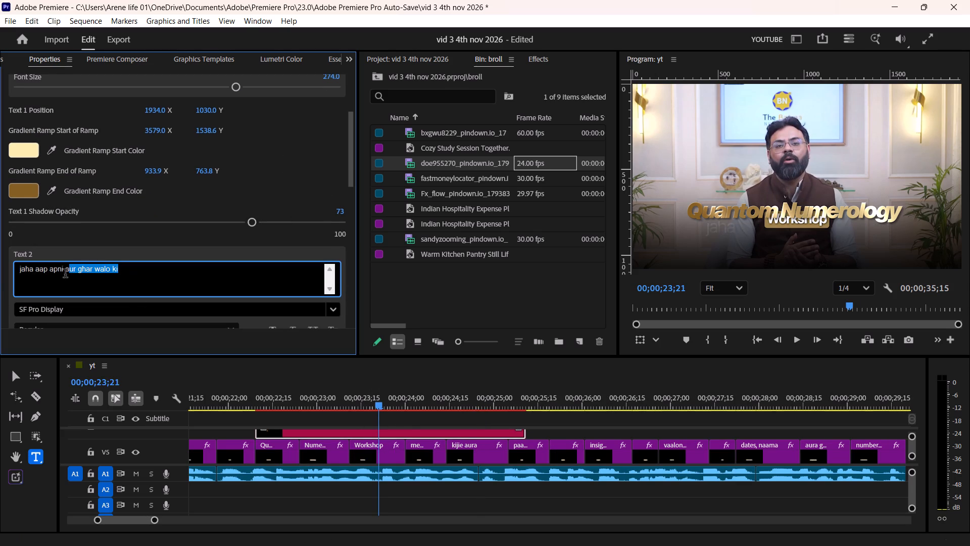
left_click_drag(65, 275, 0, 290)
type("workshop mein join kijo")
key("BackSpace")
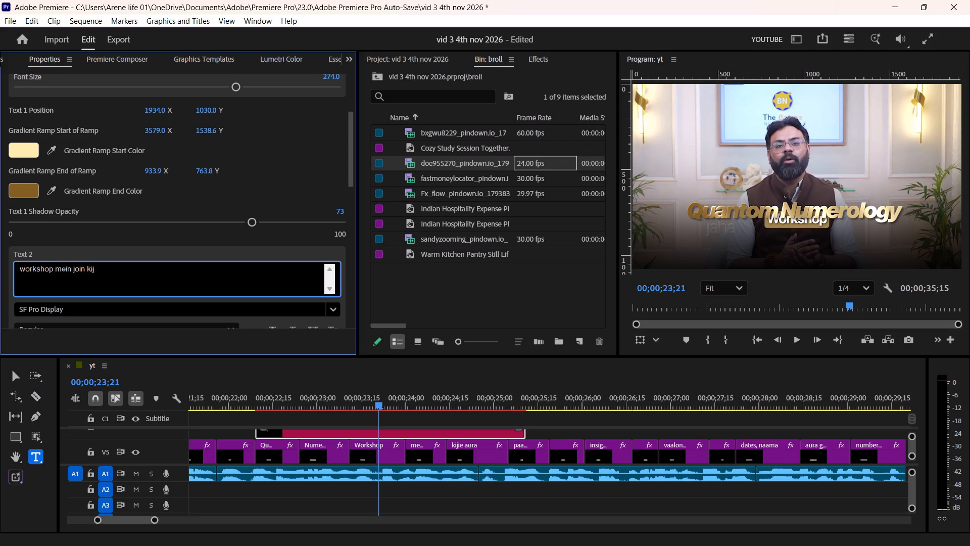
type("iye")
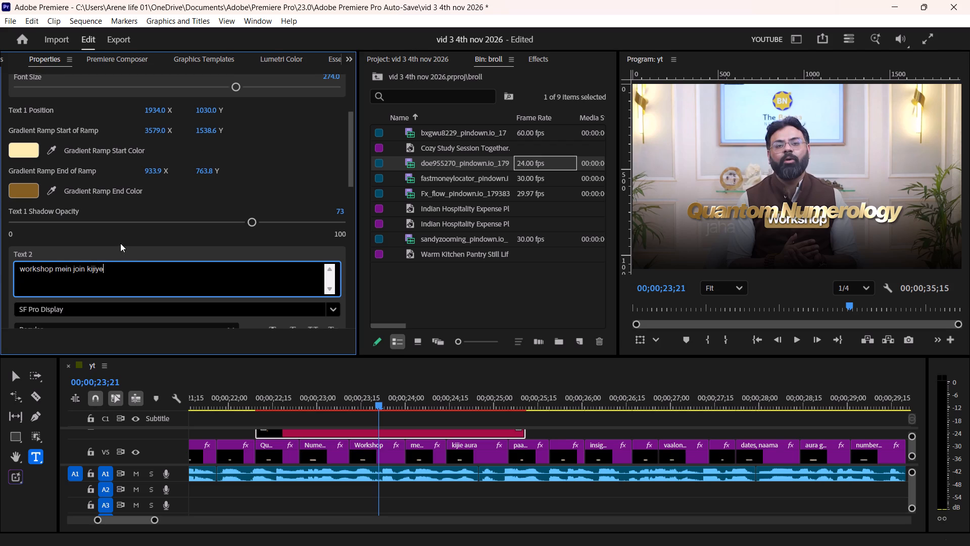
left_click(120, 244)
left_click(551, 432)
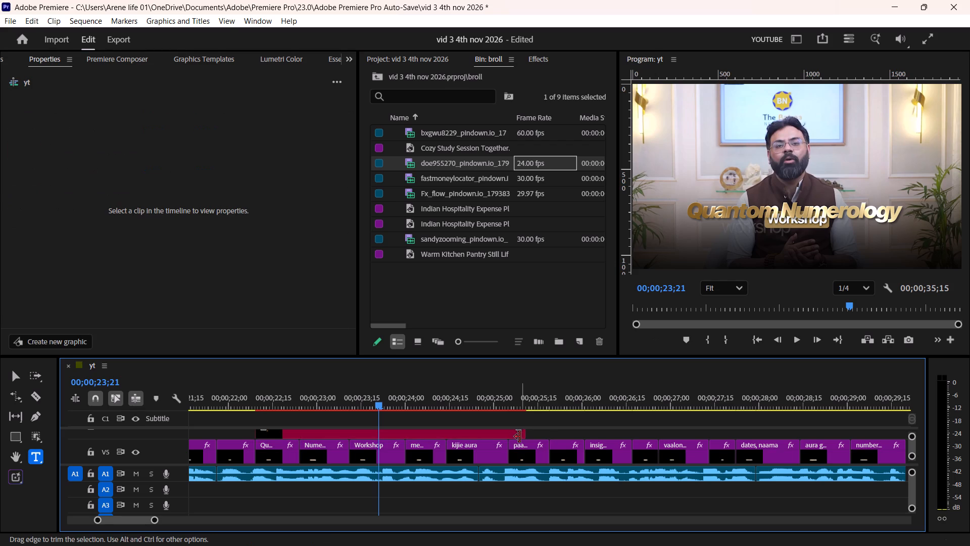
Trim the end of the "Quantom Numerology" text animation back towards the audio cut at 00;00;24;25.
key("space")
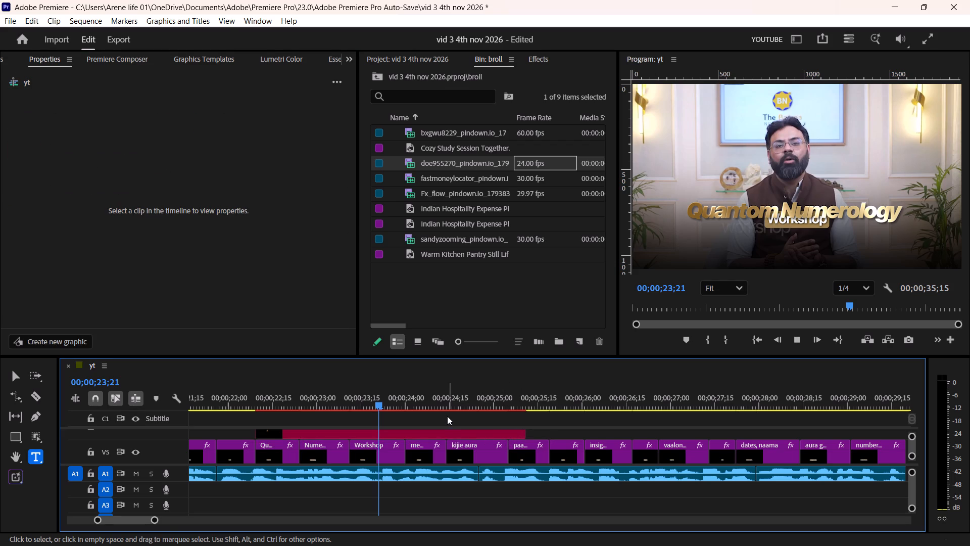
key("space")
key("space")
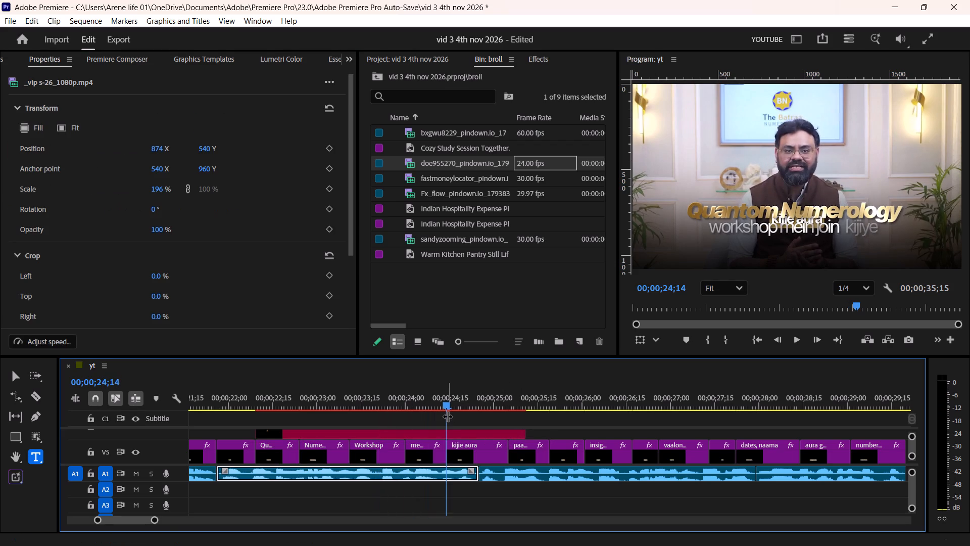
key("space")
left_click_drag(478, 407, 476, 414, "shift")
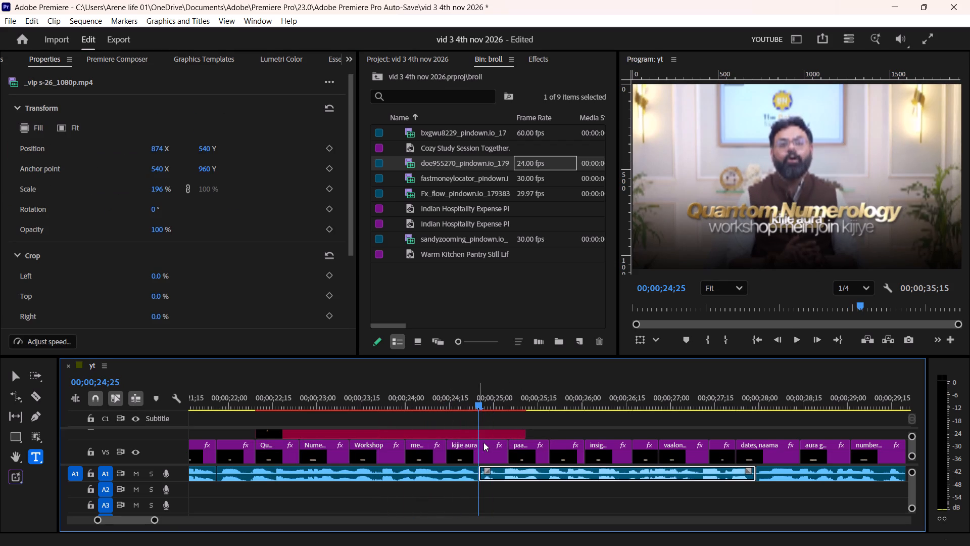
scroll(483, 442, "up", 2, "ctrl")
left_click(492, 446)
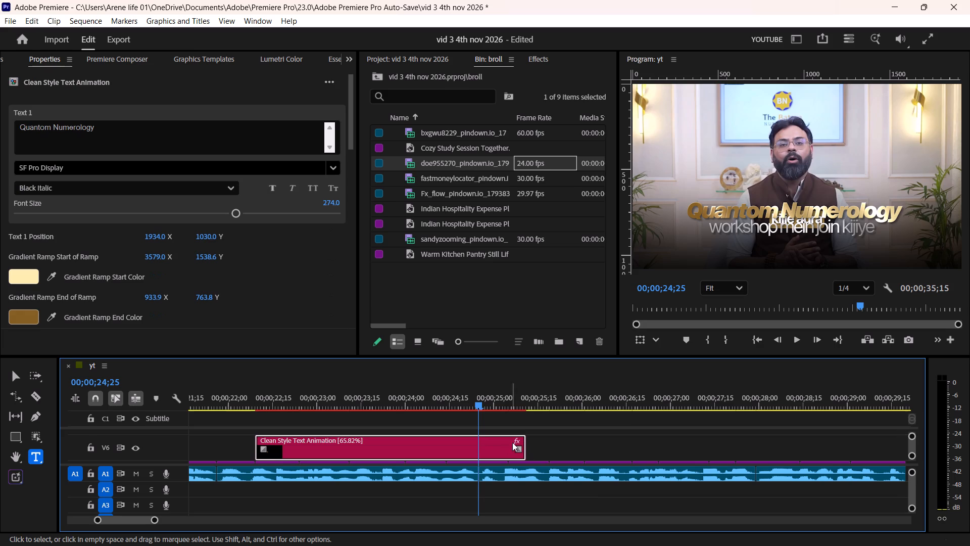
left_click_drag(524, 441, 501, 448)
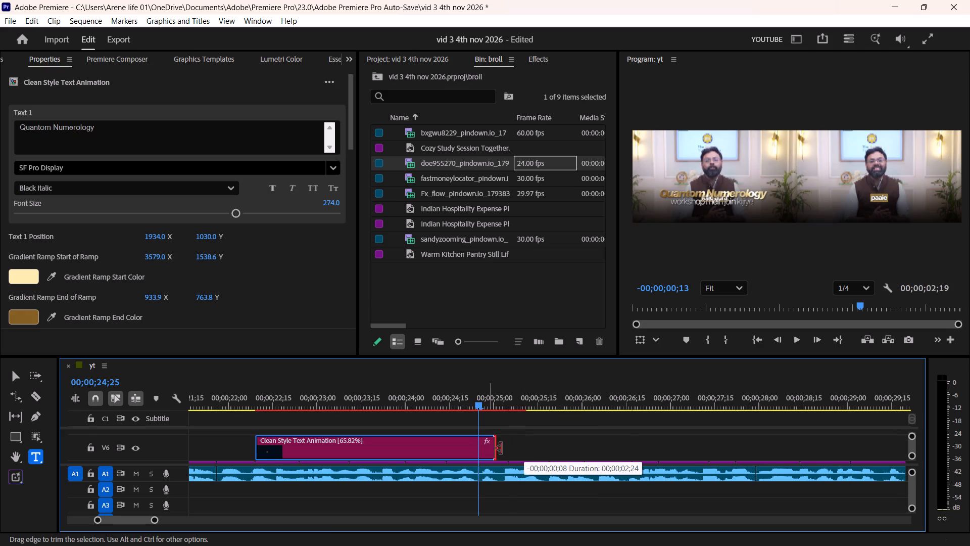
left_click_drag(501, 448, 510, 448)
Rate-stretch the "Quantom Numerology" text animation to end at the audio cut at 00;00;24;25, and save the project.
left_click(475, 448)
key("r")
left_click_drag(504, 442, 478, 450)
left_click_drag(384, 402, 255, 421)
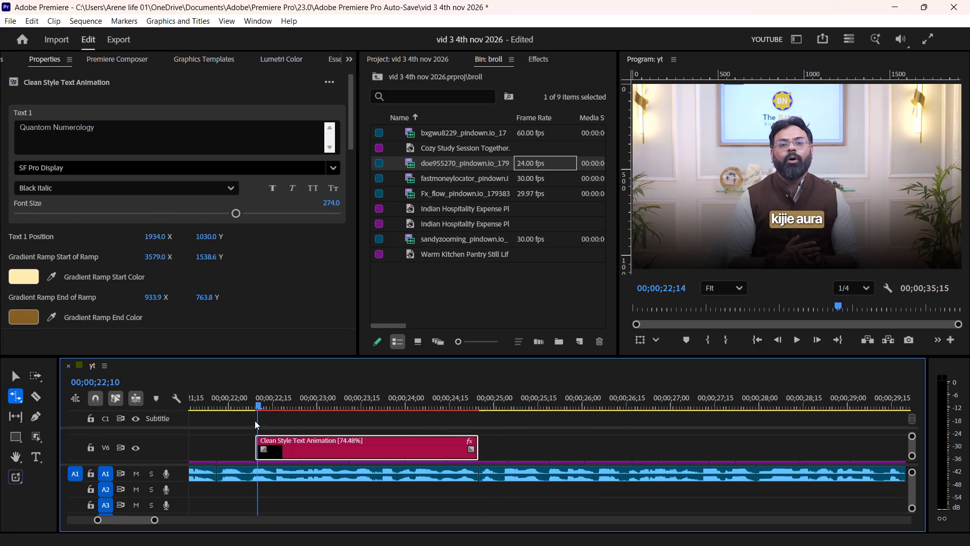
left_click_drag(255, 421, 237, 423)
key("ctrl+s")
key("ctrl+s")
Play back the retimed "Quantom Numerology" text animation to check it against the speech and captions.
key("space")
scroll(258, 424, "down", 3, "alt")
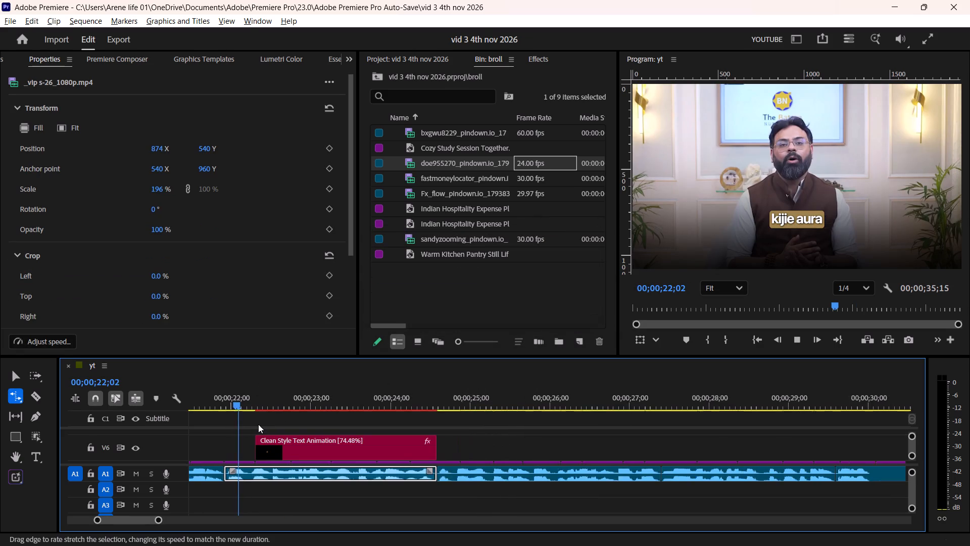
scroll(261, 424, "up", 4)
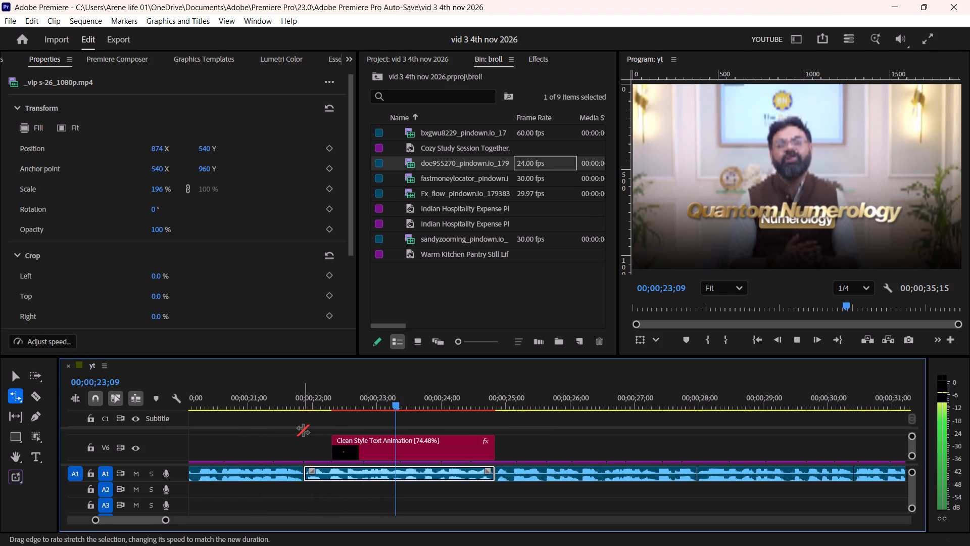
key("space")
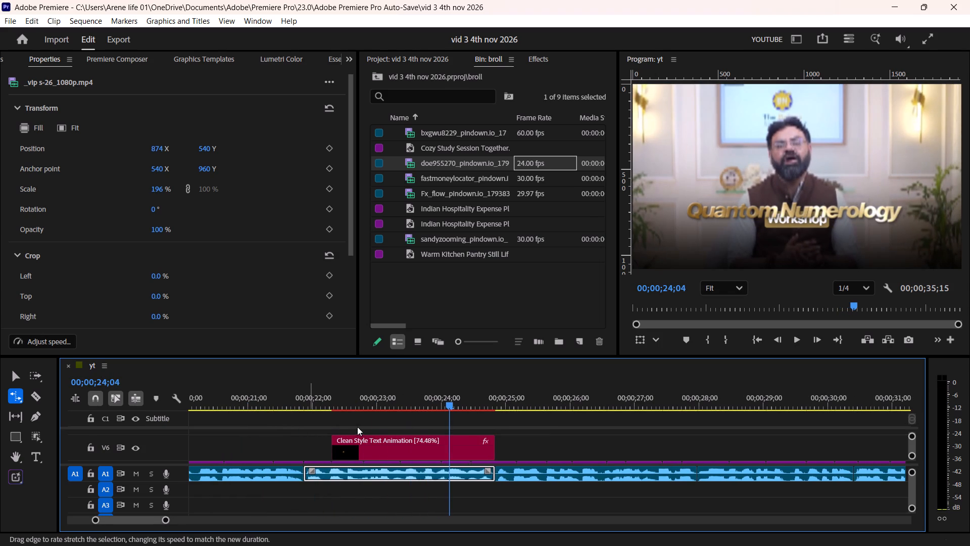
key("v")
key("space")
key("space")
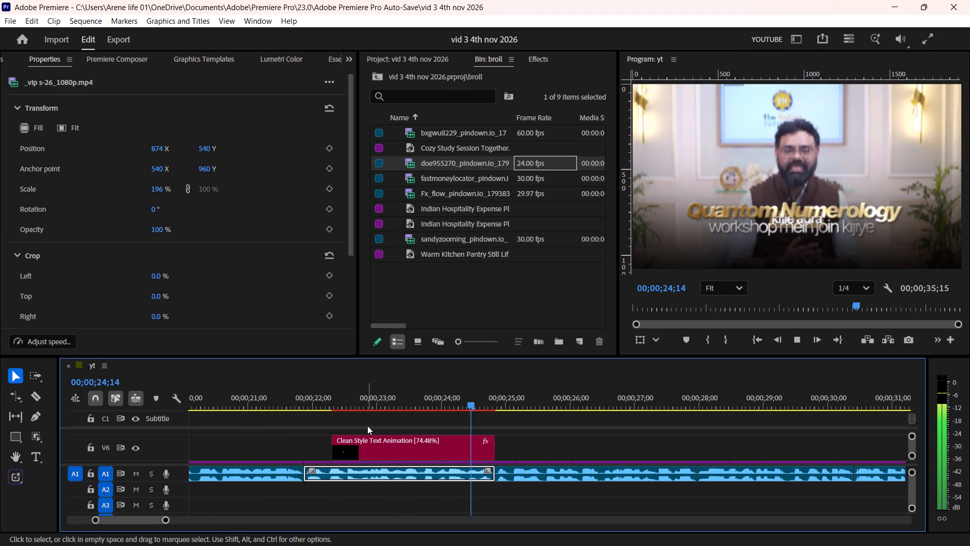
Move the "Quantom Numerology" text animation from V6 down to V5, overwriting the captions beneath it.
scroll(379, 429, "up", 4, "alt")
scroll(403, 429, "down", 1, "ctrl")
left_click_drag(474, 440, 473, 442)
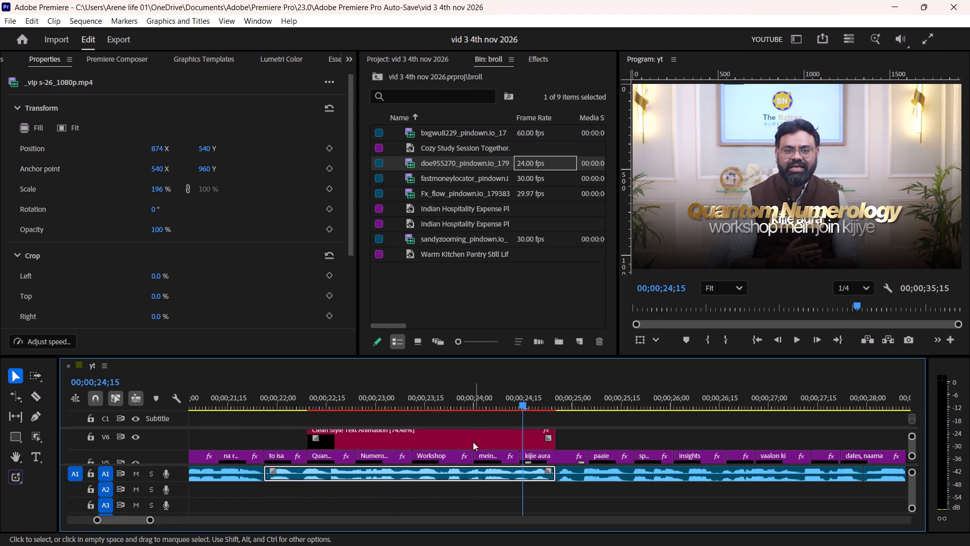
left_click_drag(473, 442, 470, 456)
scroll(469, 456, "down", 4, "alt")
scroll(456, 454, "up", 4)
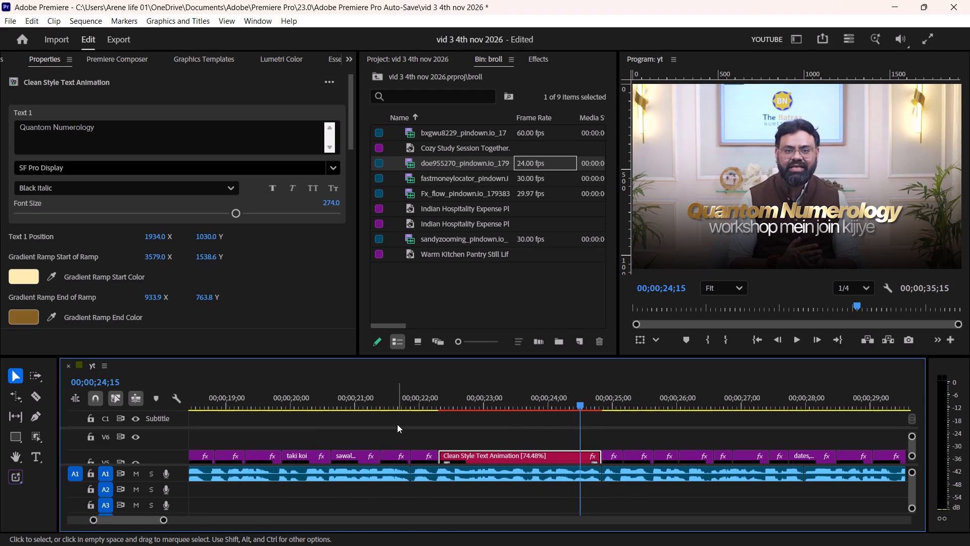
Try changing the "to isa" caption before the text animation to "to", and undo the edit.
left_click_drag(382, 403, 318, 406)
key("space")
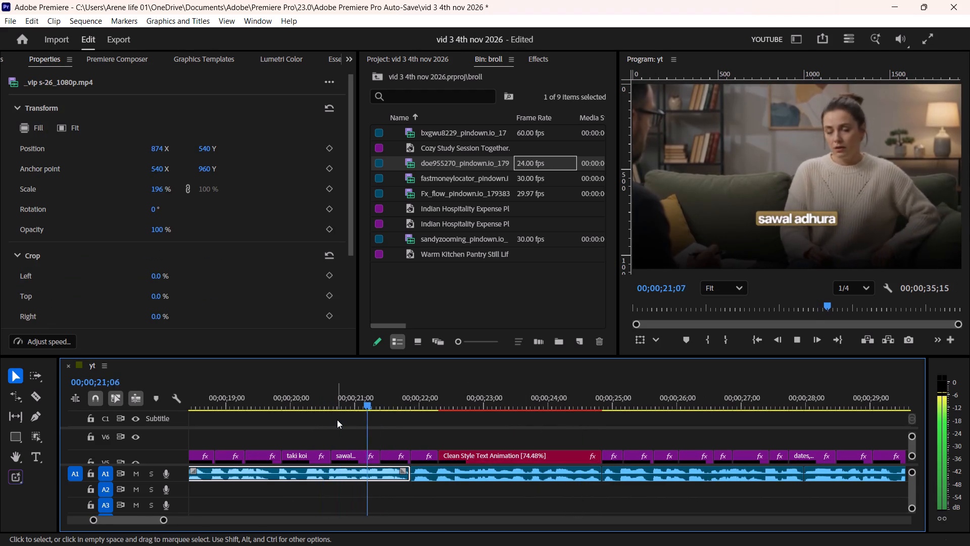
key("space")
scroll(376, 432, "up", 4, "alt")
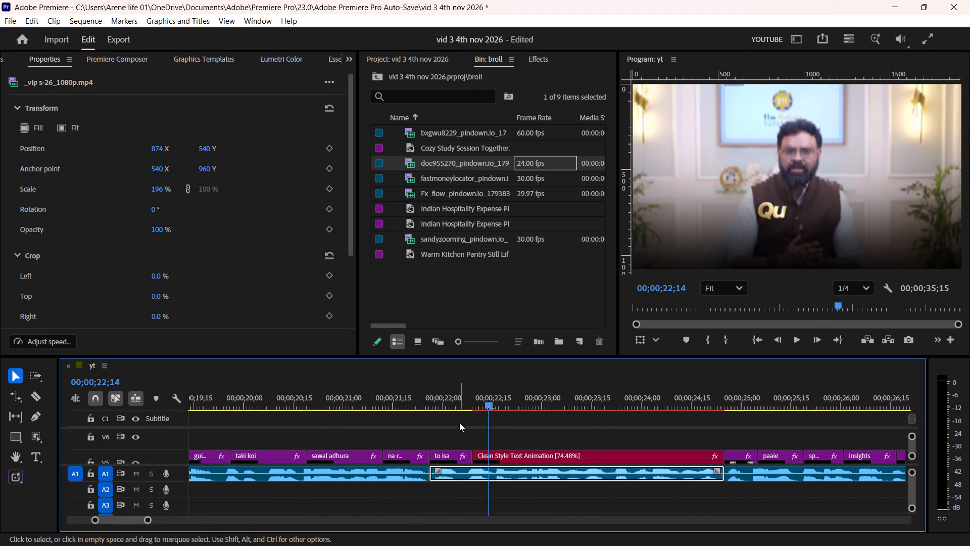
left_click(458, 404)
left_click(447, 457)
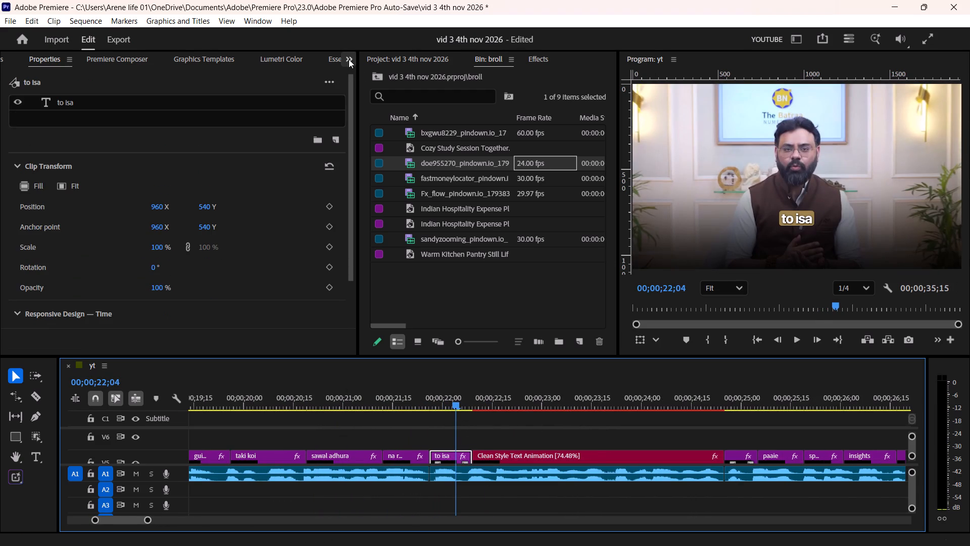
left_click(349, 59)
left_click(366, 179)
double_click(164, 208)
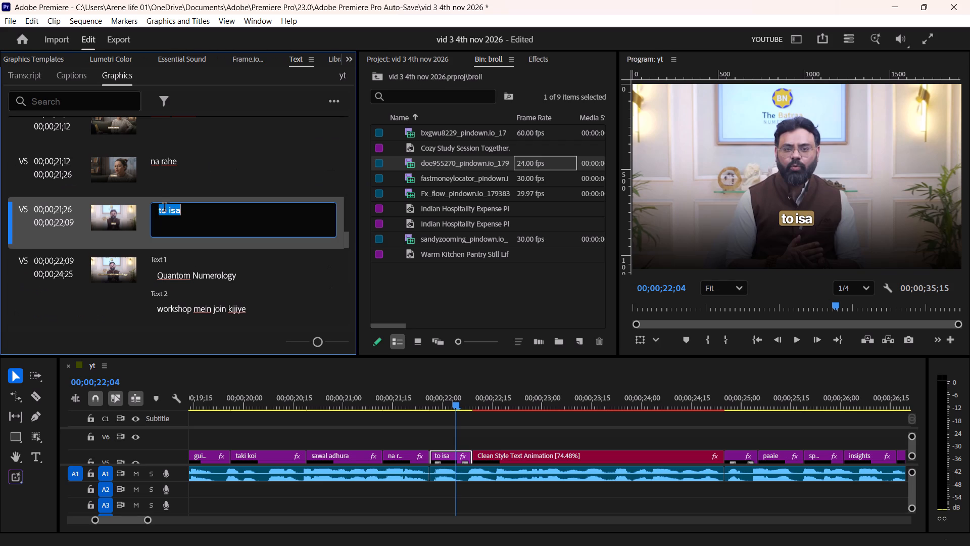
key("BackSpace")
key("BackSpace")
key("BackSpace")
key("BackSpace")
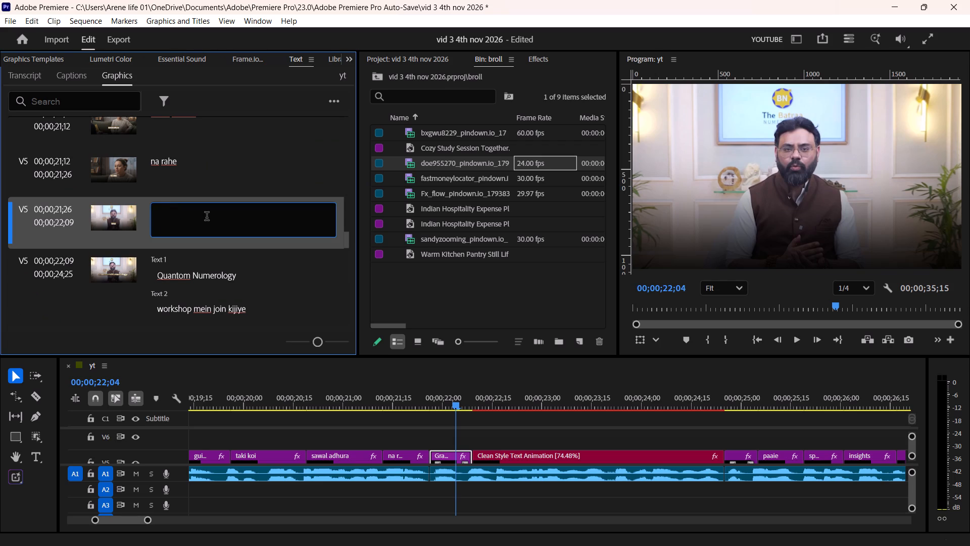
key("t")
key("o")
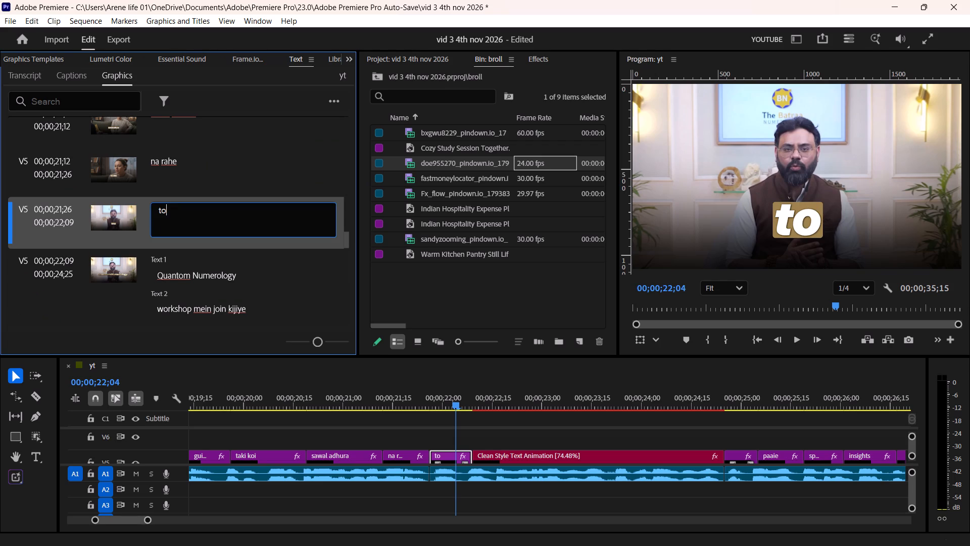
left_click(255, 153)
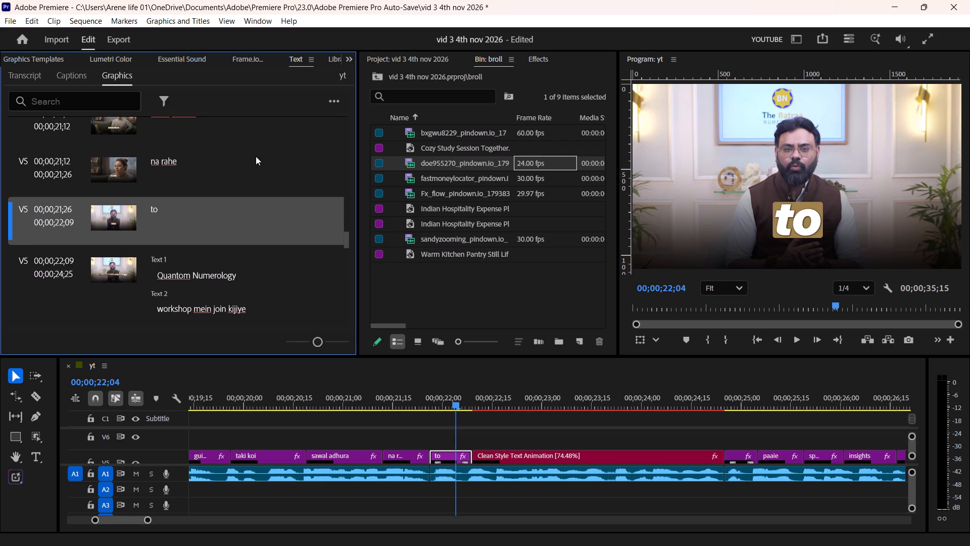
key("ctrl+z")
Play back from the "na rahe" caption through the text animation to the "paaie" caption to check wording and timing.
left_click_drag(402, 399, 420, 402)
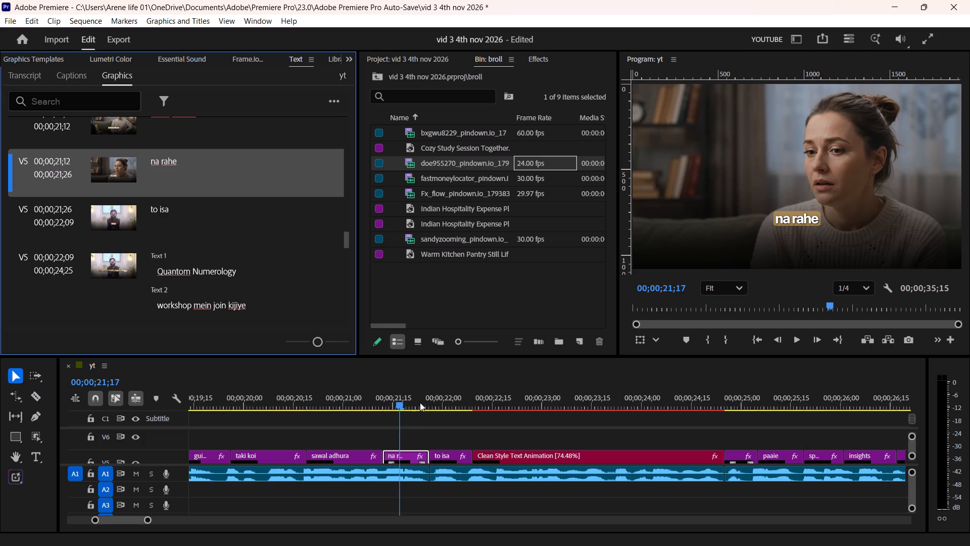
left_click_drag(420, 402, 441, 404)
left_click_drag(431, 405, 411, 403)
key("space")
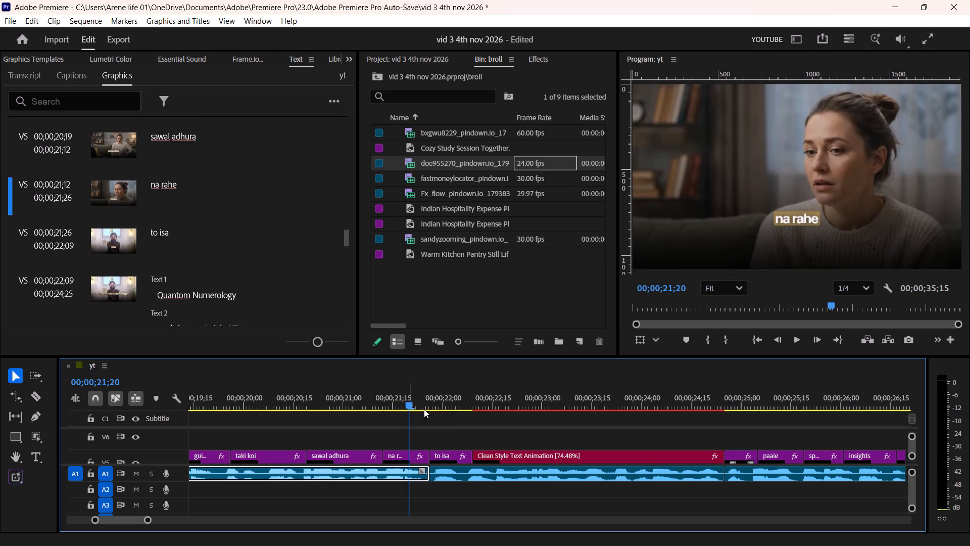
scroll(431, 414, "down", 2)
scroll(431, 414, "down", 7, "alt")
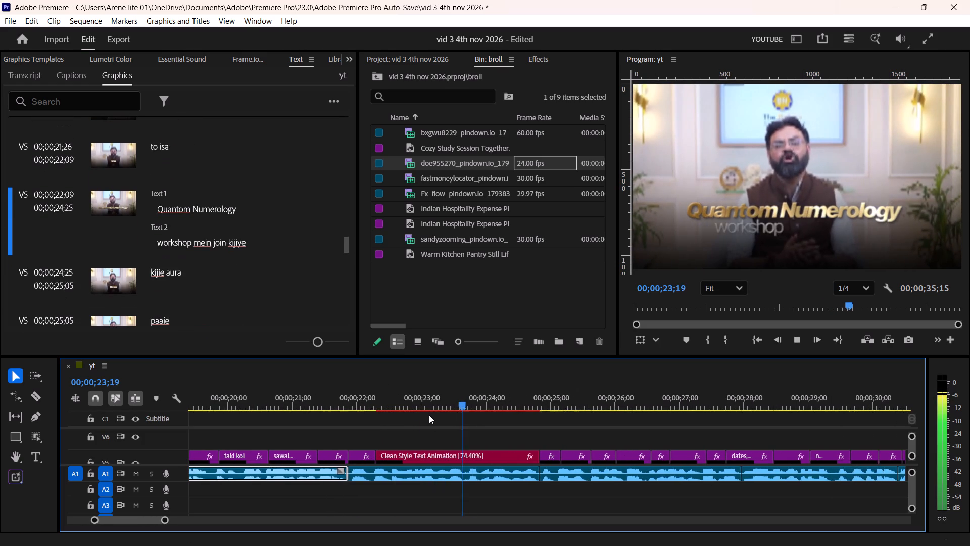
scroll(429, 415, "down", 7)
key("space")
scroll(429, 415, "down", 4, "alt")
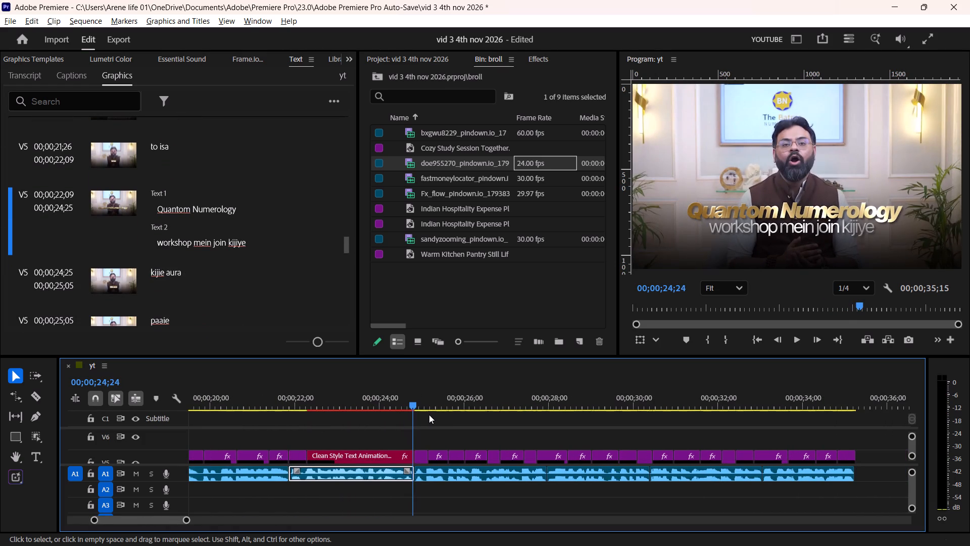
key("space")
key("space")
scroll(424, 415, "up", 11, "alt")
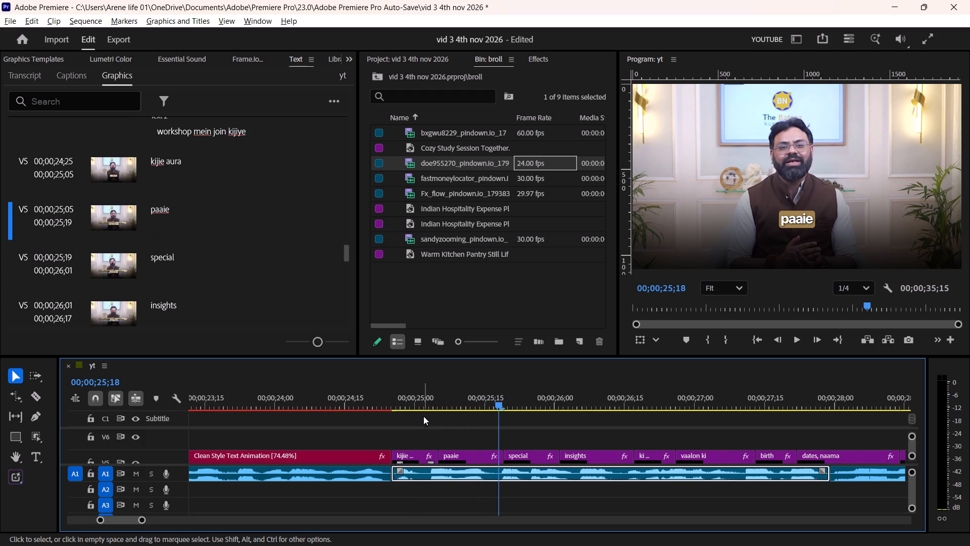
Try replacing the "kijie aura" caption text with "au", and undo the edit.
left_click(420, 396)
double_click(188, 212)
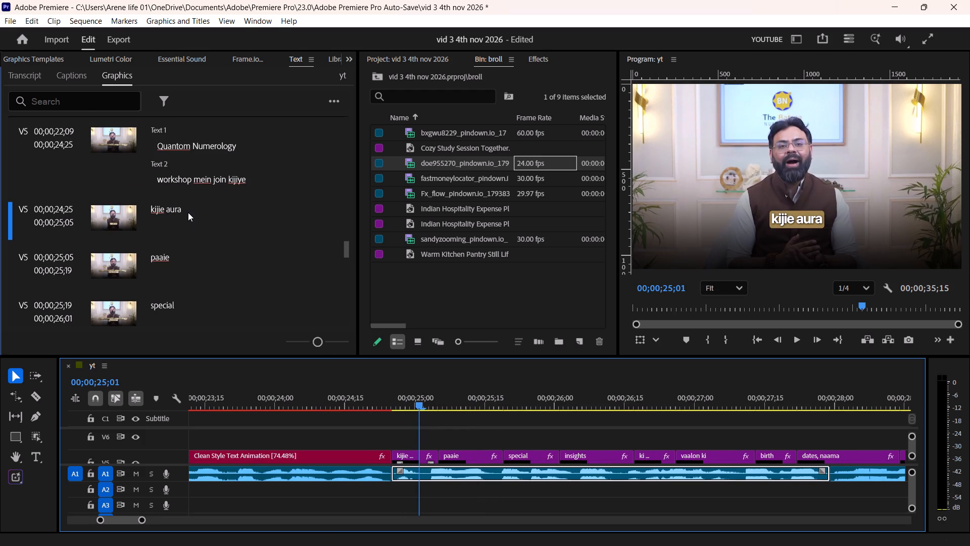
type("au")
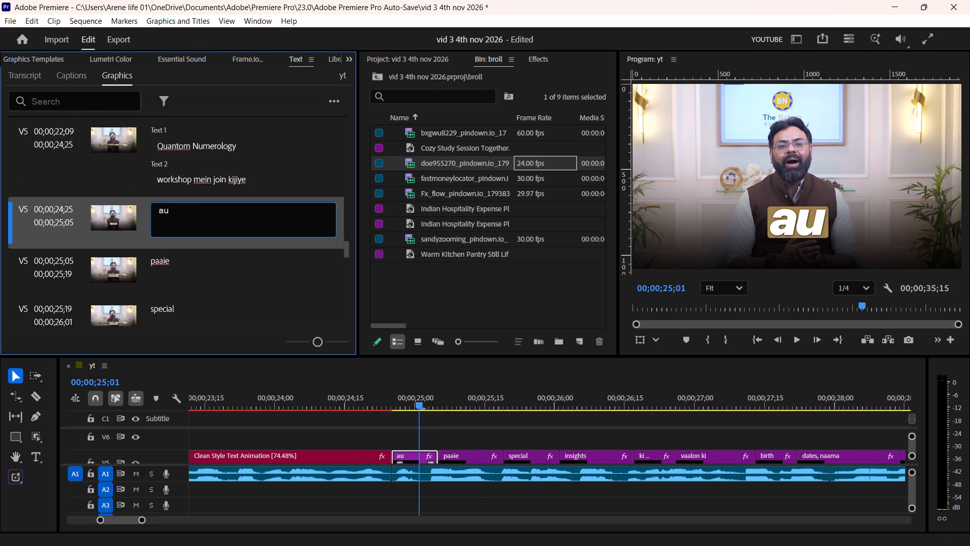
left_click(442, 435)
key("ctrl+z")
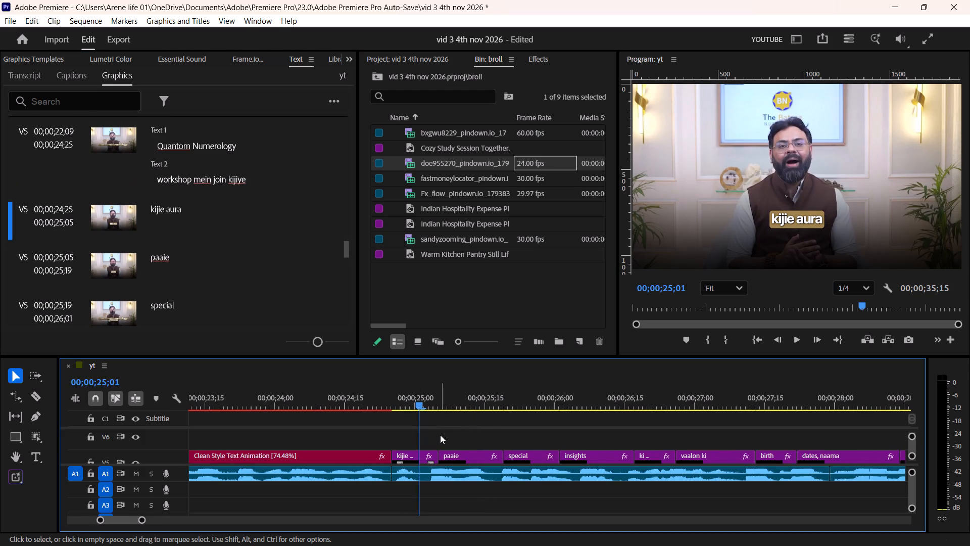
Save the project.
left_click(439, 435)
key("ctrl+s")
key("ctrl+s")
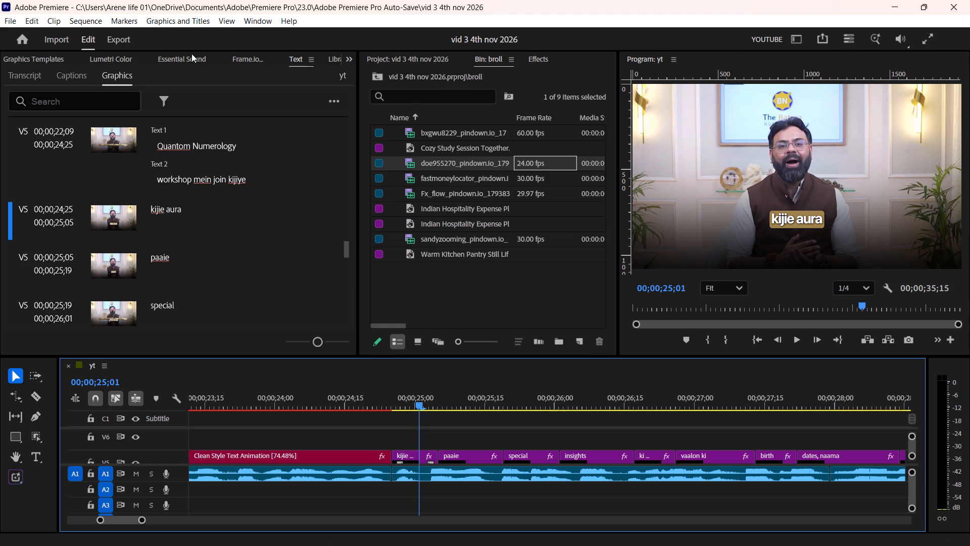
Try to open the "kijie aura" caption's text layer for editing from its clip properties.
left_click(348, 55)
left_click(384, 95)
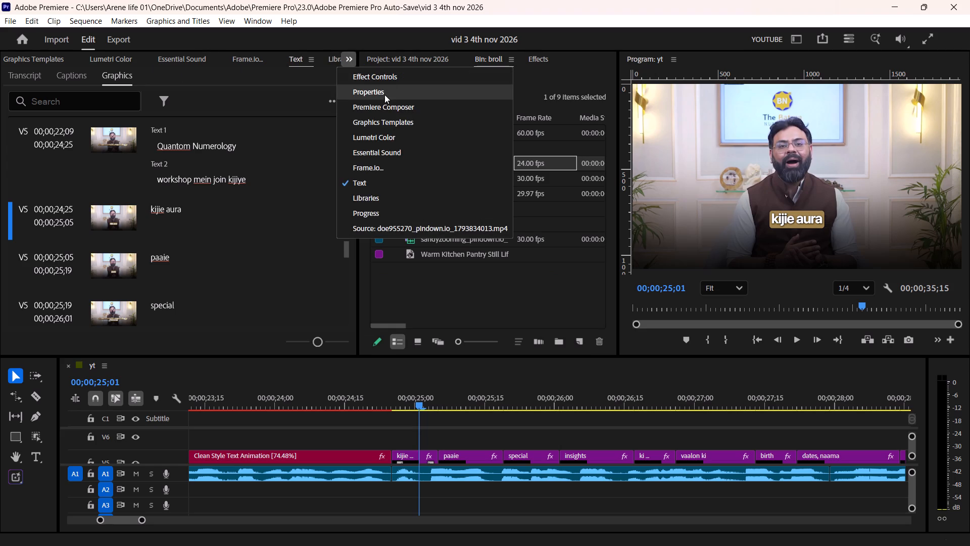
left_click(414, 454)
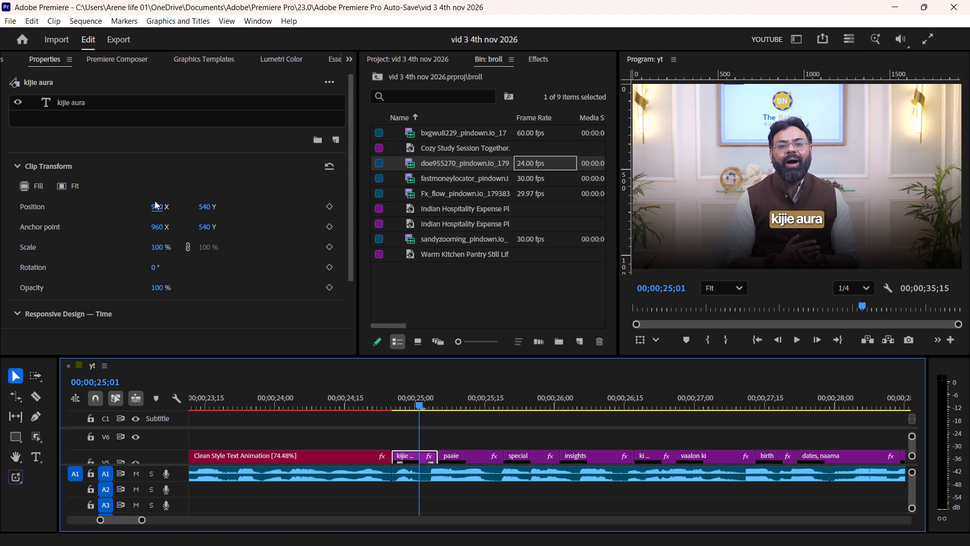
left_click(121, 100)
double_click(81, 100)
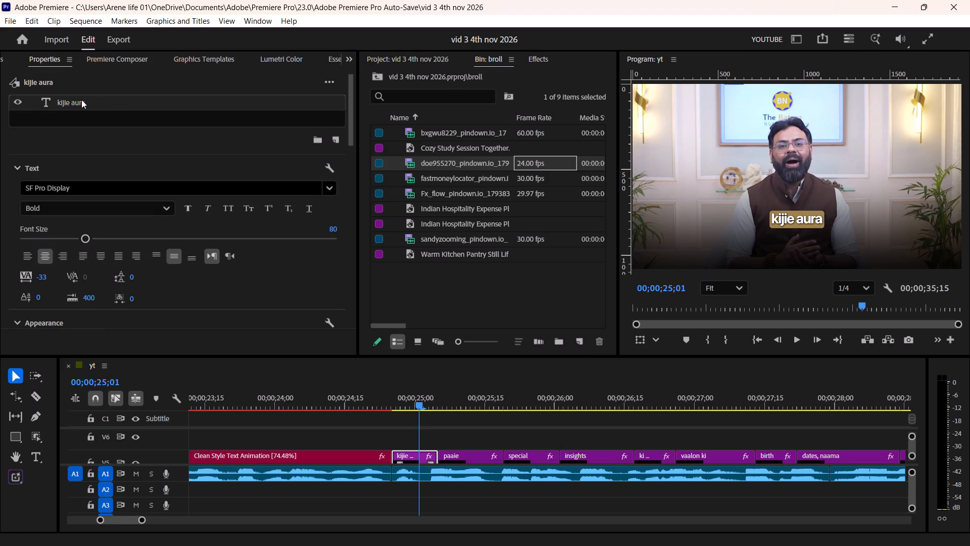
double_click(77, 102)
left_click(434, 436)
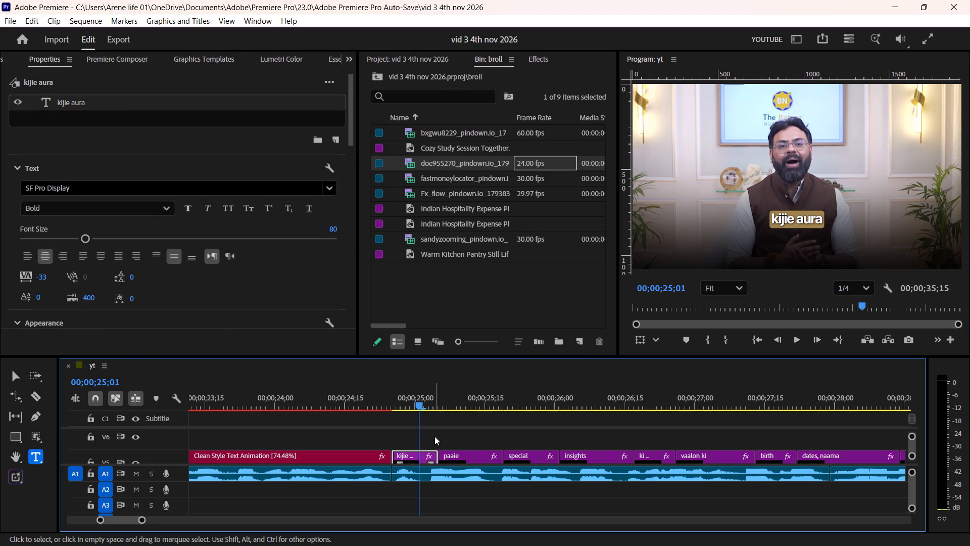
Save the project and close Premiere Pro.
key("ctrl+s")
key("ctrl+s")
key("ctrl+s")
key("ctrl+s")
scroll(434, 436, "down", 11, "alt")
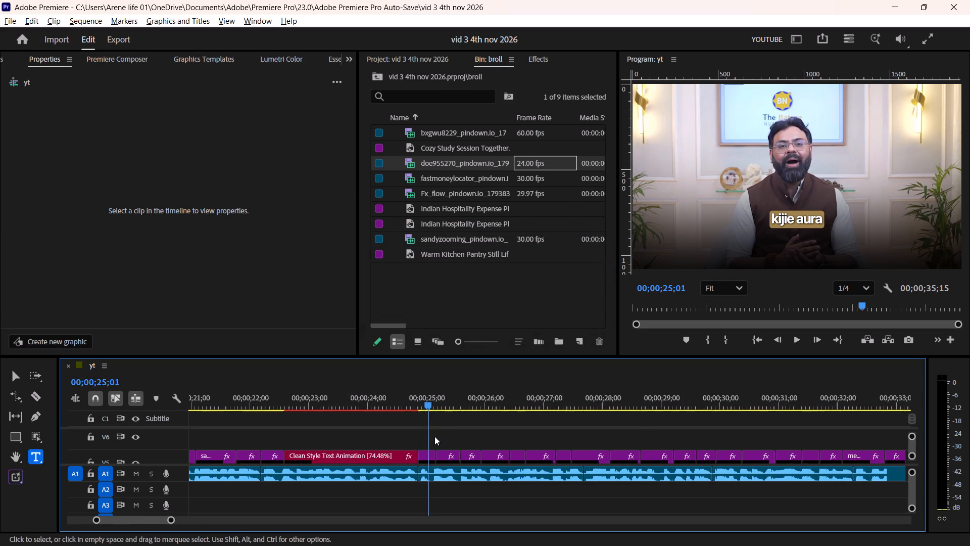
scroll(434, 436, "down", 3, "alt")
left_click(954, 0)
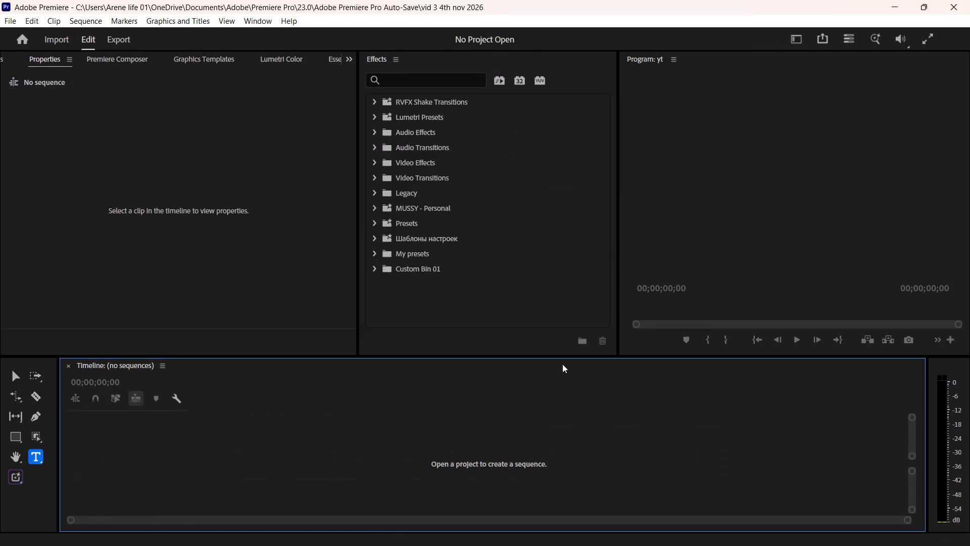
Relaunch Premiere Pro, reopen the recent project "vid 3 4th nov 2026" and dismiss the missing-font notice.
left_click(552, 536)
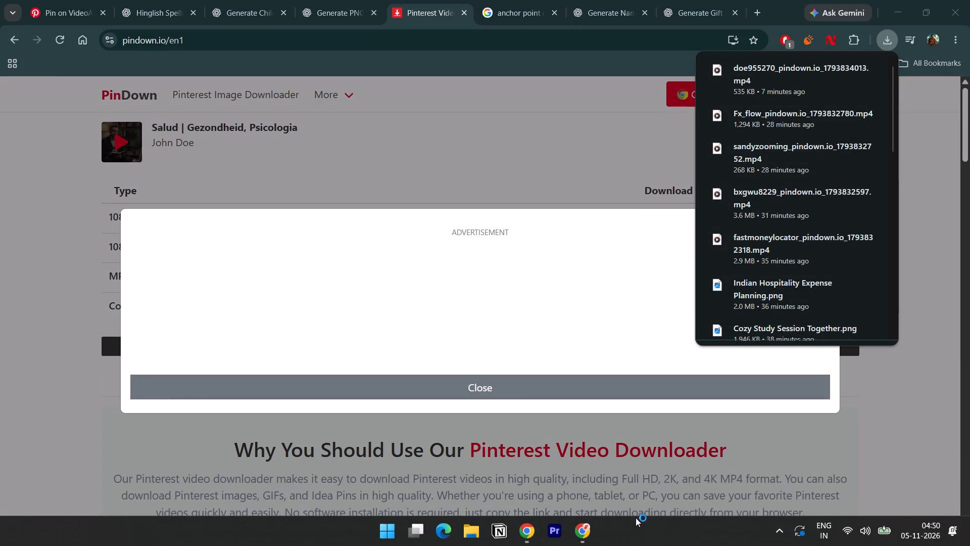
left_click(775, 531)
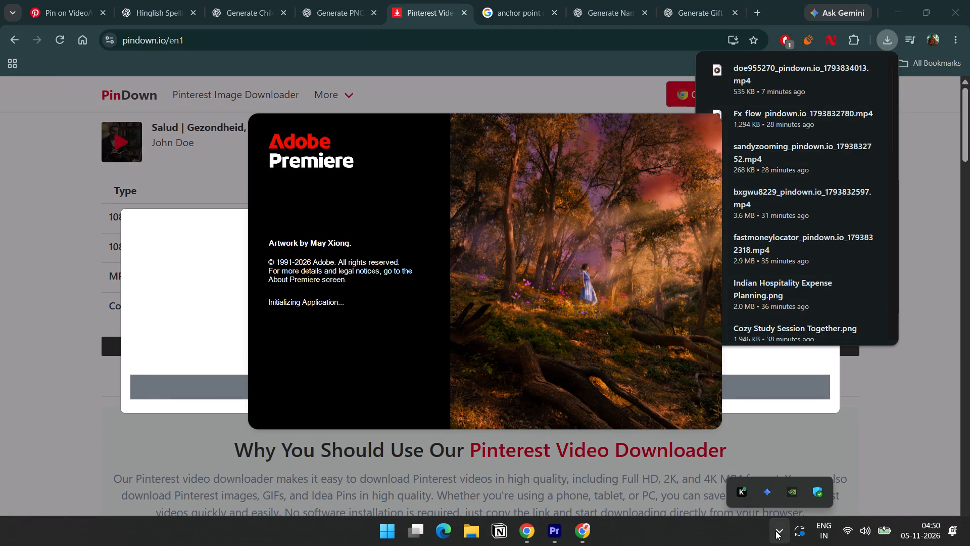
left_click(713, 530)
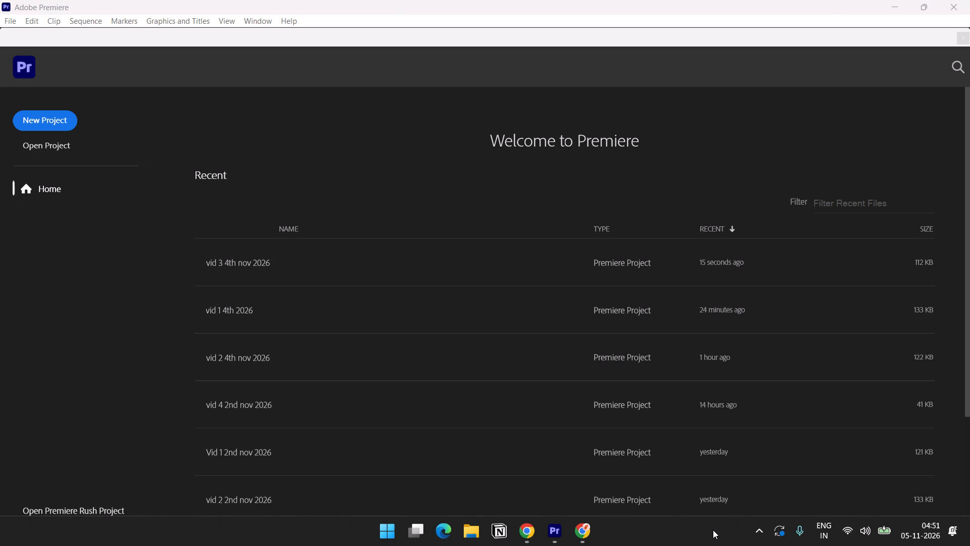
left_click(382, 261)
left_click(362, 268)
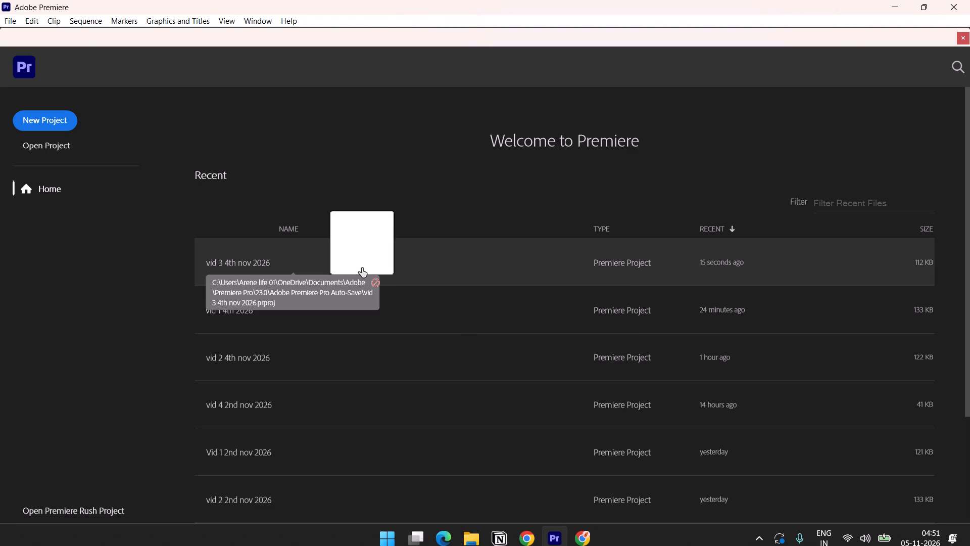
left_click(361, 268)
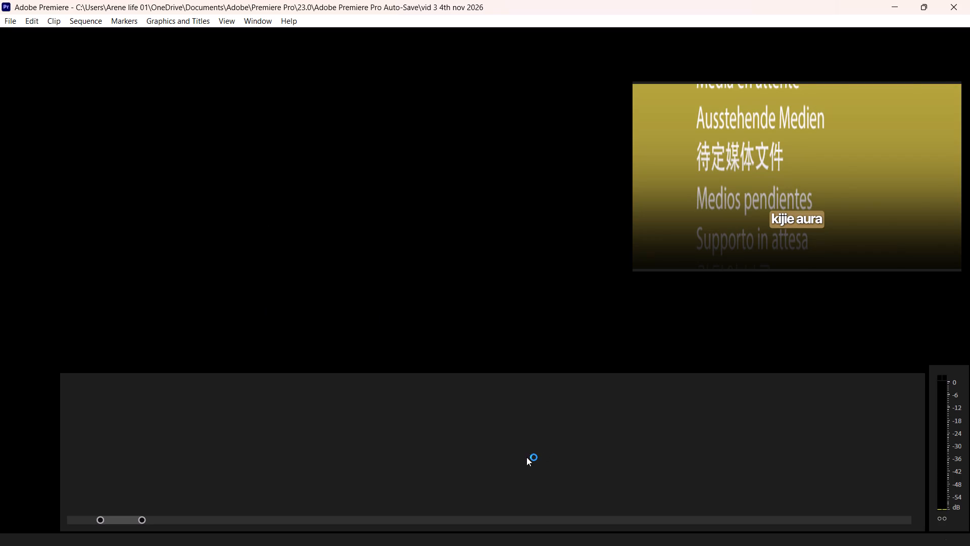
scroll(430, 447, "up", 3, "alt")
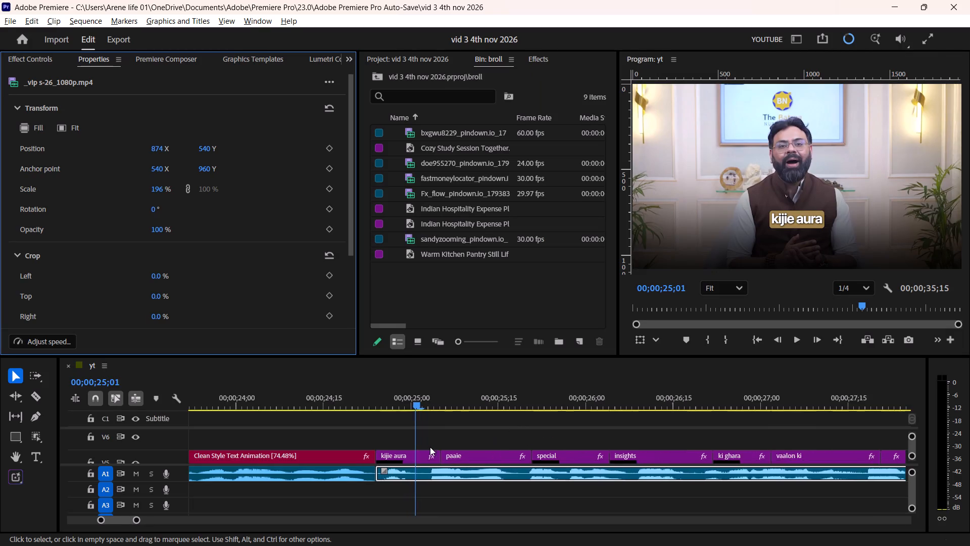
scroll(430, 447, "up", 4, "alt")
left_click(396, 454)
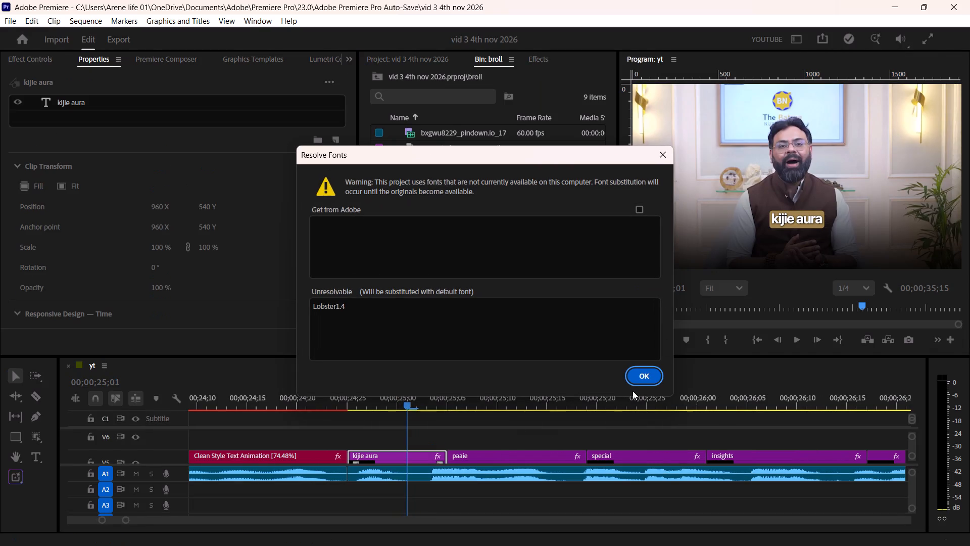
left_click(643, 380)
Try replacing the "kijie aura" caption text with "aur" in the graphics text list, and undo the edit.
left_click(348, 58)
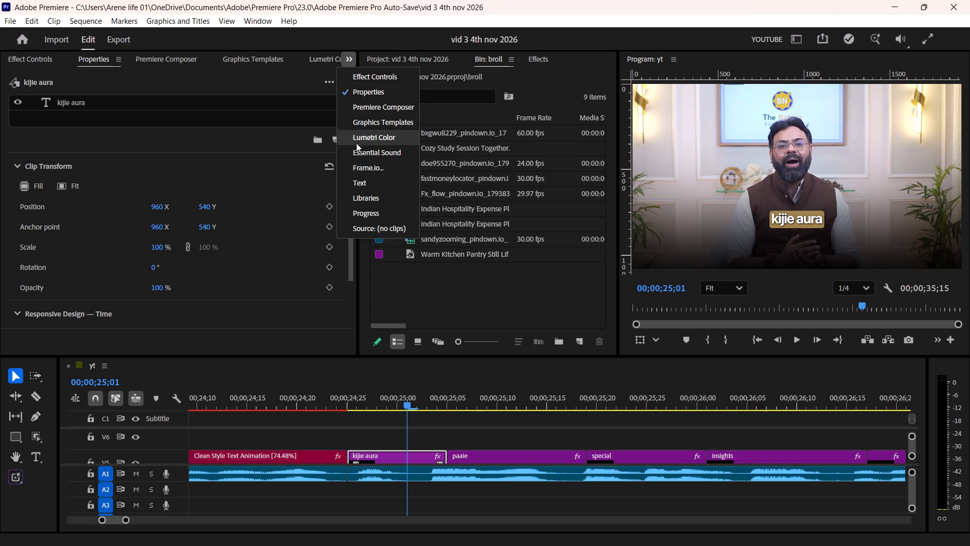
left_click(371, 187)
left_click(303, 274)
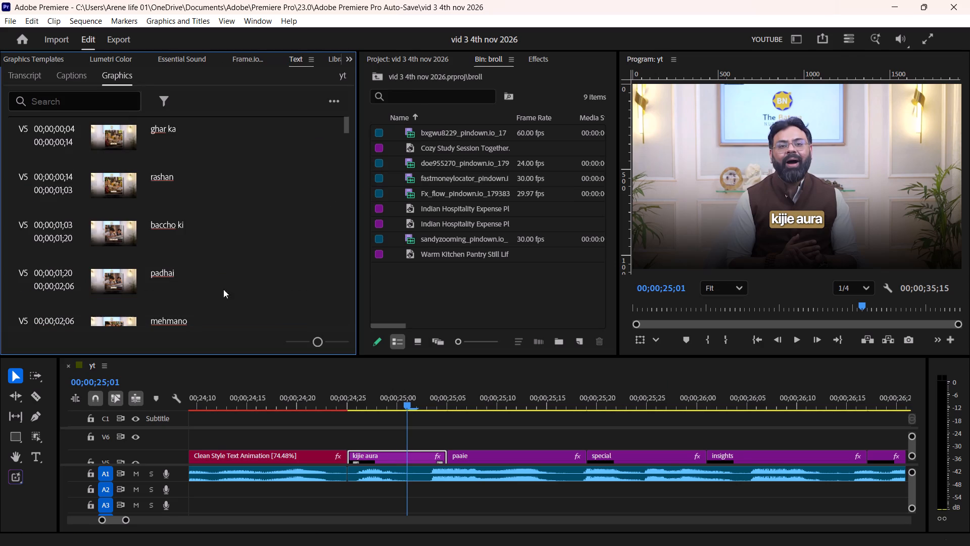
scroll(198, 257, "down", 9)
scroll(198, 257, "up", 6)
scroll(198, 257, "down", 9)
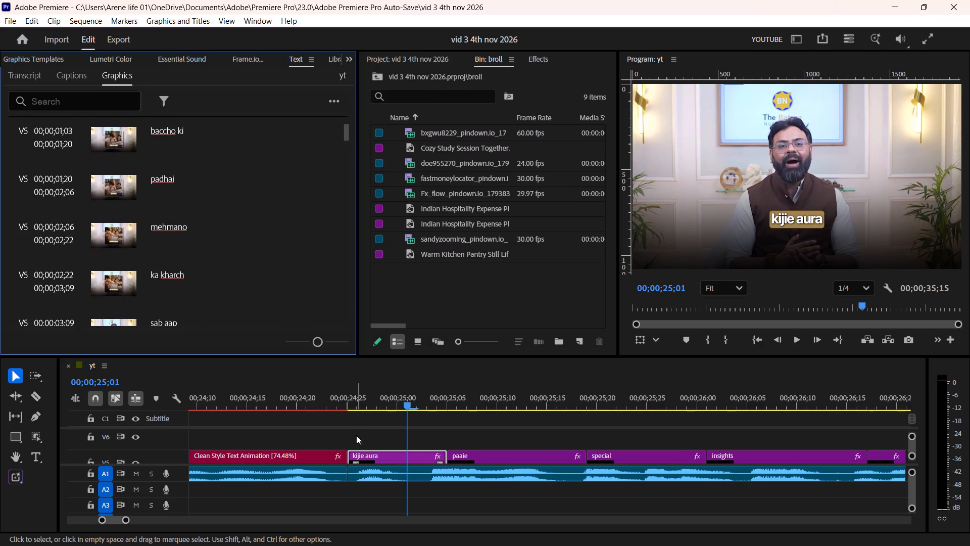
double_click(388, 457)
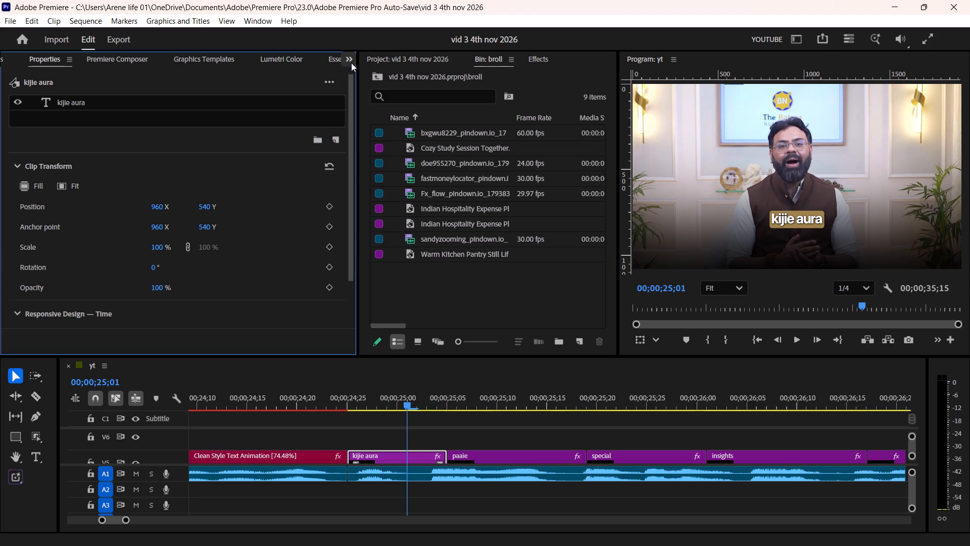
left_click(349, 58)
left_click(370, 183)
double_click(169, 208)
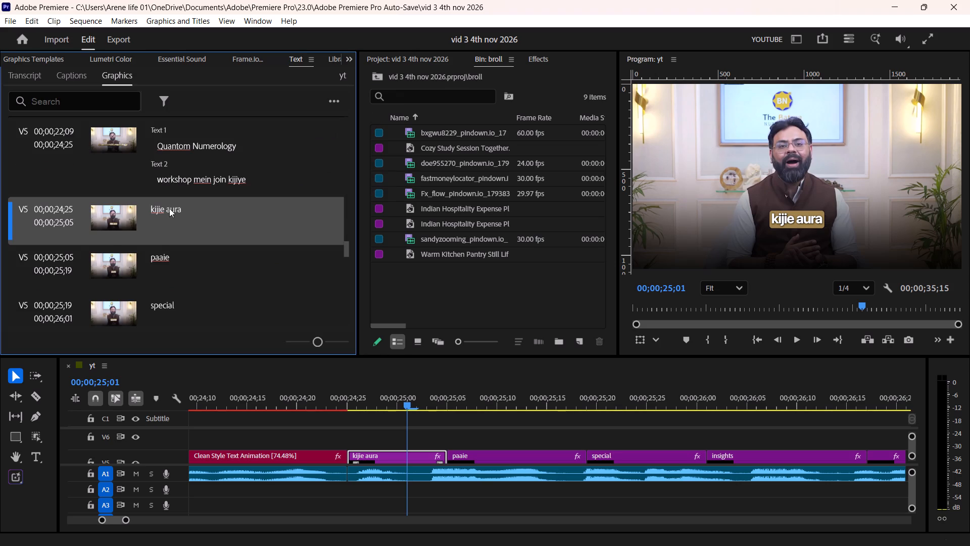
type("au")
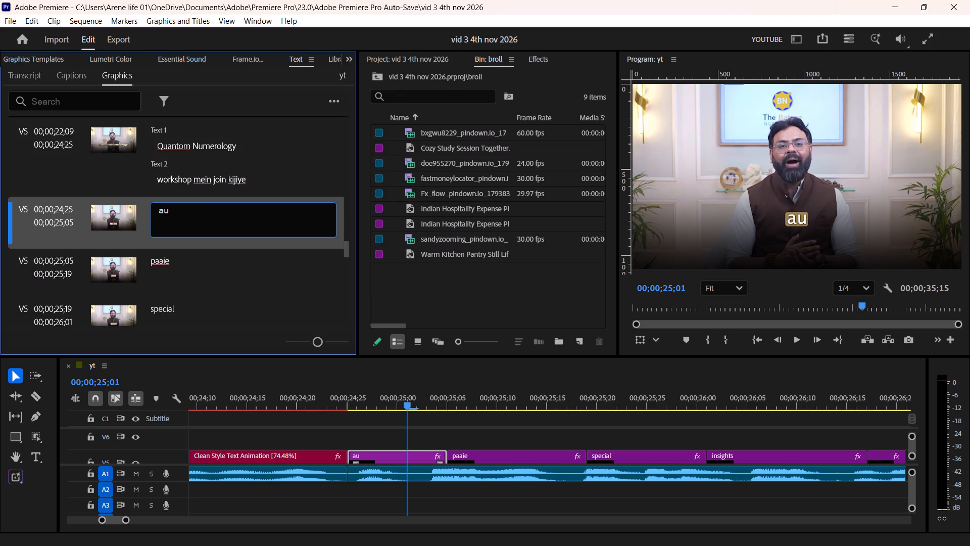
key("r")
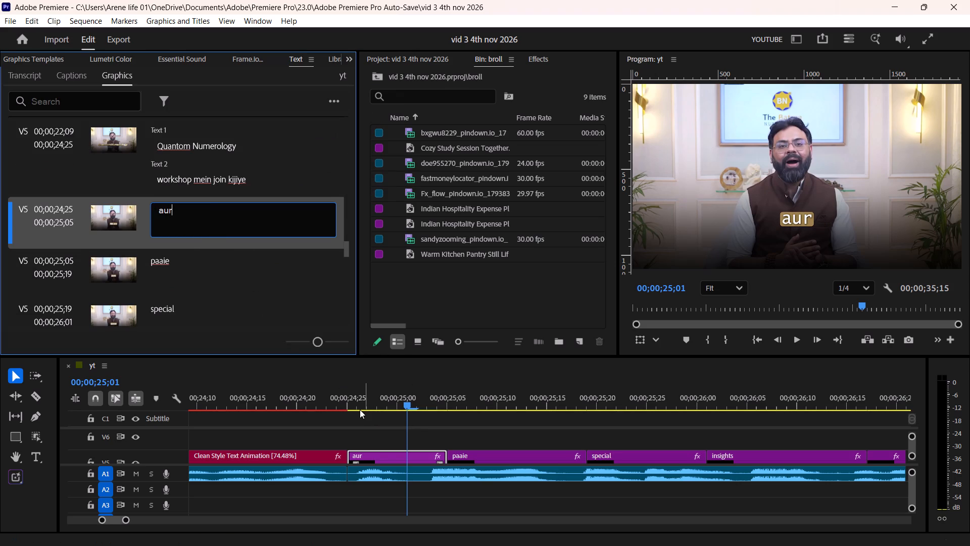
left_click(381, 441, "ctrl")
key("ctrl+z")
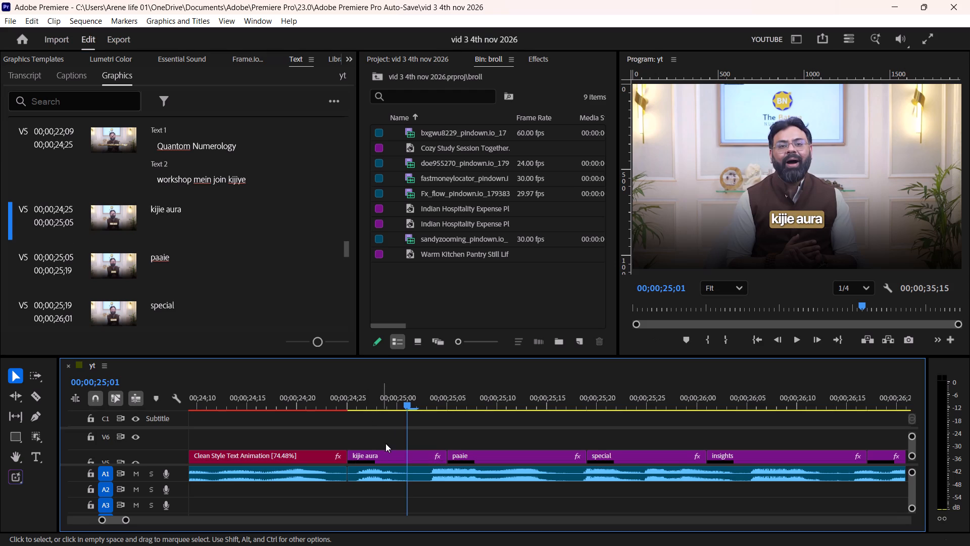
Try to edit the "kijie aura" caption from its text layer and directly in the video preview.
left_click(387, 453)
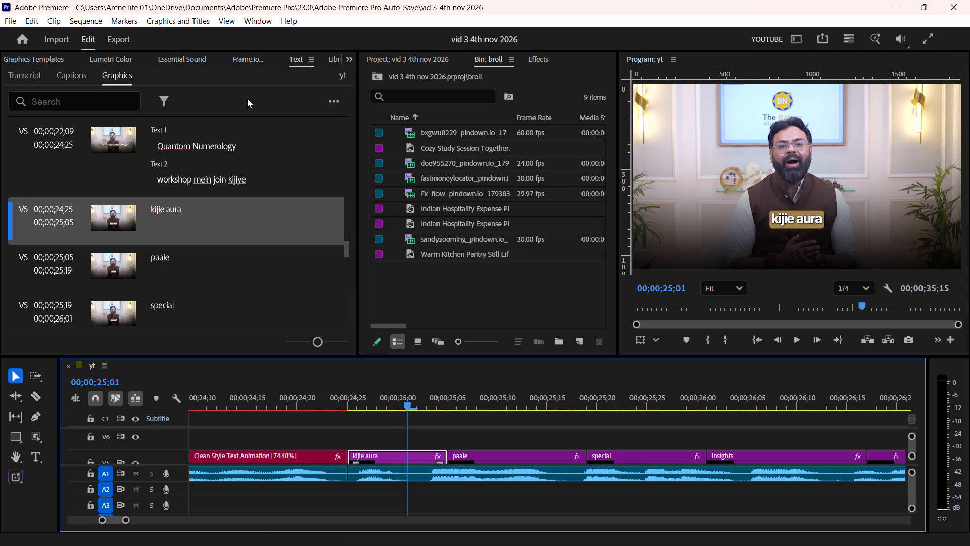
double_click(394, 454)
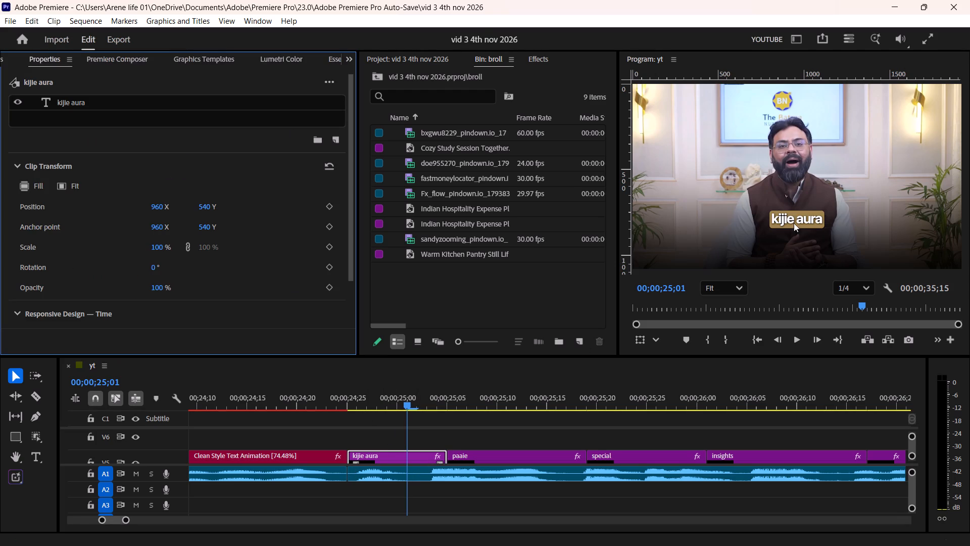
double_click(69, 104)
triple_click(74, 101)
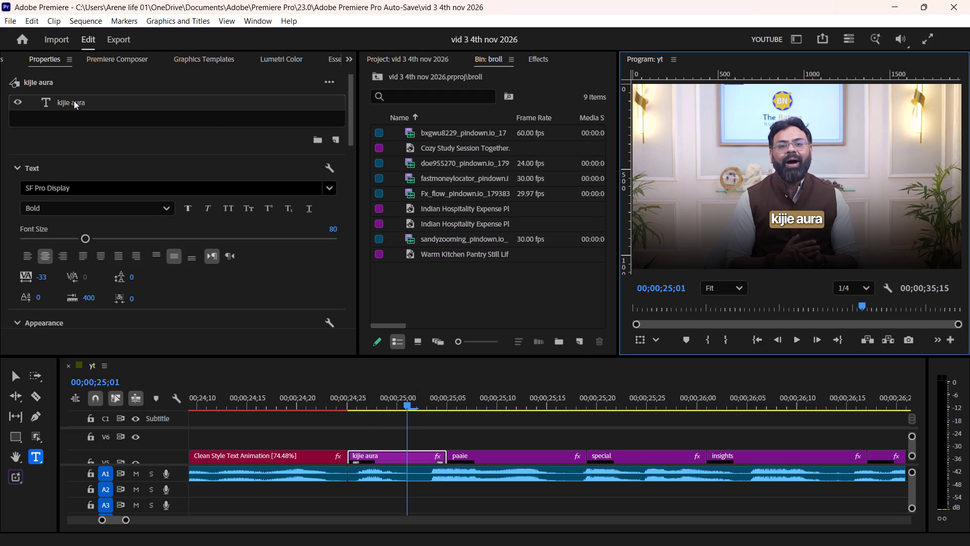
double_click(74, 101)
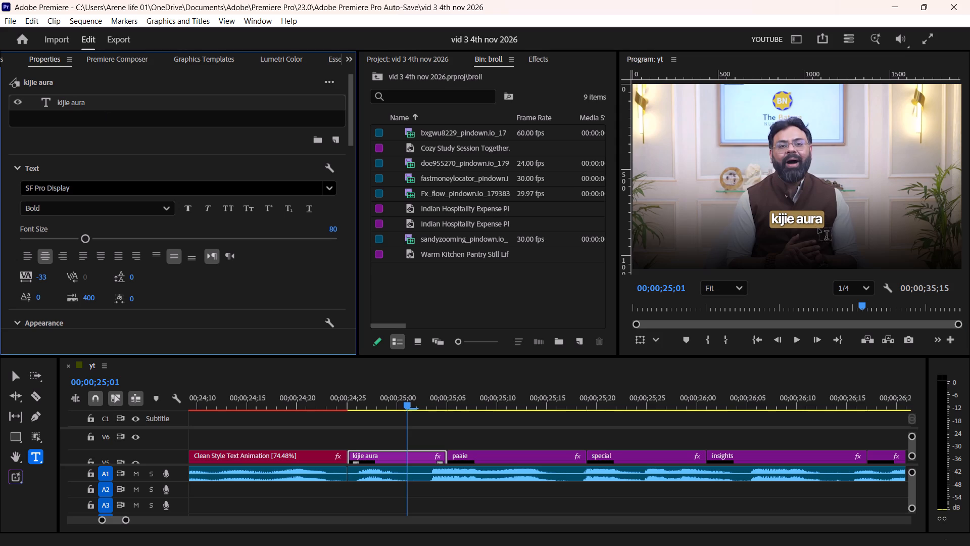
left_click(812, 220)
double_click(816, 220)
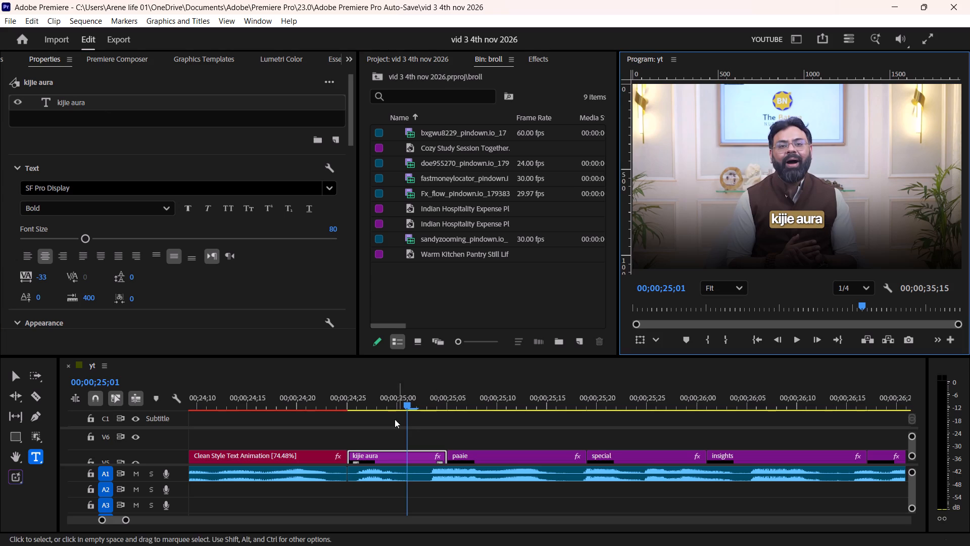
Save the project and play back from the end of the text animation to the "vaalon ki" caption, checking the wording.
left_click(337, 396)
left_click(363, 436)
key("ctrl+s")
key("space")
scroll(366, 438, "down", 4, "alt")
key("space")
scroll(395, 440, "down", 4, "alt")
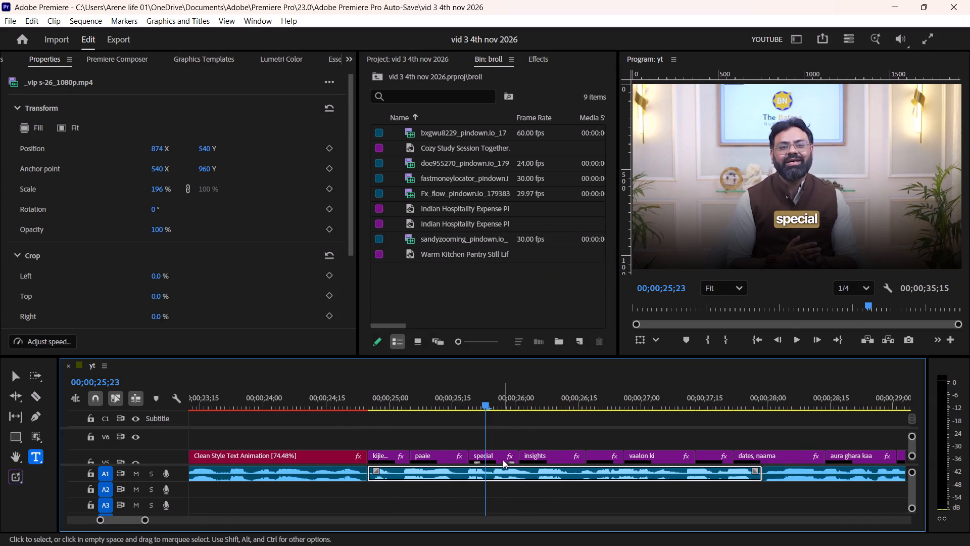
left_click(492, 456)
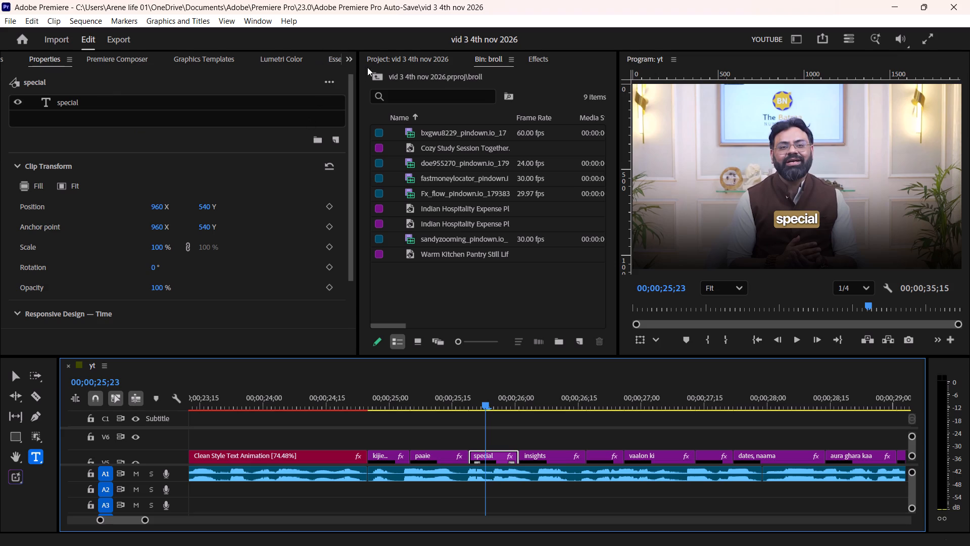
left_click(355, 59)
left_click(367, 189)
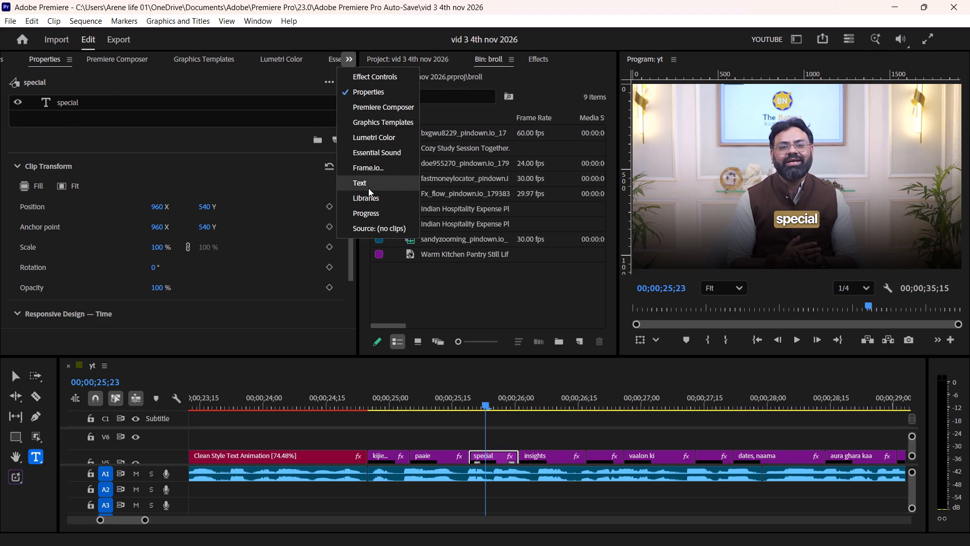
key("space")
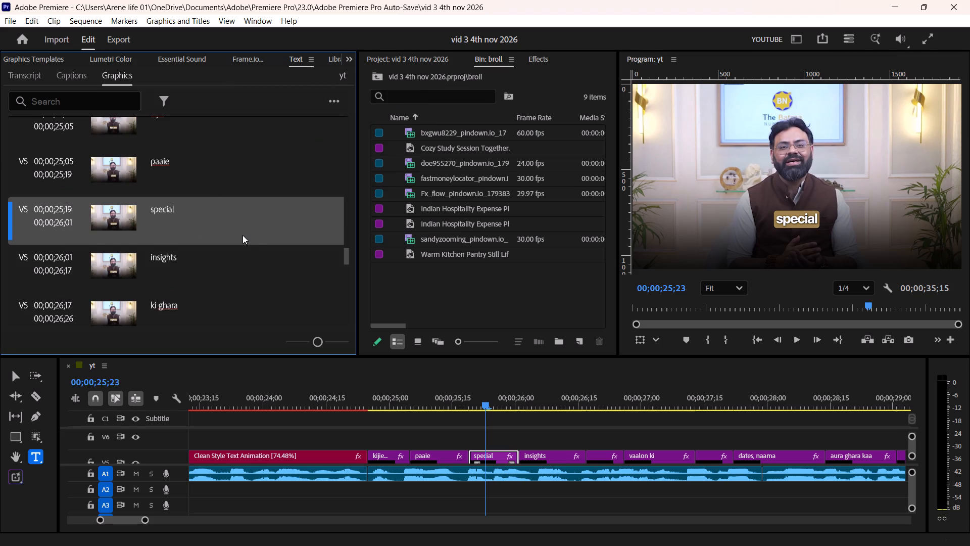
key("space")
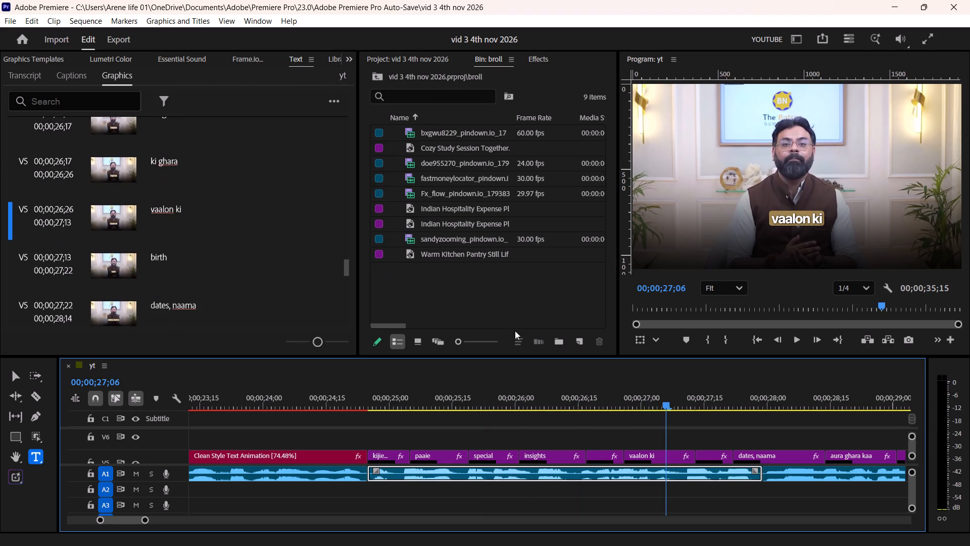
Correct the "ki ghara" caption text to "ki ghar".
left_click(607, 399)
left_click(811, 223)
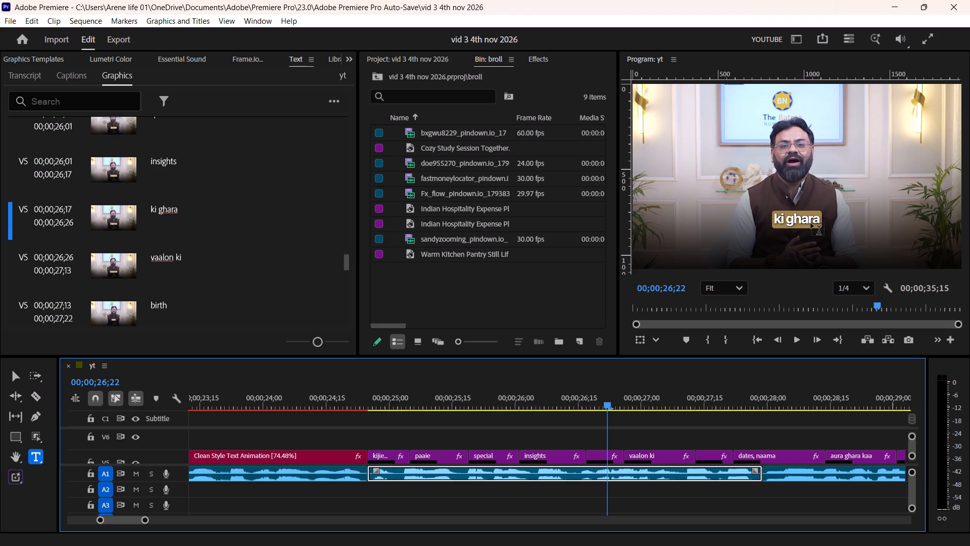
double_click(172, 203)
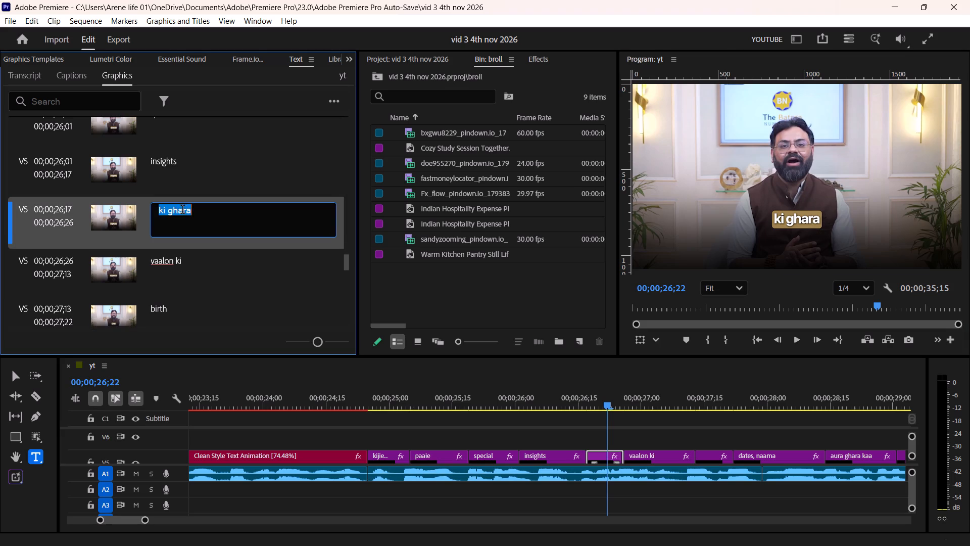
left_click(195, 212)
key("BackSpace")
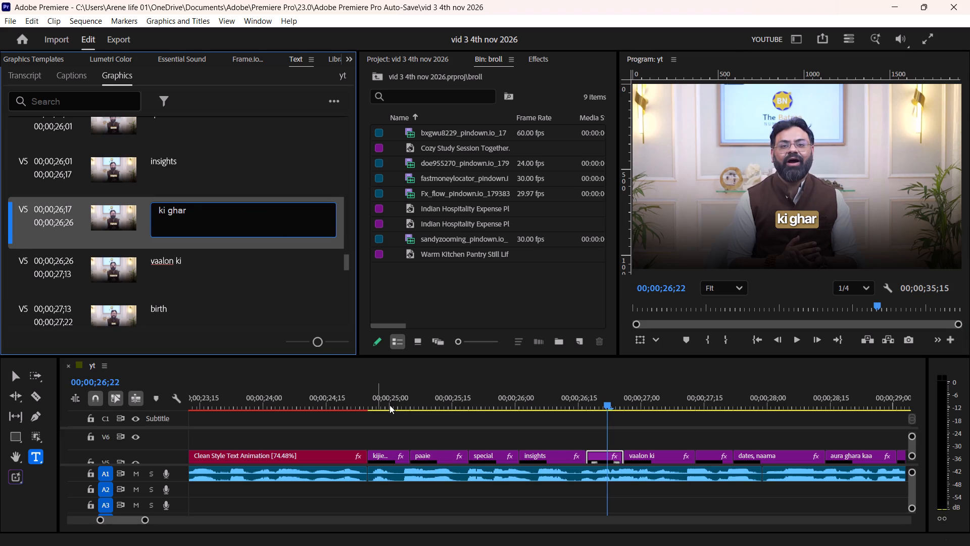
Correct the "vaalon ki" caption text to "walo ki".
left_click(643, 395)
left_click(650, 452)
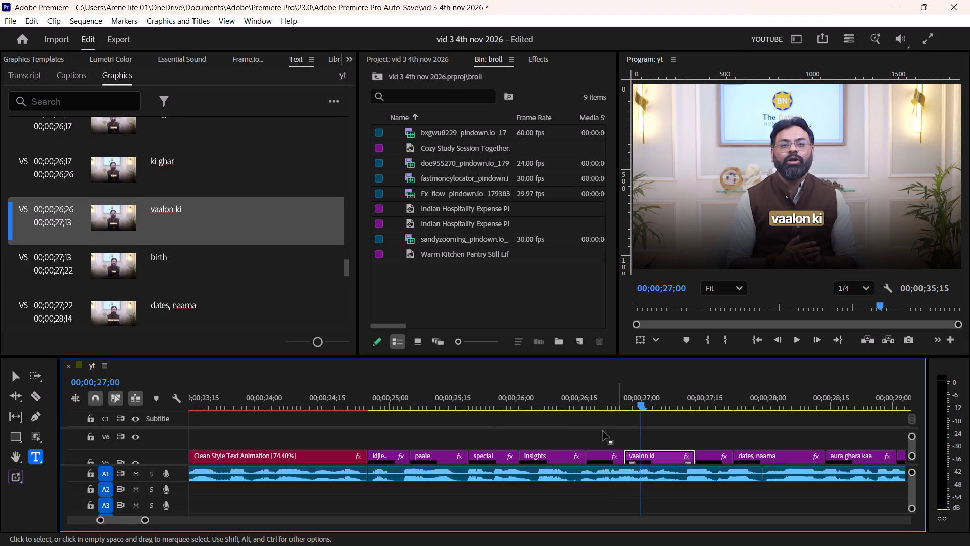
double_click(171, 210)
left_click(188, 213)
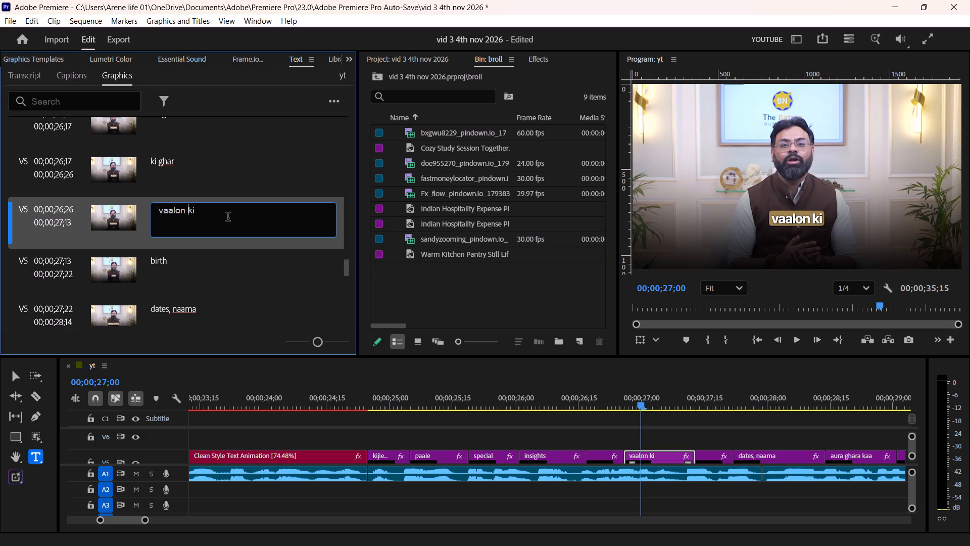
key("Left")
key("BackSpace")
key("BackSpace")
key("BackSpace")
key("BackSpace")
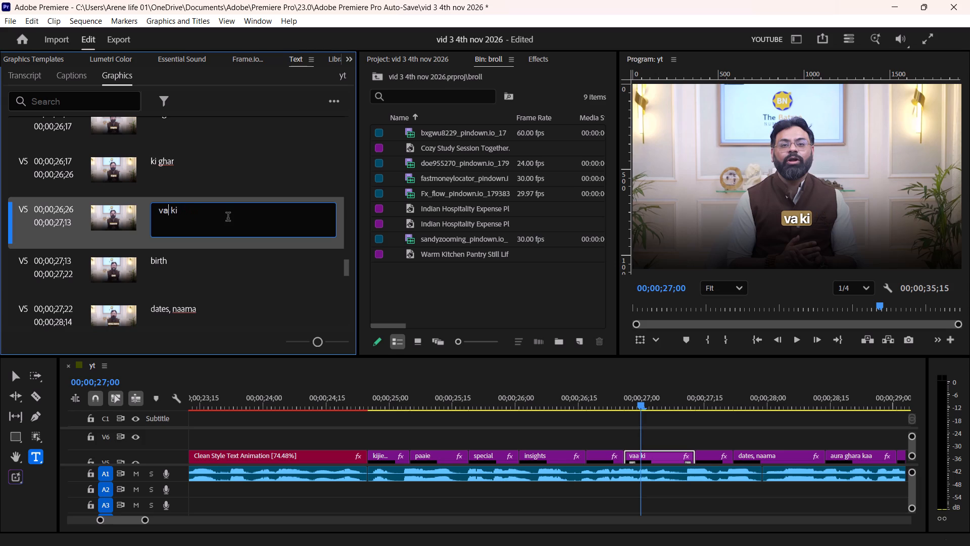
key("BackSpace")
type("alo")
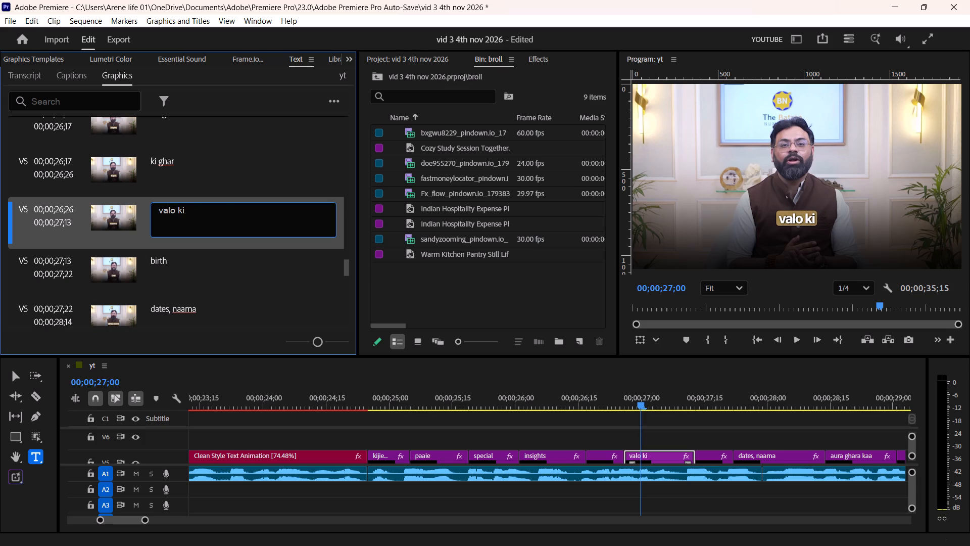
key("BackSpace")
key("BackSpace")
key("BackSpace")
key("a")
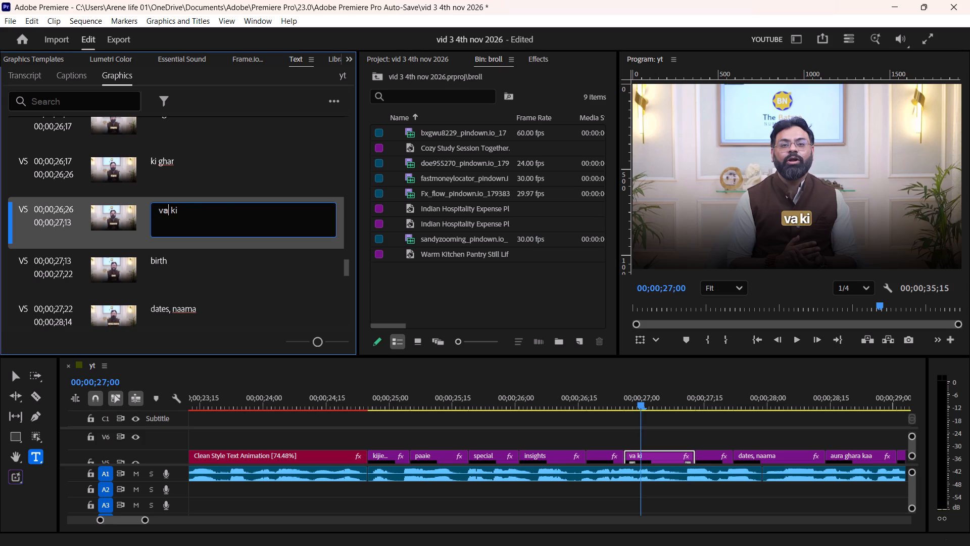
key("Left")
key("BackSpace")
key("w")
key("Right")
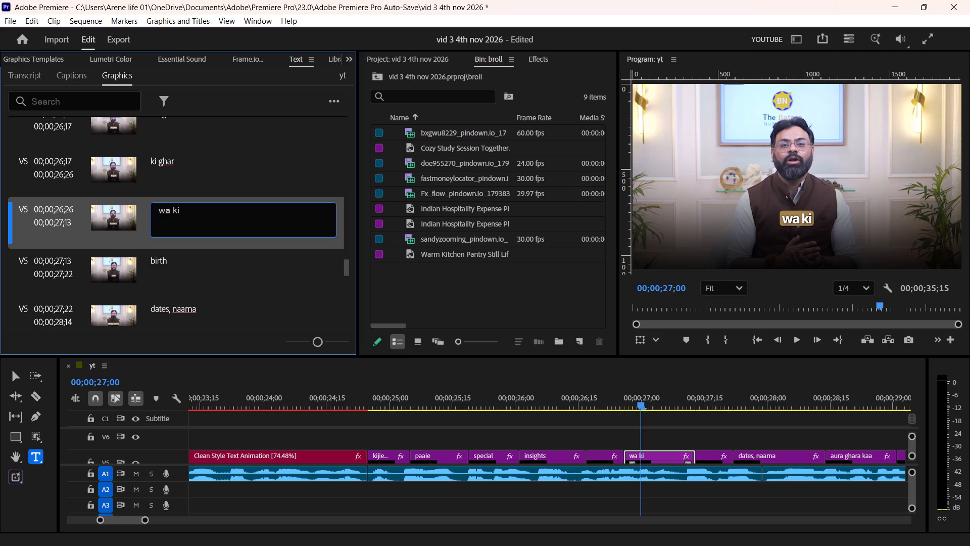
type("lo")
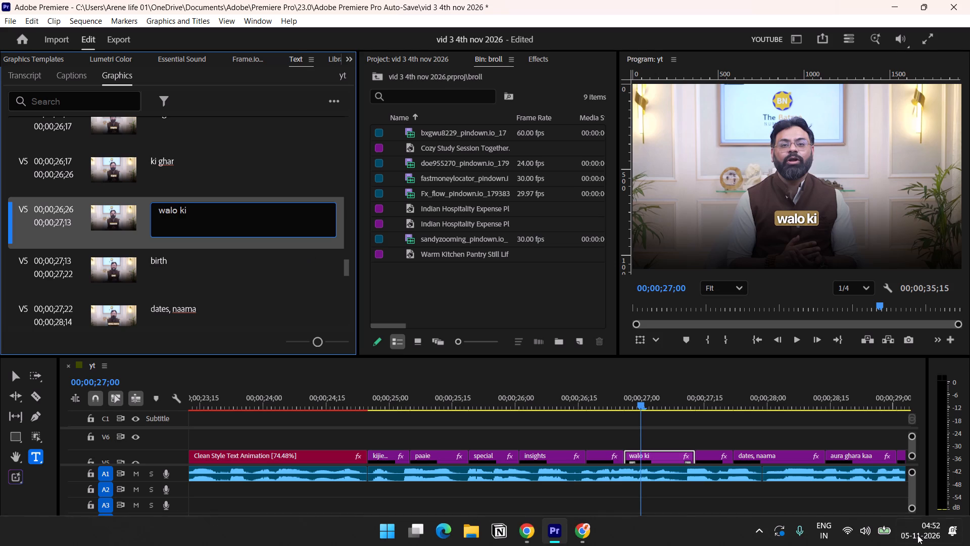
Play back from the "birth" caption to the "Private" caption, comparing the caption wording with the speech.
left_click(168, 261)
key("space")
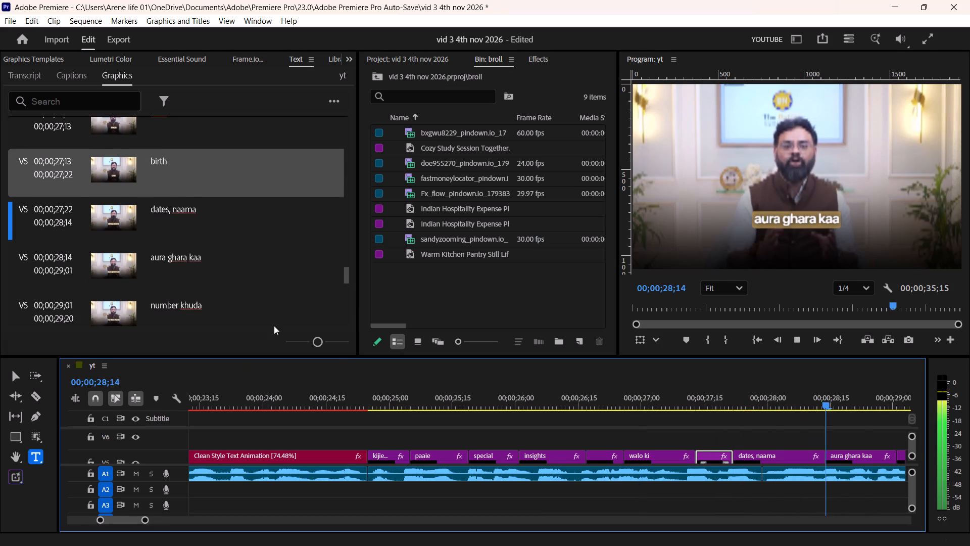
key("space")
scroll(580, 461, "down", 4)
scroll(498, 463, "down", 4, "alt")
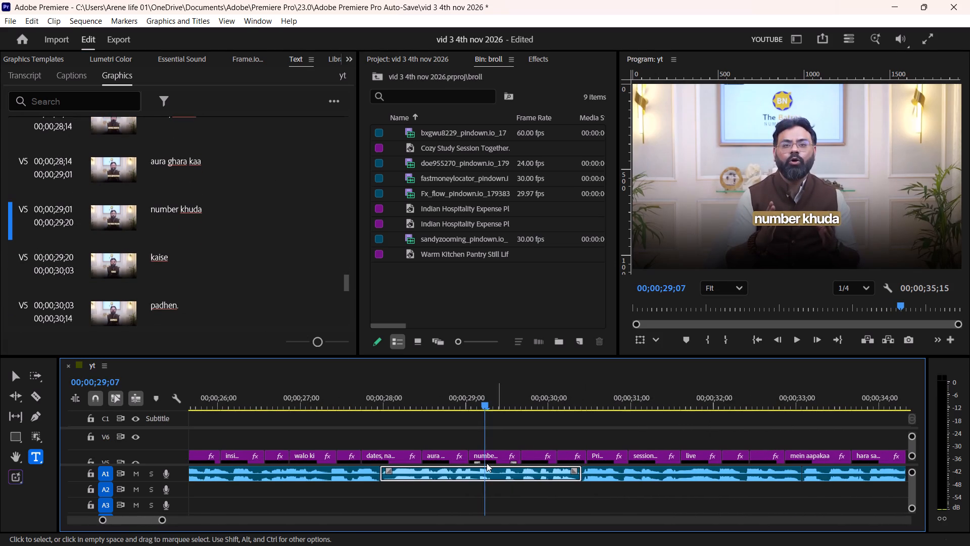
key("space")
scroll(486, 463, "down", 4, "alt")
key("space")
Replay the section from the "paaie" caption to the "dates, naama" caption, checking wording and timing against the speech.
scroll(470, 463, "up", 2, "alt")
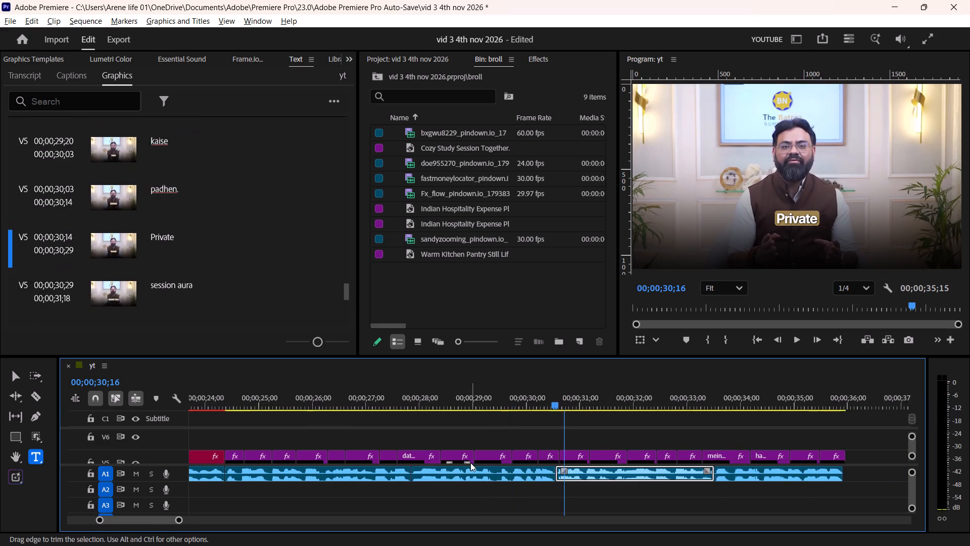
scroll(470, 463, "up", 3, "alt")
left_click_drag(438, 397, 294, 434)
key("space")
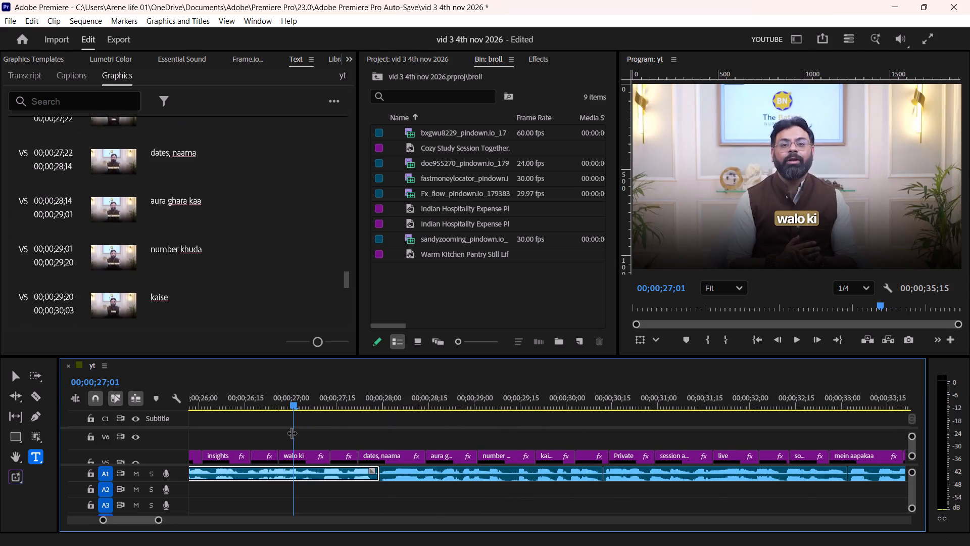
key("space")
left_click_drag(266, 395, 228, 402)
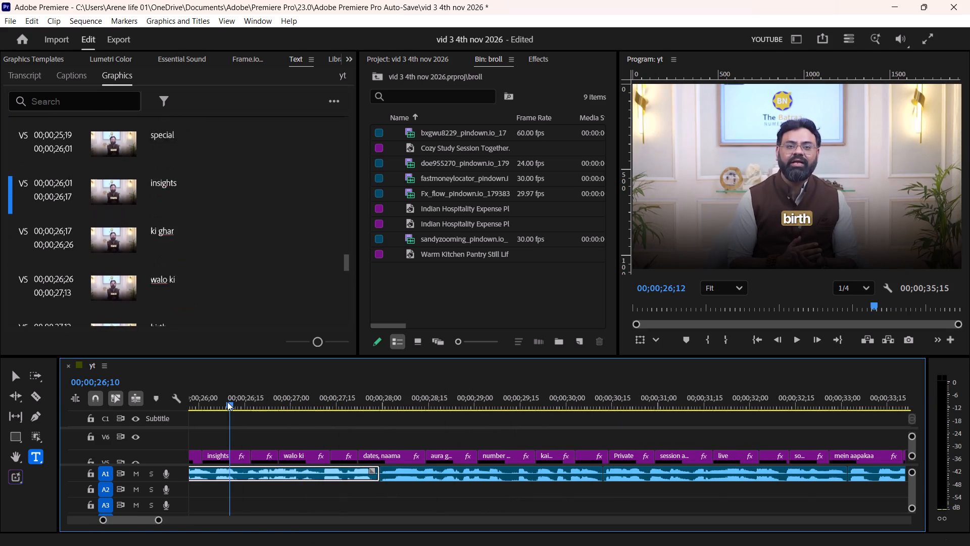
scroll(227, 402, "up", 4)
left_click_drag(251, 389, 223, 398)
key("space")
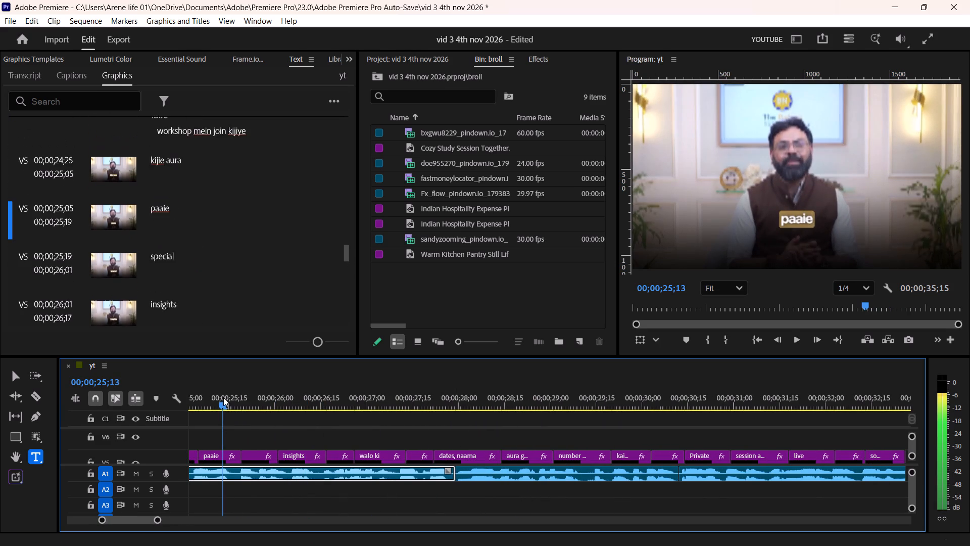
key("space")
key("space")
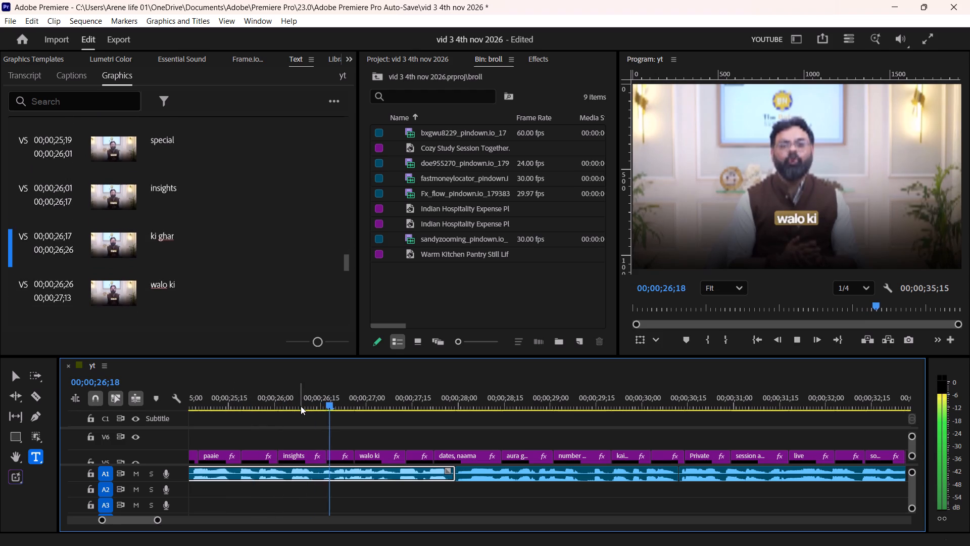
scroll(301, 406, "down", 3)
key("space")
scroll(359, 423, "up", 4, "alt")
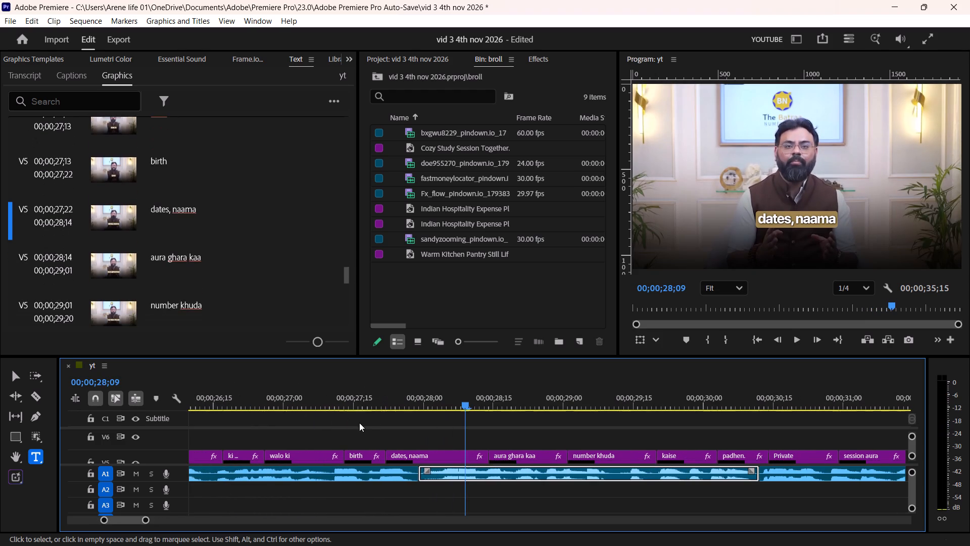
left_click_drag(375, 394, 348, 400)
key("space")
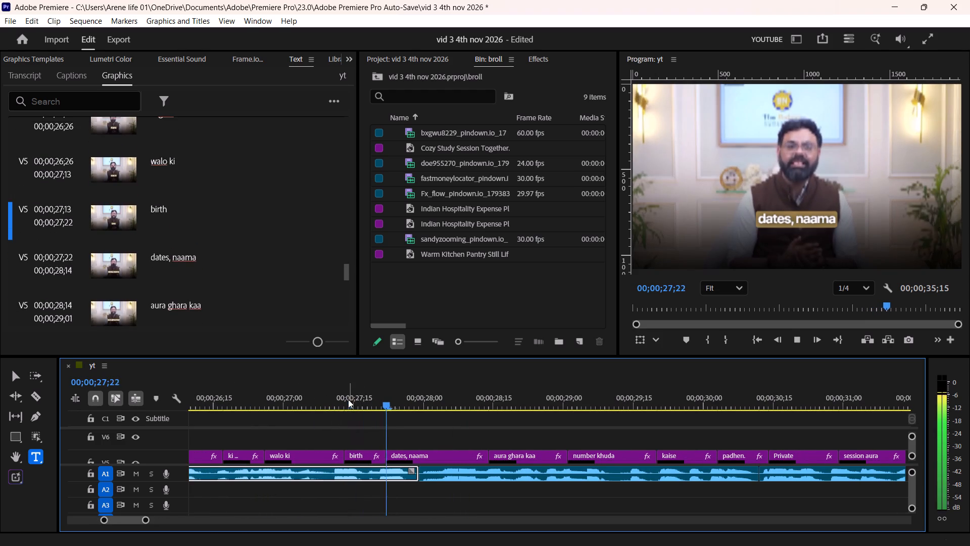
key("space")
Trim the "dates, naama" caption to start at 00;00;27;29 and extend the "birth" caption to meet it.
left_click(368, 402)
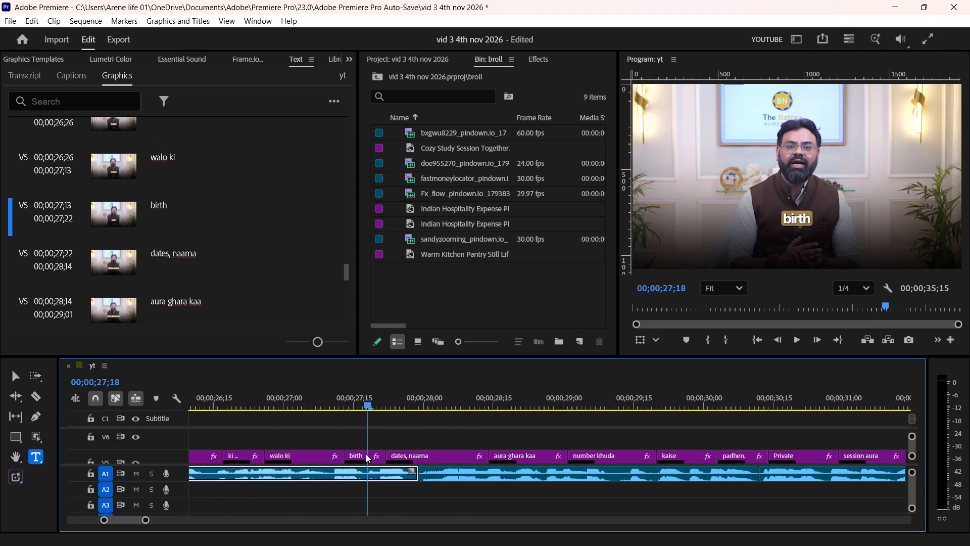
left_click(366, 454)
left_click_drag(387, 452, 418, 457)
left_click(380, 450)
left_click_drag(385, 456, 427, 452)
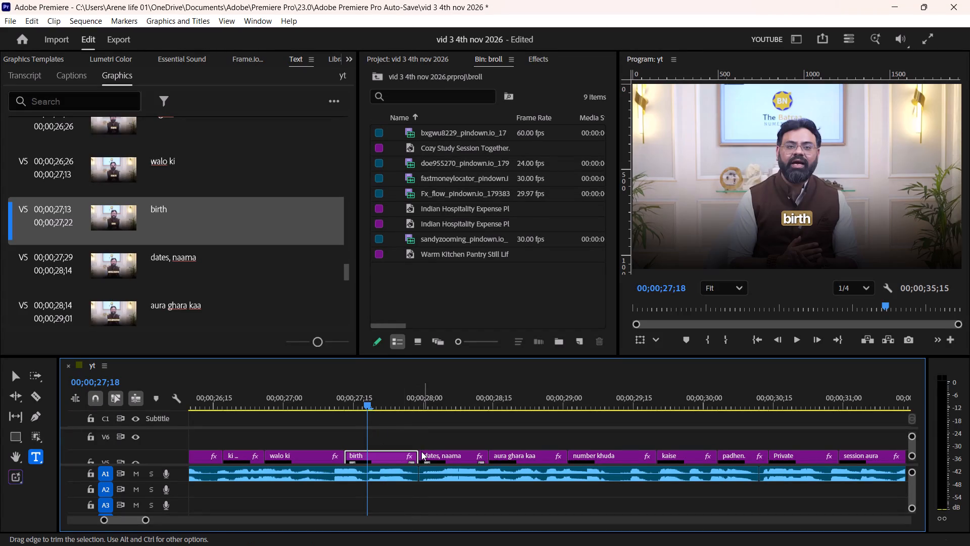
Change the "birth" caption text to "Birth Dates".
left_click(388, 453)
double_click(209, 211)
left_click(196, 212)
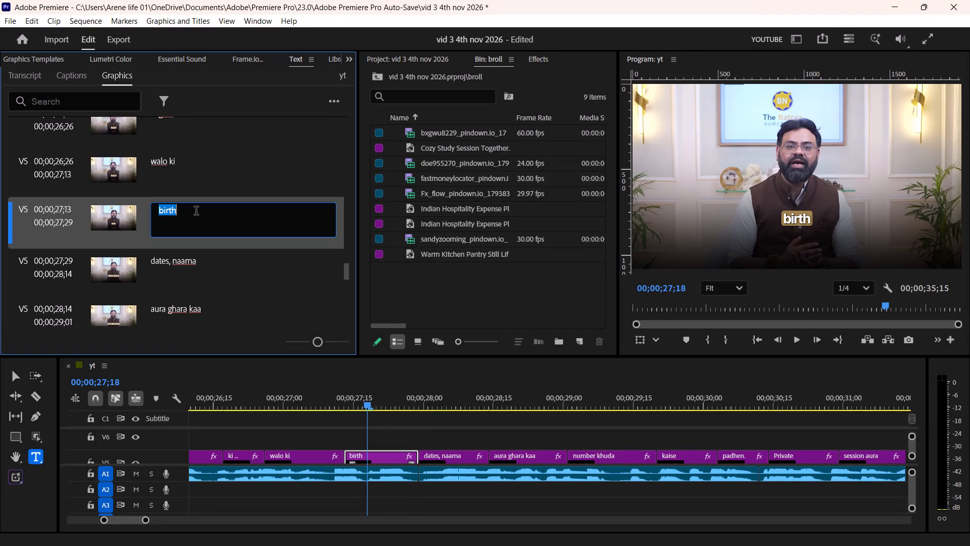
key("space")
type("ates")
key("Left")
key("Left")
key("Left")
key("Left")
key("Left")
key("Left")
key("Left")
key("Left")
key("Left")
key("Left")
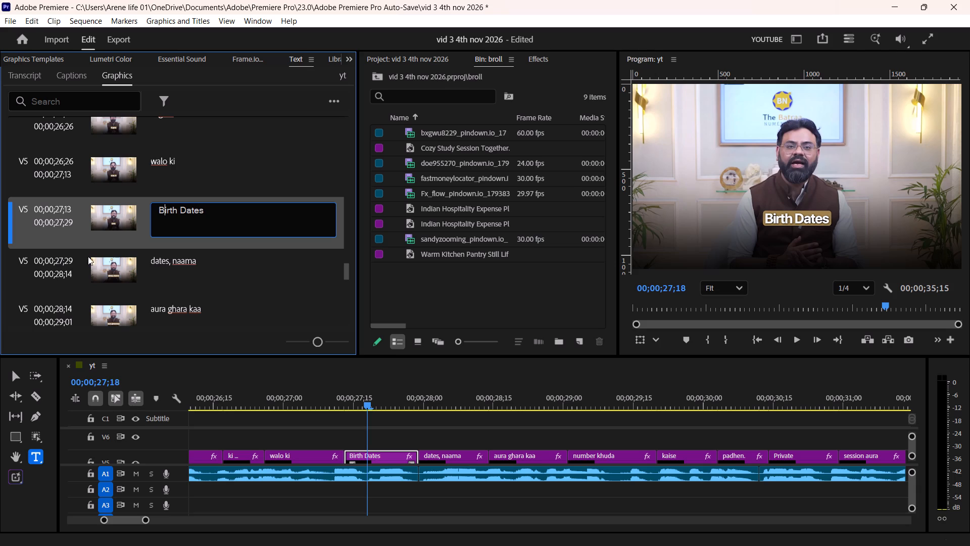
Replace the "dates, naama" caption text with "Naam".
double_click(193, 266)
left_click_drag(221, 263, 139, 272)
type("aam")
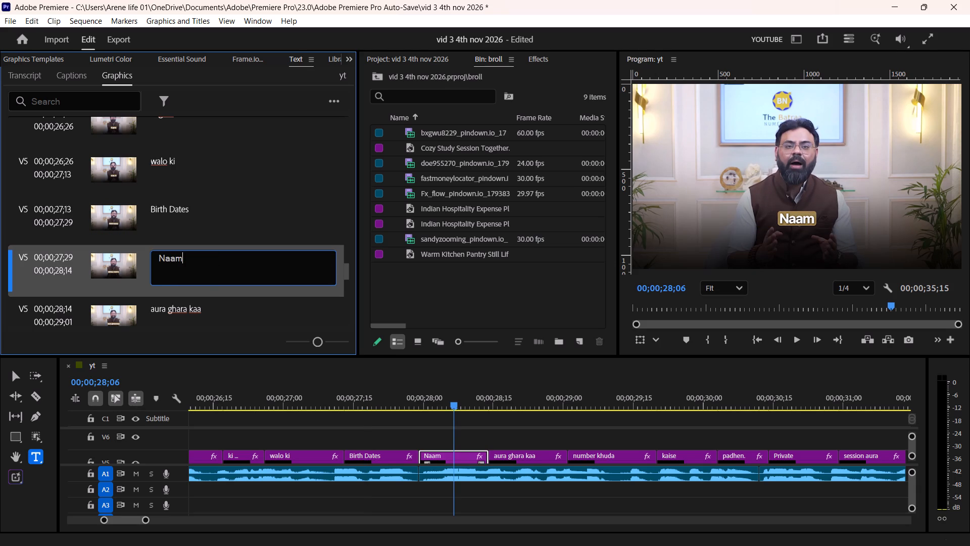
Correct the "aura ghara kaa" caption text to "aur ghar ka".
left_click(503, 388)
left_click(528, 457)
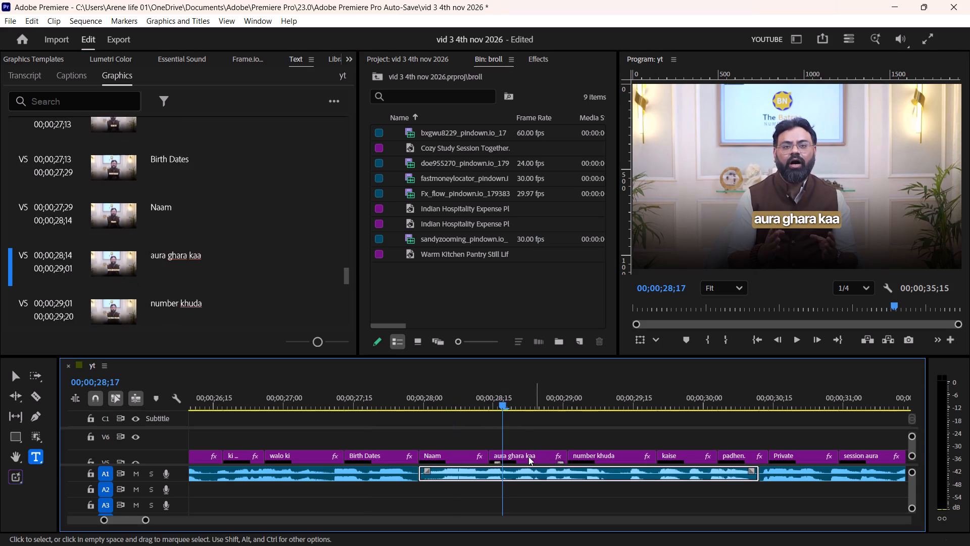
double_click(188, 210)
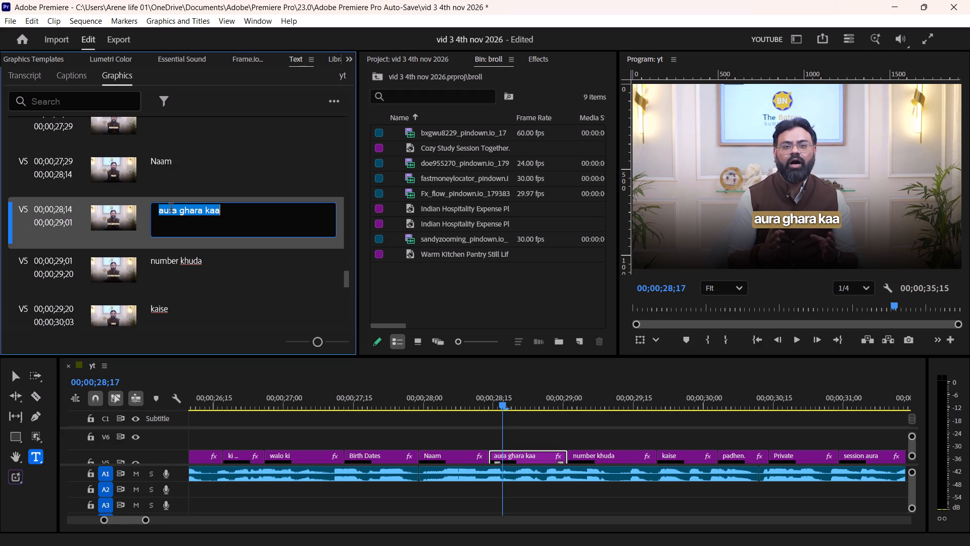
left_click(175, 210)
key("BackSpace")
left_click(196, 210)
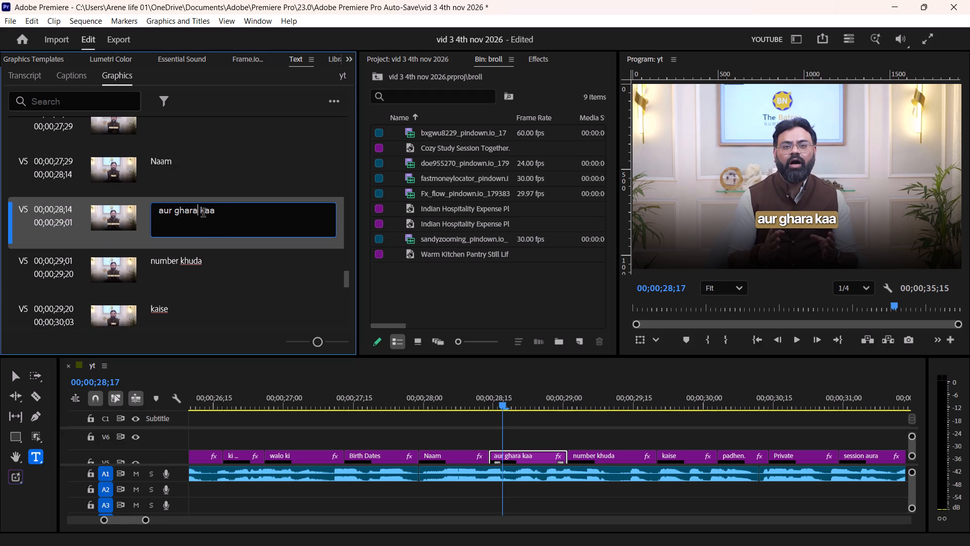
key("BackSpace")
left_click(224, 213)
key("BackSpace")
left_click(545, 433)
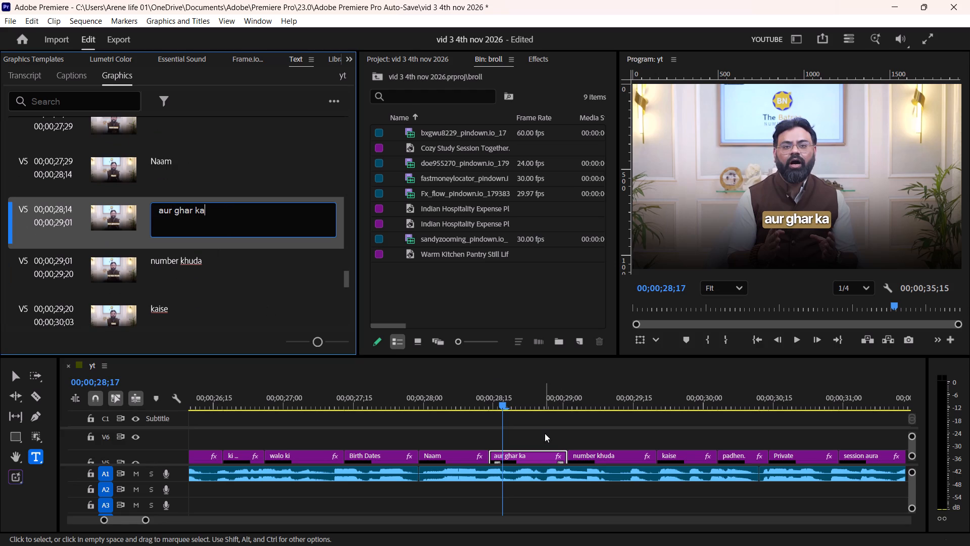
Play on to the "number khuda" caption and cut the word "khuda" from it, leaving "number".
key("space")
scroll(539, 448, "down", 4)
key("space")
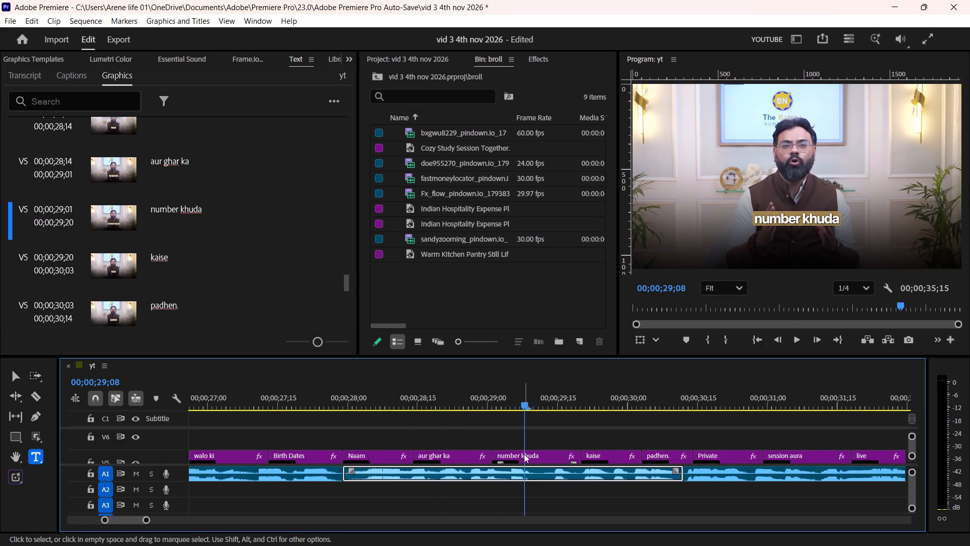
left_click(524, 454)
double_click(181, 216)
double_click(196, 209)
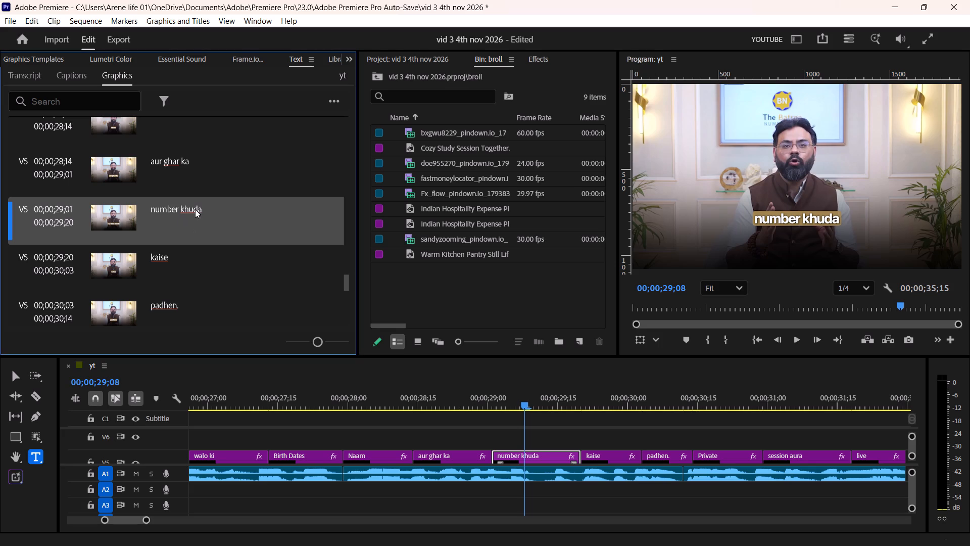
left_click_drag(231, 213, 192, 221)
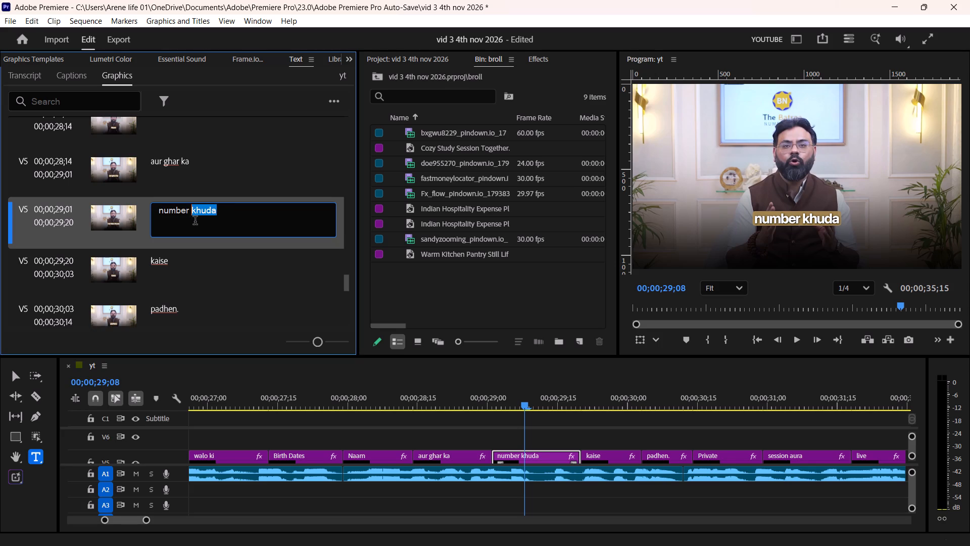
key("ctrl+x")
left_click(215, 184)
Paste the cut word before "kaise" in the following caption and correct it so the text reads "khud kaise".
double_click(171, 259)
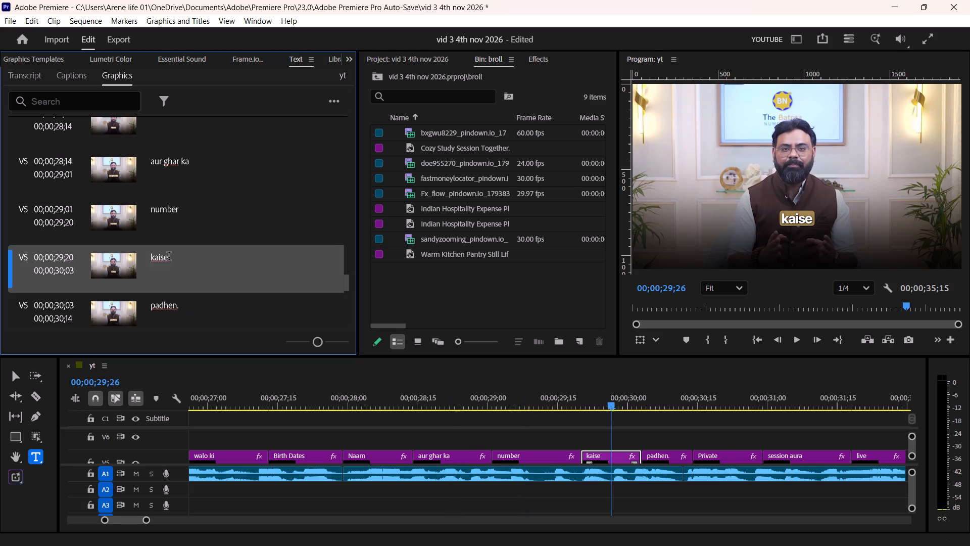
left_click(158, 256)
double_click(155, 257)
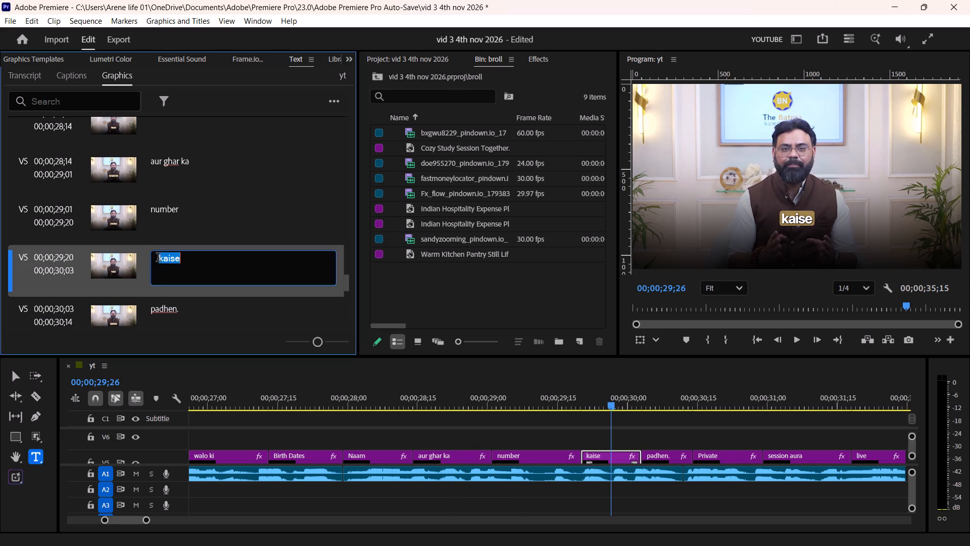
left_click(158, 258)
double_click(163, 258)
left_click(162, 258)
key("Left")
key("Left")
key("ctrl+v")
key("space")
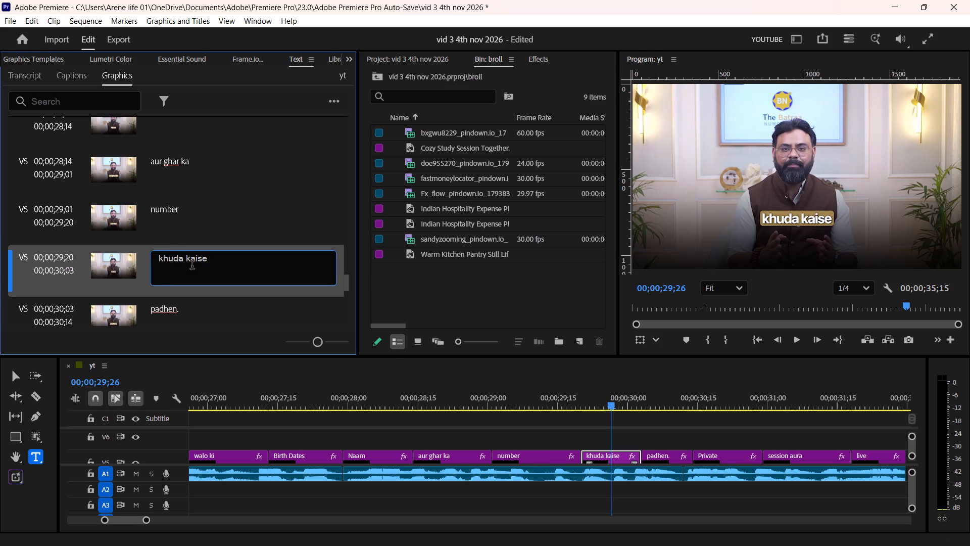
key("BackSpace")
key("BackSpace")
key("space")
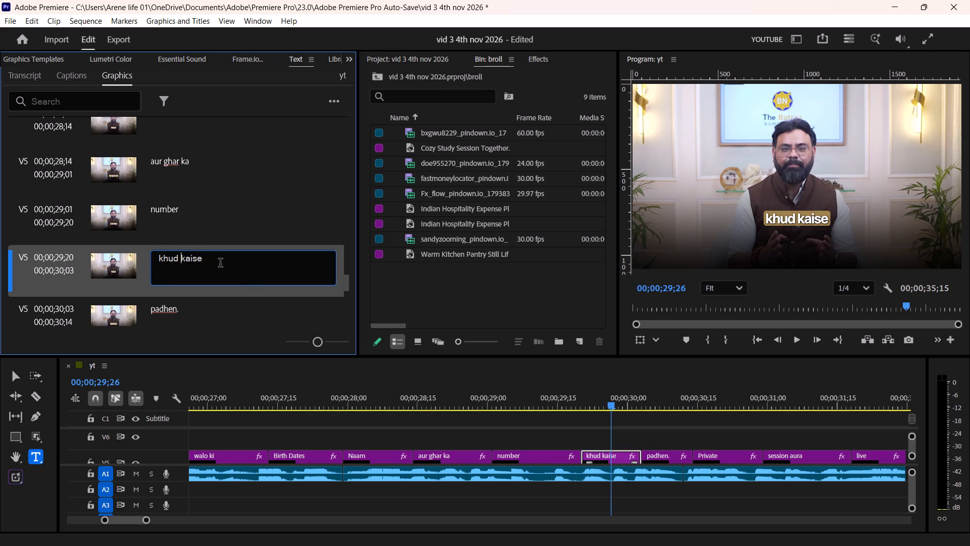
left_click(195, 313)
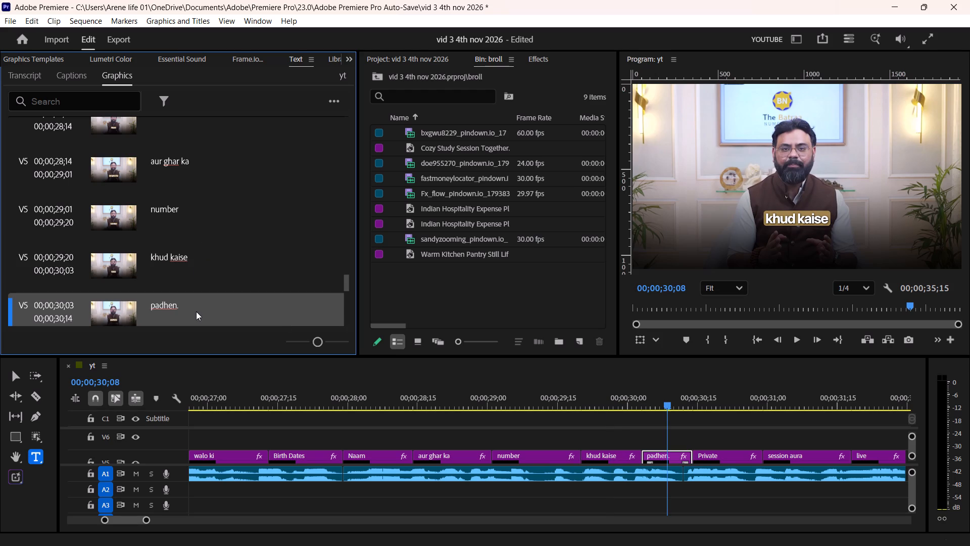
Replay the speech around "khud kaise" and correct the following "padhen." caption text to "padein".
left_click(608, 400)
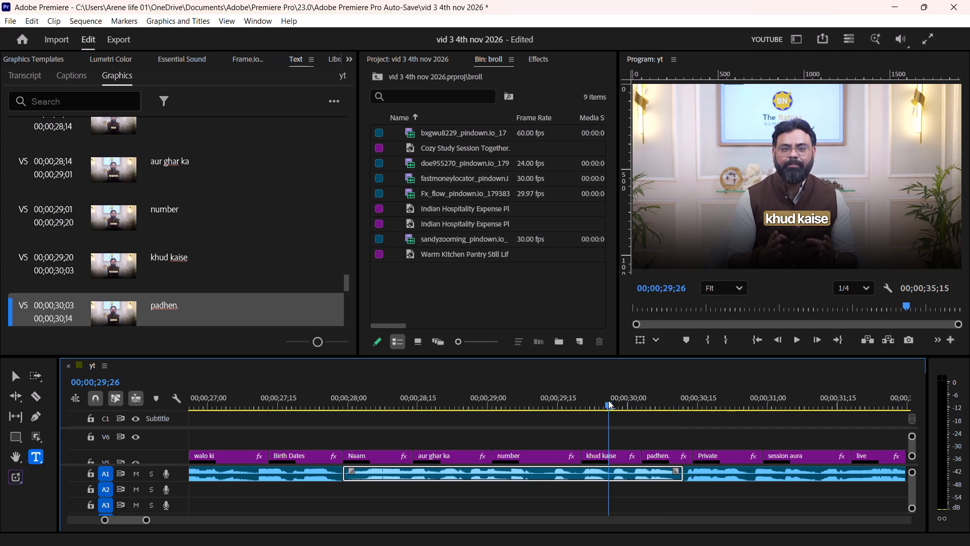
key("space")
key("space")
scroll(617, 425, "down", 3)
left_click(606, 456)
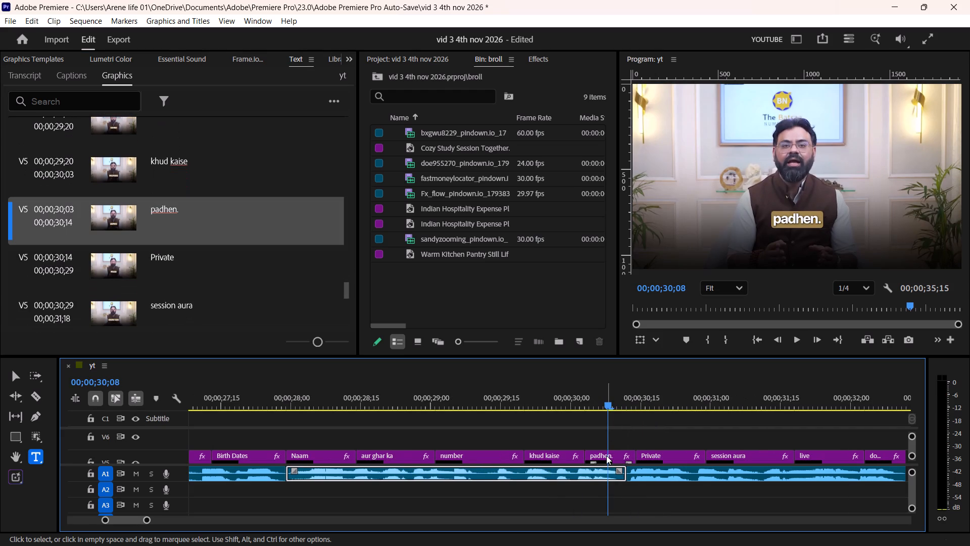
double_click(171, 208)
type("padein")
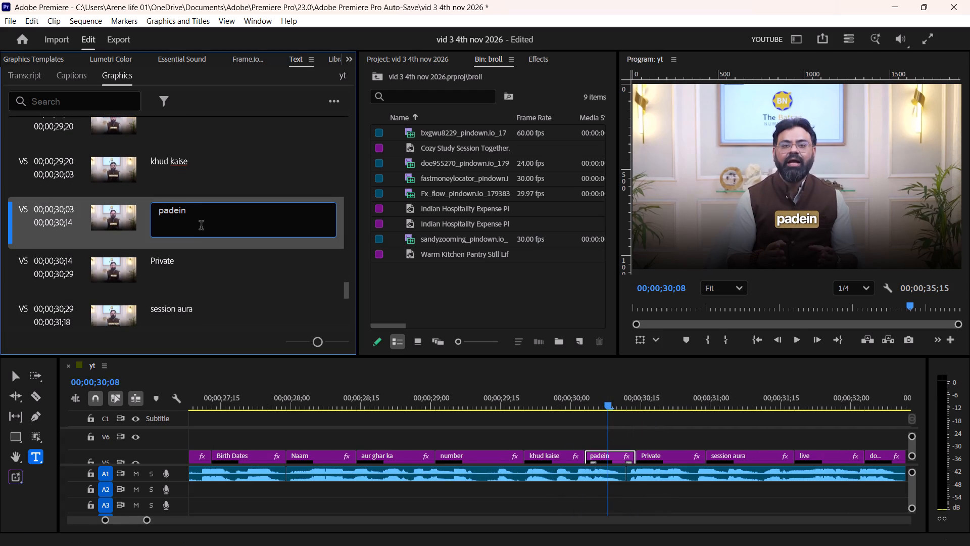
left_click(633, 441)
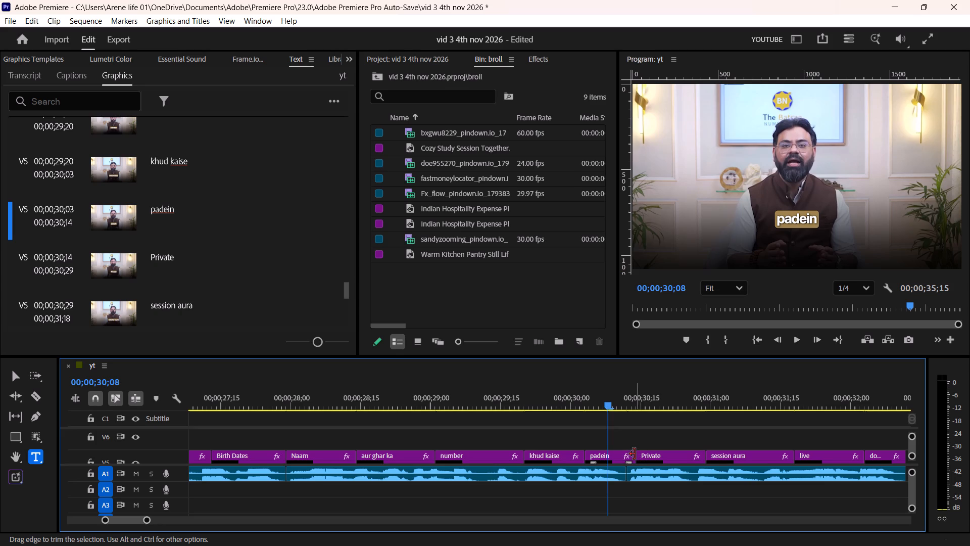
Shorten the "padein" caption to end at 00;00;30;12 and extend the start of "Private" back to meet it.
left_click_drag(635, 454, 624, 458)
left_click_drag(640, 456, 627, 460)
Play the remaining captions to the end of the sequence, and recheck the "Private" section against the speech.
key("space")
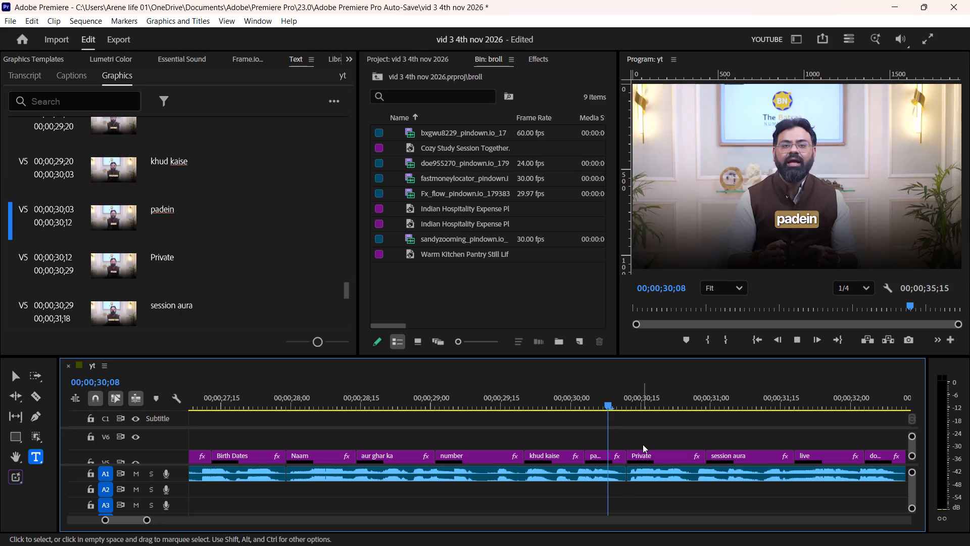
scroll(643, 444, "down", 9, "alt")
scroll(641, 444, "down", 4)
scroll(615, 443, "down", 3, "alt")
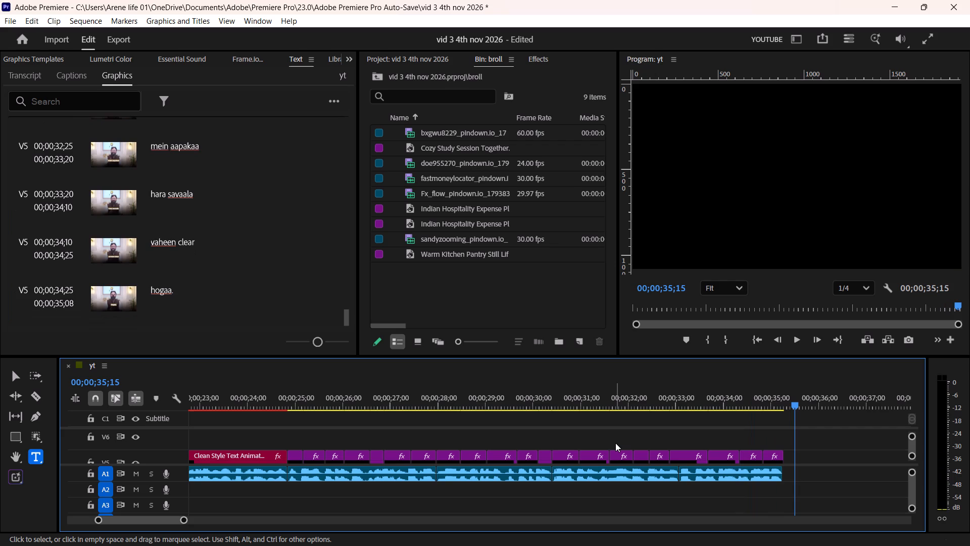
left_click_drag(648, 397, 605, 406)
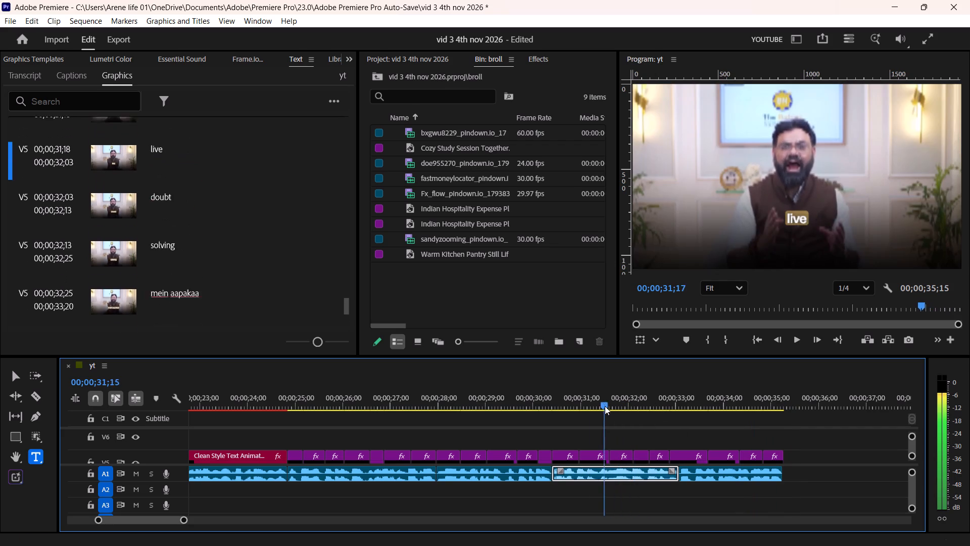
left_click_drag(605, 406, 559, 418)
key("space")
key("space")
Save the project.
key("ctrl+s")
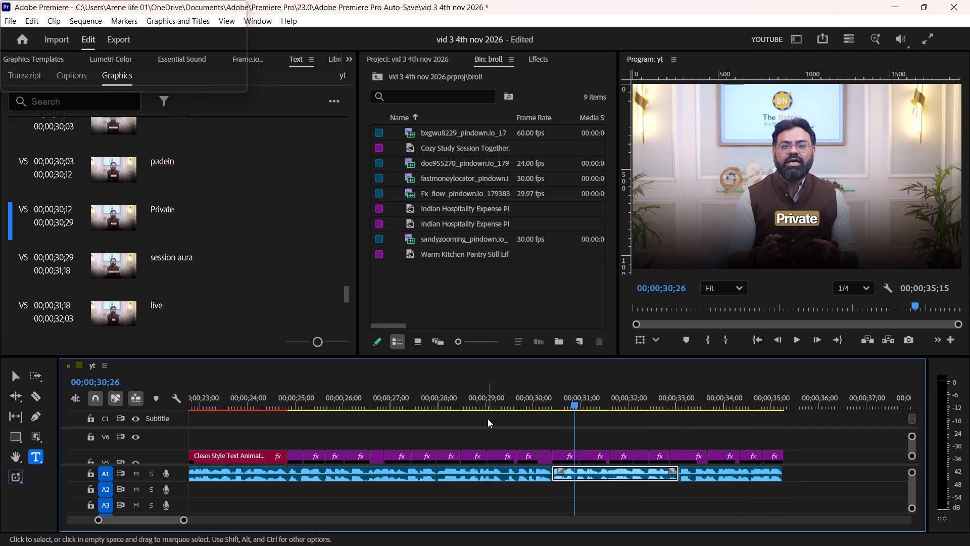
key("ctrl+s")
left_click_drag(655, 308, 620, 308)
key("space")
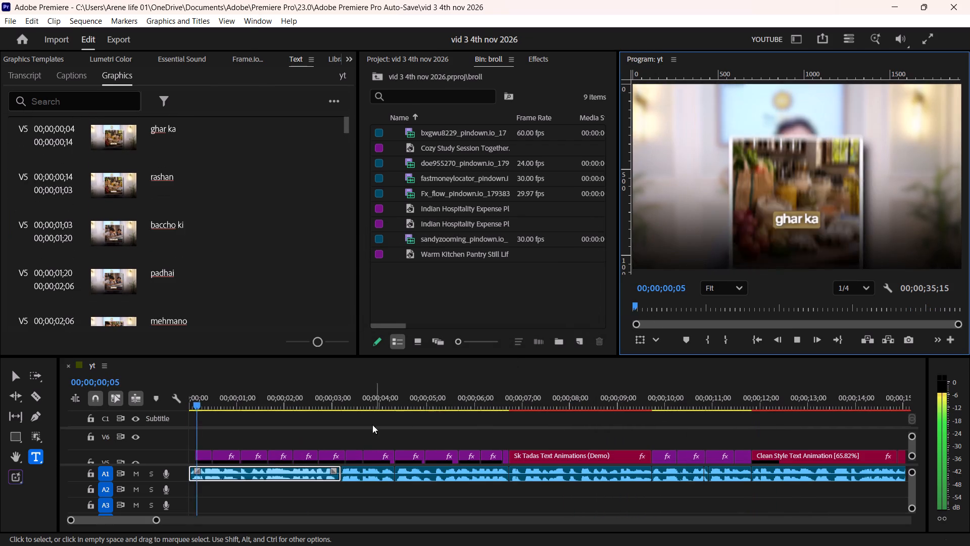
scroll(365, 427, "down", 10, "alt")
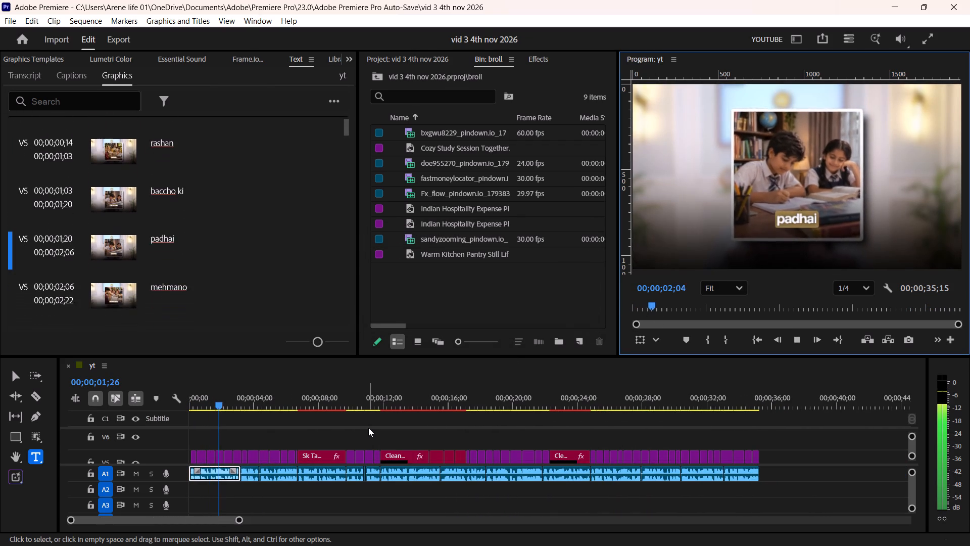
scroll(291, 448, "up", 7, "alt")
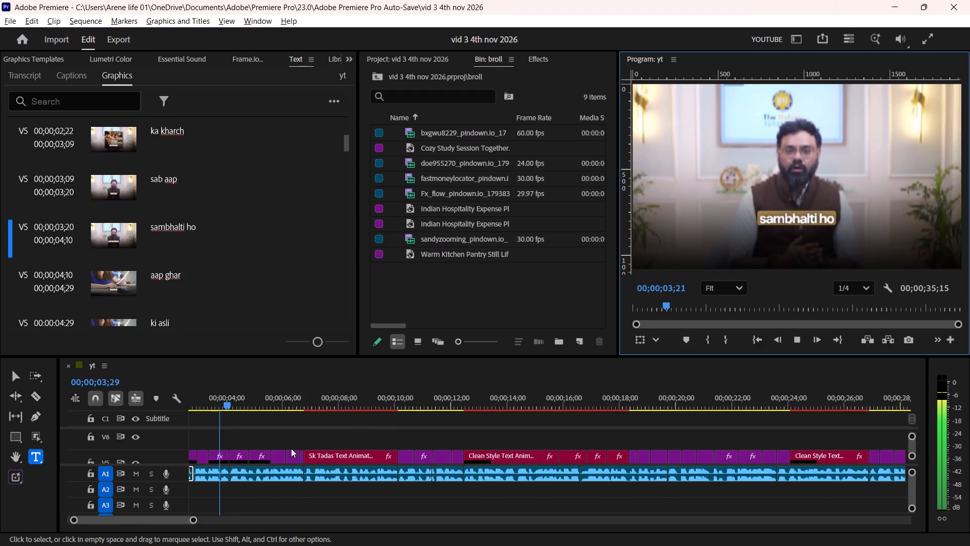
scroll(291, 448, "up", 13, "alt")
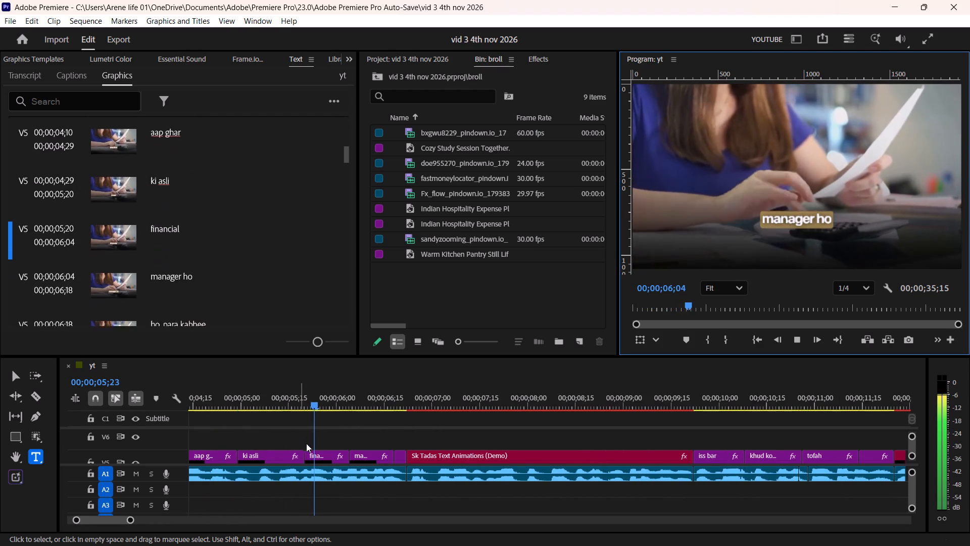
key("space")
scroll(354, 448, "up", 5, "alt")
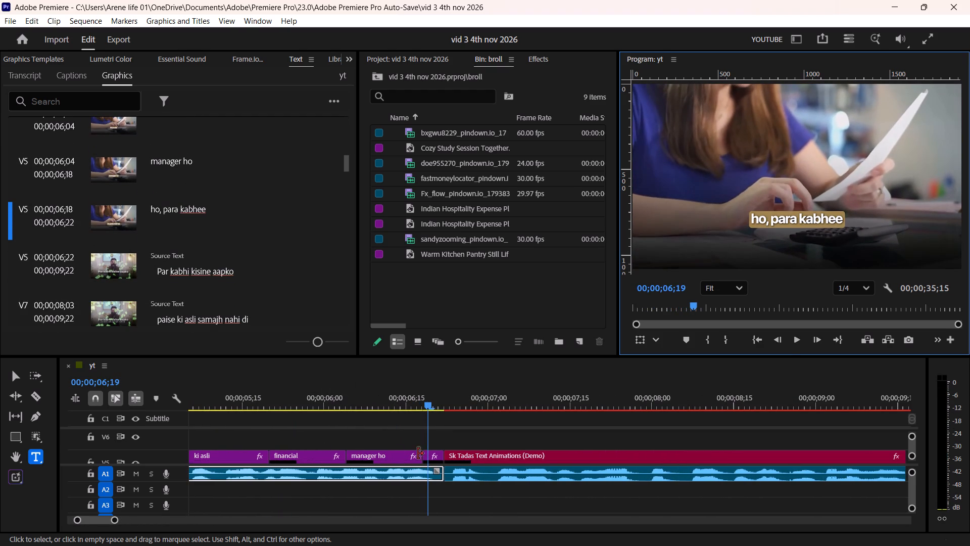
left_click(433, 460)
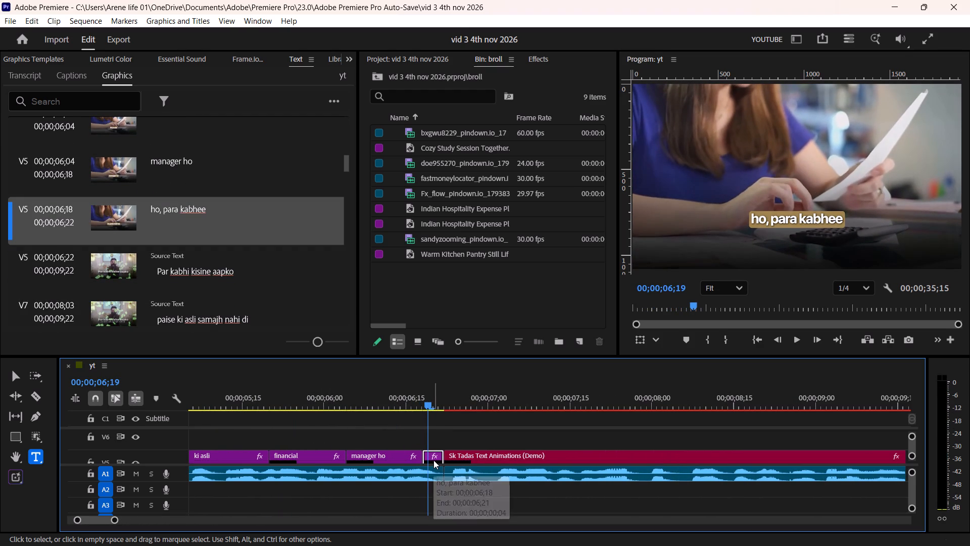
key("Delete")
left_click_drag(418, 454, 449, 450)
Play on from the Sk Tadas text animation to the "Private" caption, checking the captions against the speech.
key("space")
scroll(465, 457, "down", 2, "alt")
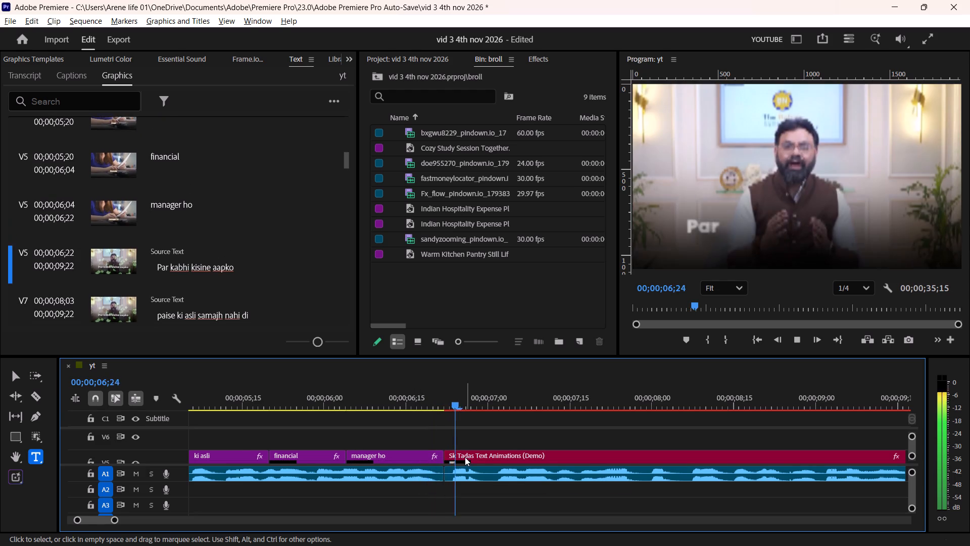
scroll(465, 457, "down", 18, "alt")
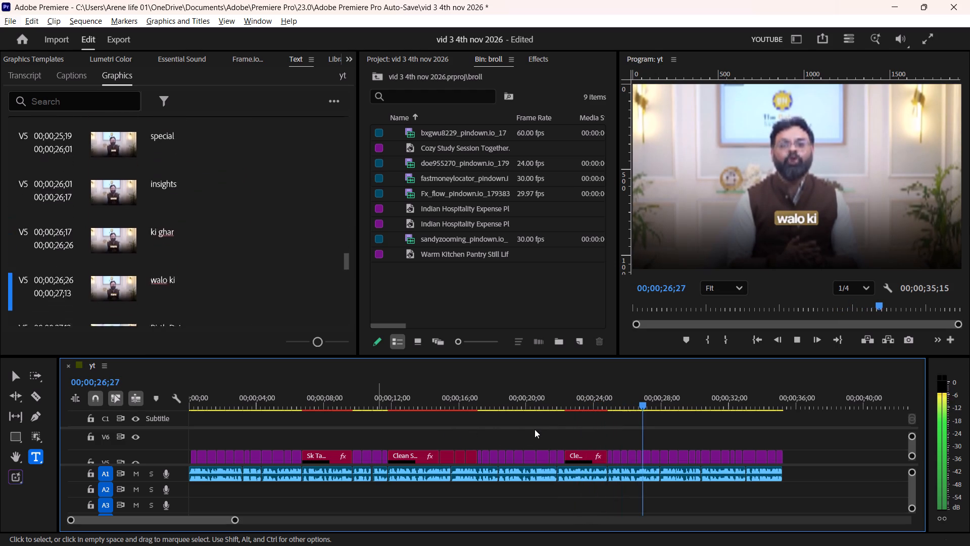
scroll(614, 437, "down", 2)
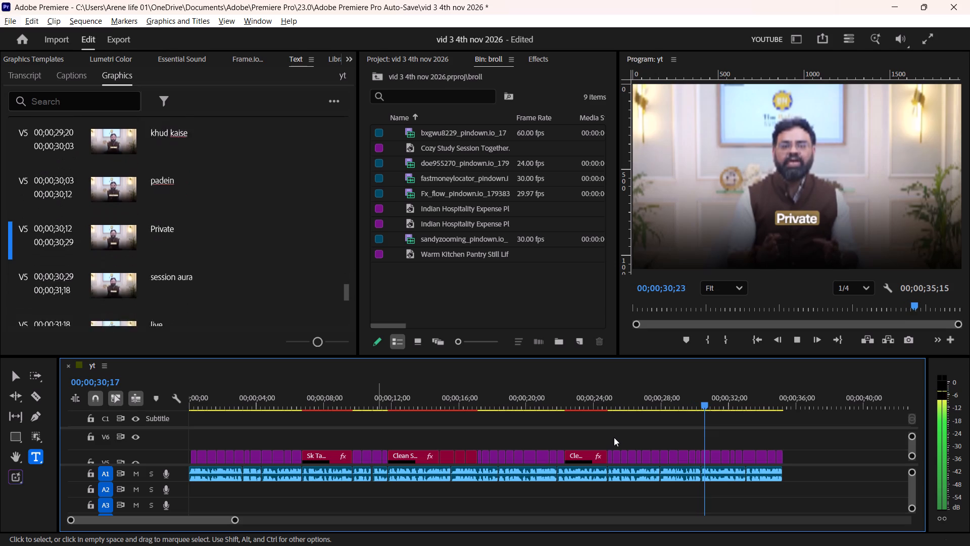
key("space")
scroll(641, 440, "up", 3)
key("space")
key("space")
left_click(699, 402)
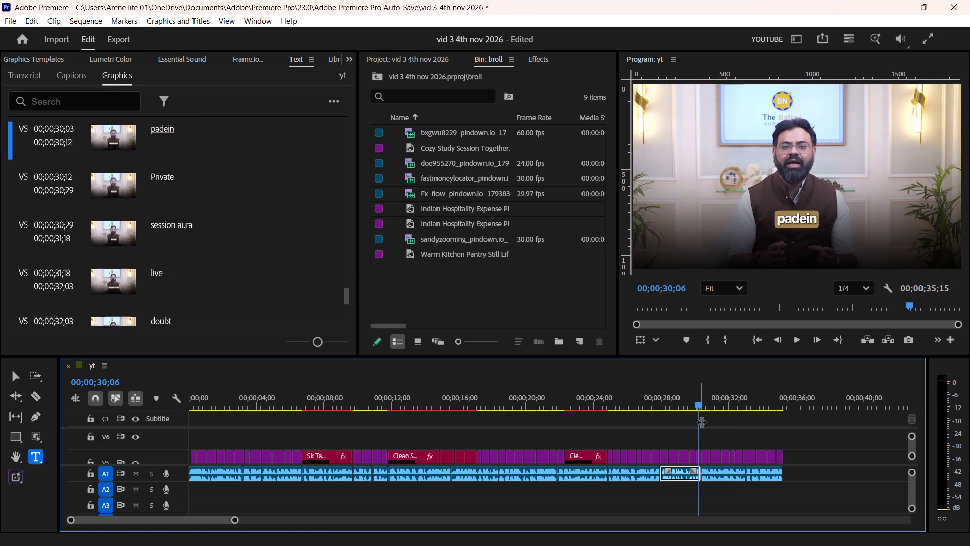
Save the project.
key("ctrl+d")
key("ctrl+s")
key("ctrl+s")
Duplicate the "Quantom Numerology" Clean Style Text Animation onto V6, starting with the "Private" caption at 00;00;30;12.
scroll(697, 438, "up", 10)
key("space")
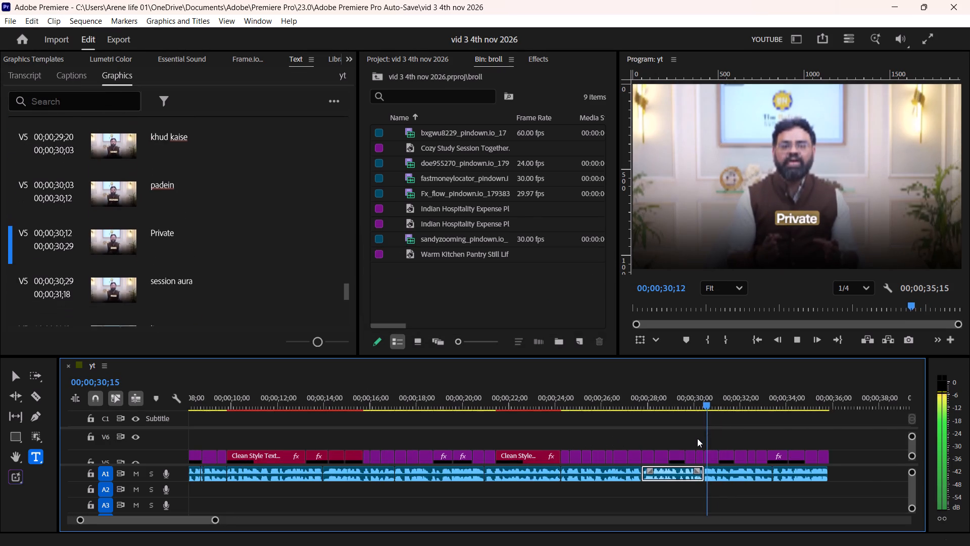
key("space")
scroll(696, 439, "up", 4, "alt")
scroll(694, 439, "down", 3)
left_click_drag(656, 398, 656, 406, "shift")
scroll(655, 426, "down", 4, "alt")
left_click_drag(476, 457, 695, 437, "alt")
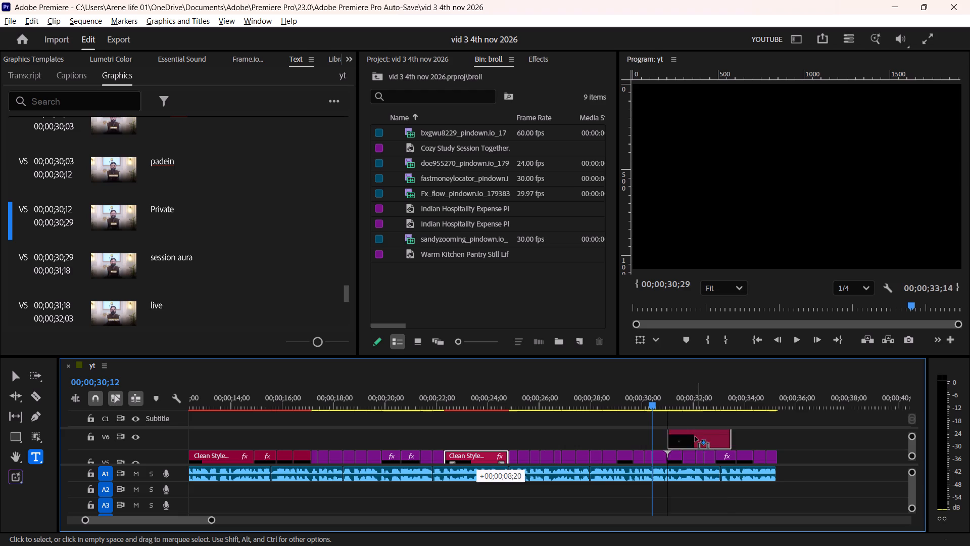
left_click_drag(695, 437, 682, 440, "alt")
scroll(682, 440, "up", 10, "alt")
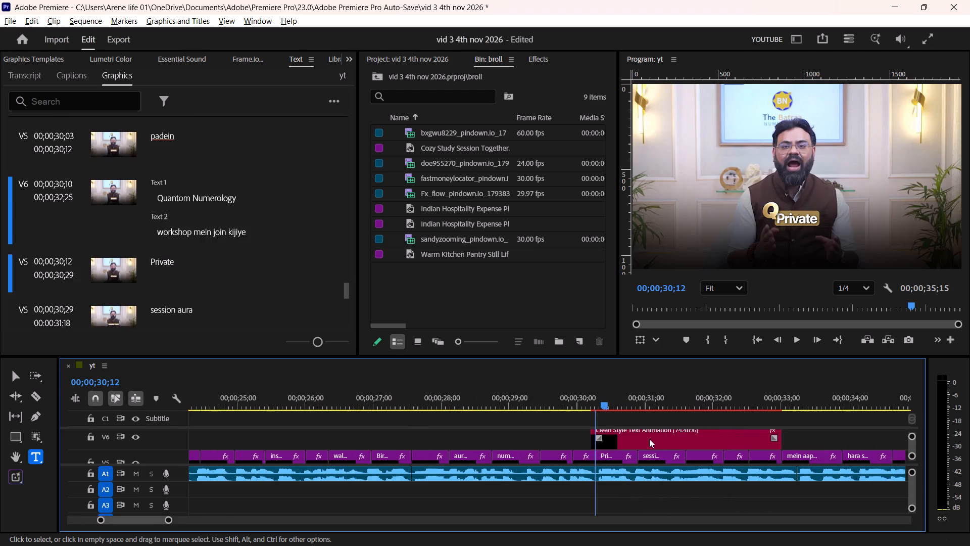
left_click_drag(640, 437, 653, 437)
left_click_drag(651, 437, 642, 441)
Preview the duplicated text animation and set its Text 1 to "Private Session".
key("space")
scroll(644, 441, "down", 4)
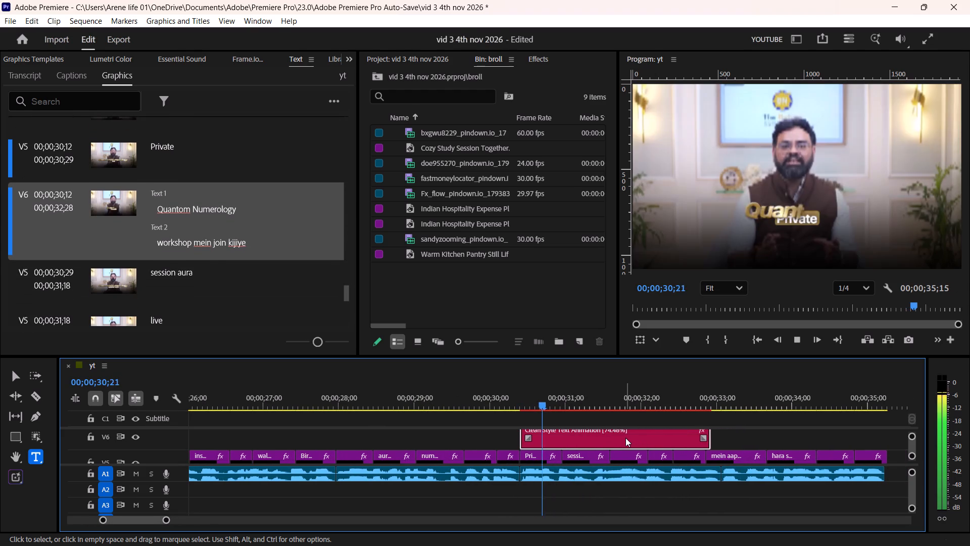
key("space")
left_click(615, 435)
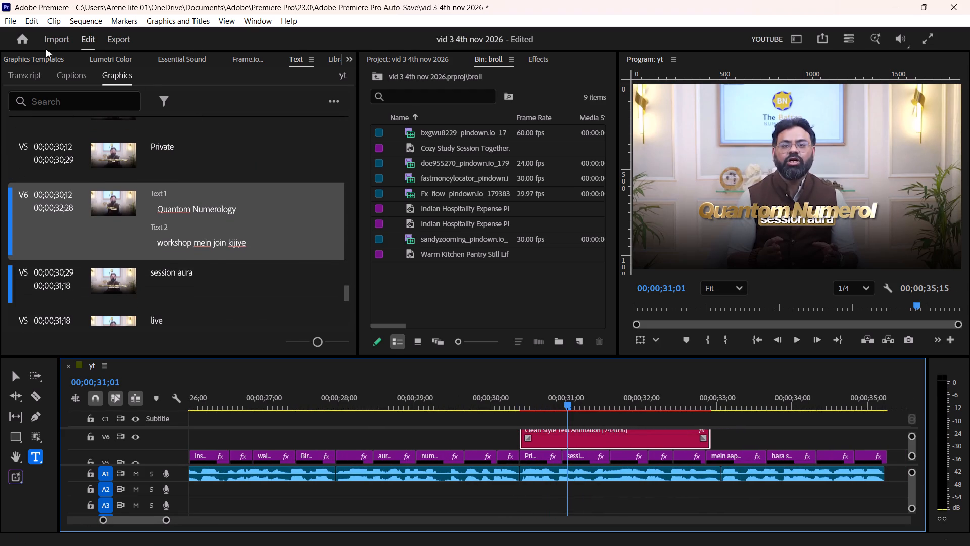
left_click(53, 60)
scroll(53, 60, "up", 3)
scroll(53, 60, "down", 1)
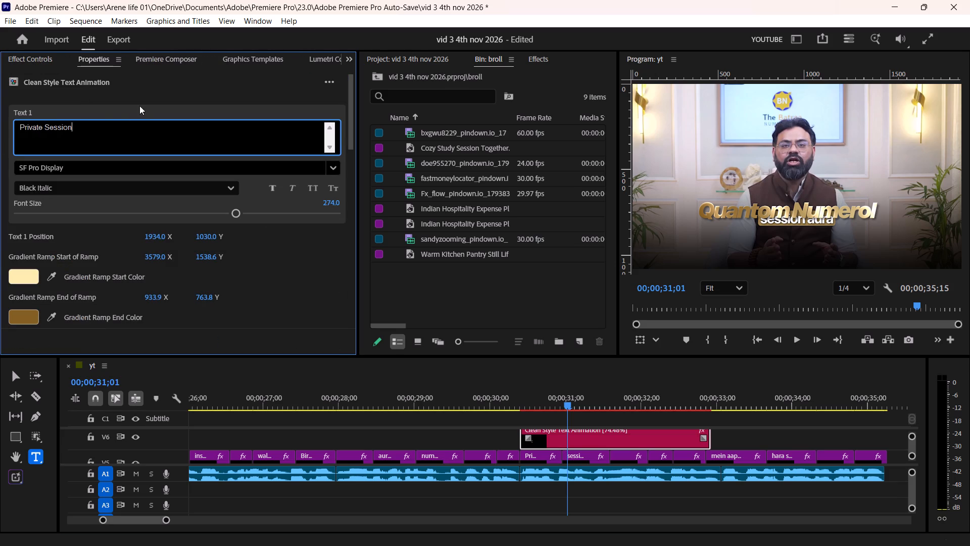
left_click(150, 92)
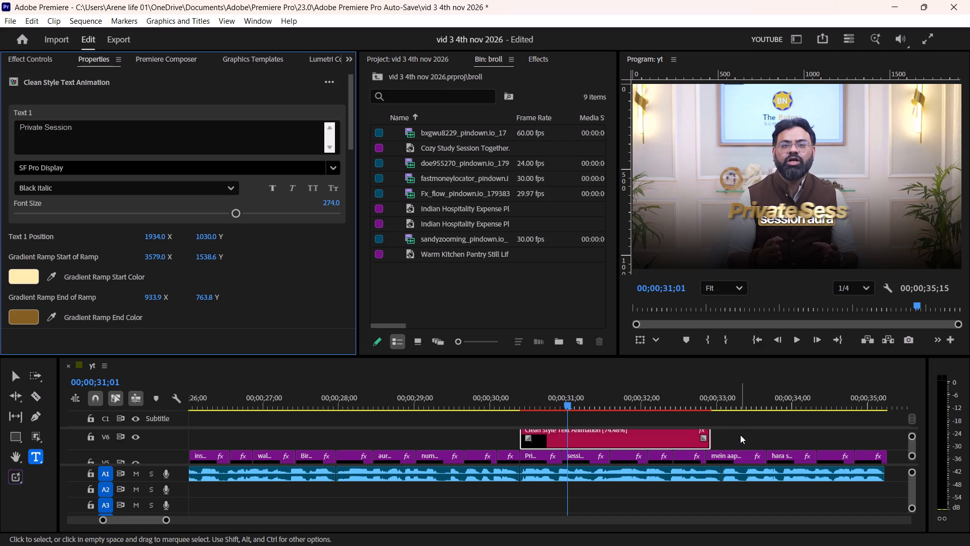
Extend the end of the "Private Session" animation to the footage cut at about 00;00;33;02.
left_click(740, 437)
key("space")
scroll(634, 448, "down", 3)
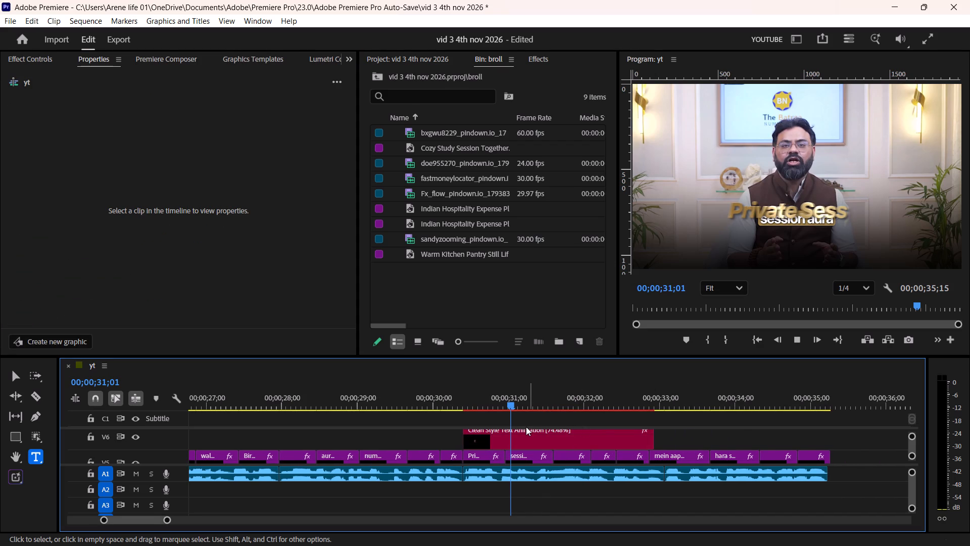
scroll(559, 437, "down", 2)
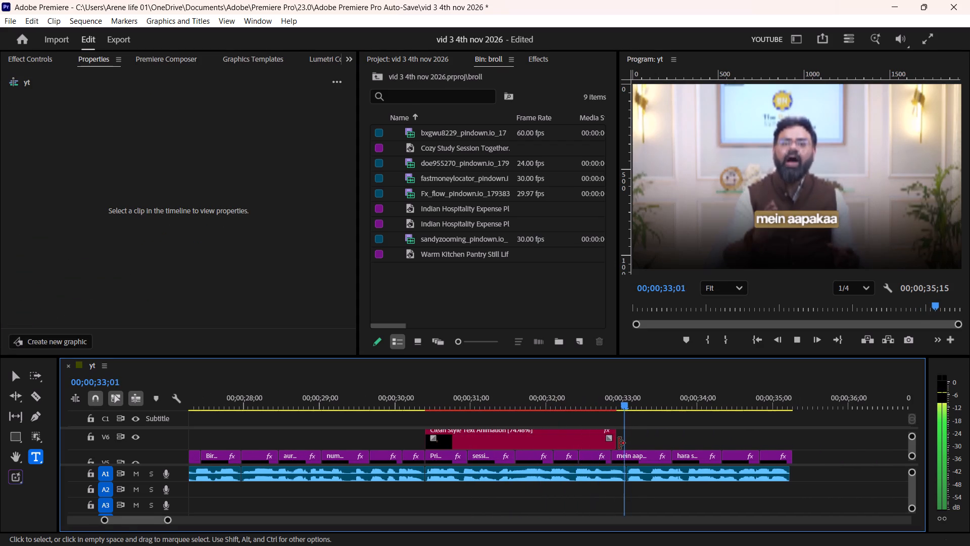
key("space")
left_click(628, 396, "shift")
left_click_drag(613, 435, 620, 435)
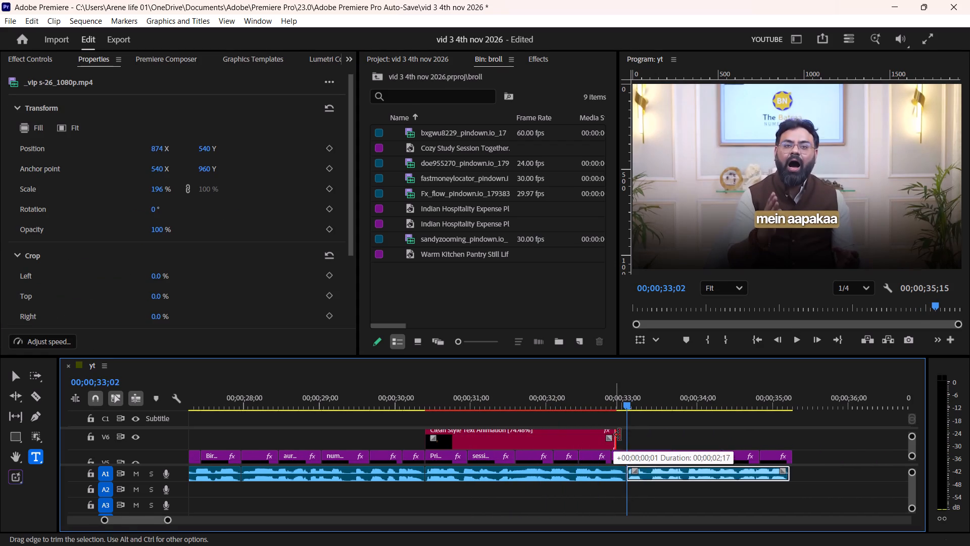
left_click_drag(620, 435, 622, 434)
Set Text 2 of the "Private Session" animation to "aur live doubt solving".
left_click(592, 390)
left_click(574, 442)
scroll(294, 269, "down", 6)
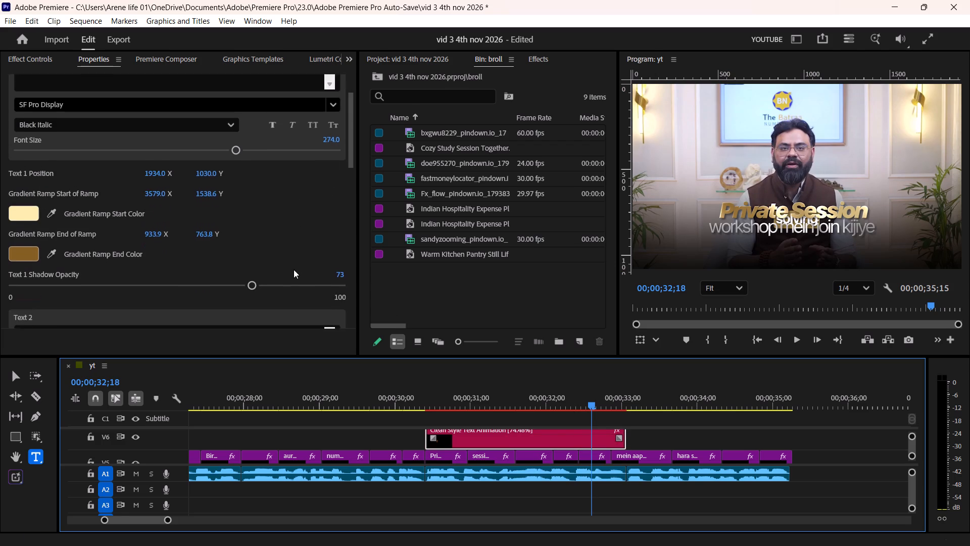
scroll(294, 269, "down", 4)
left_click_drag(149, 277, 0, 276)
type("aur live doubt solving")
left_click(79, 244)
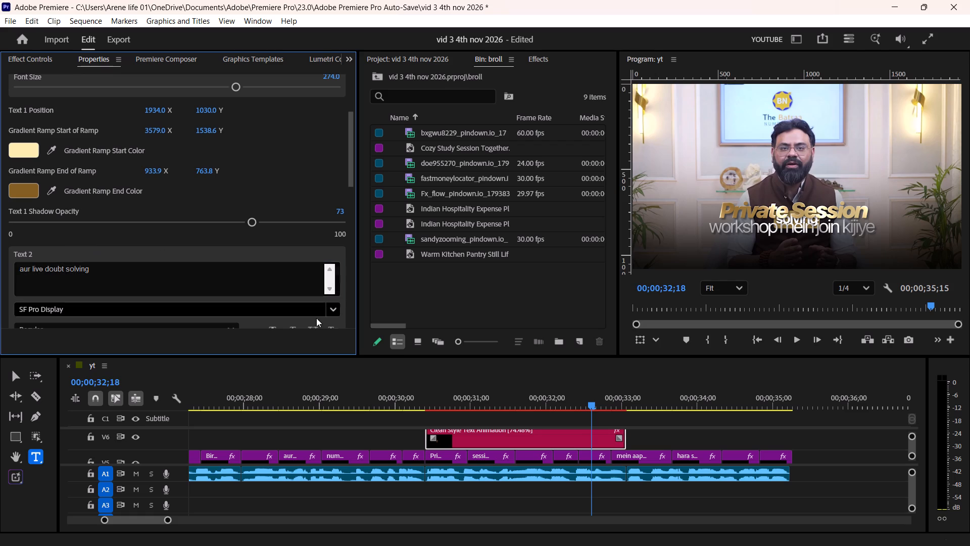
Trim the end of the "Private Session" animation to the start of the "mein aapakaa" caption.
key("space")
key("space")
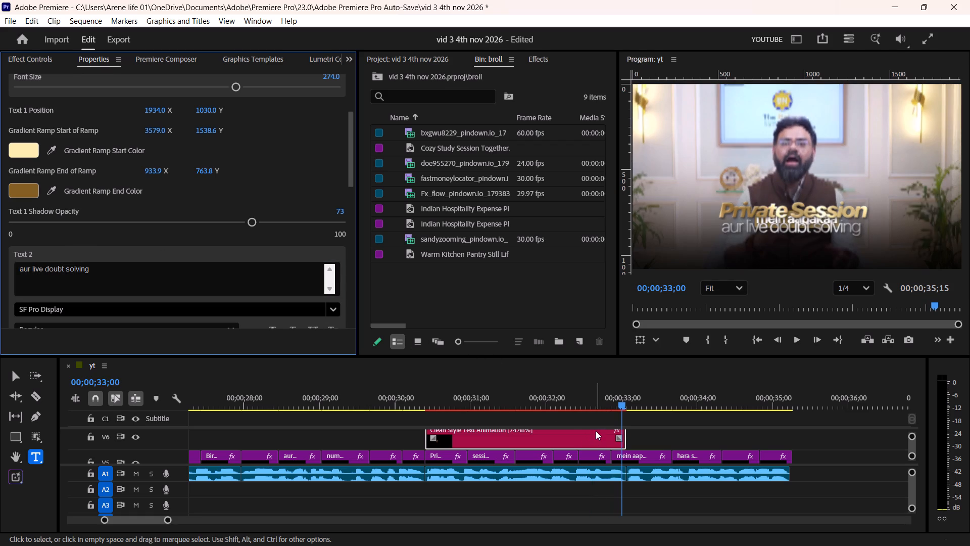
left_click(609, 402)
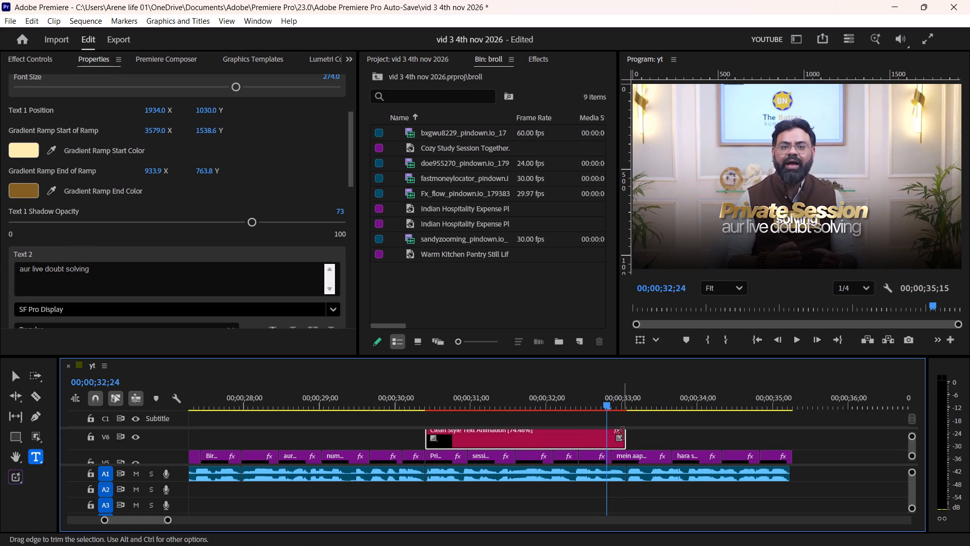
left_click_drag(625, 433, 612, 444)
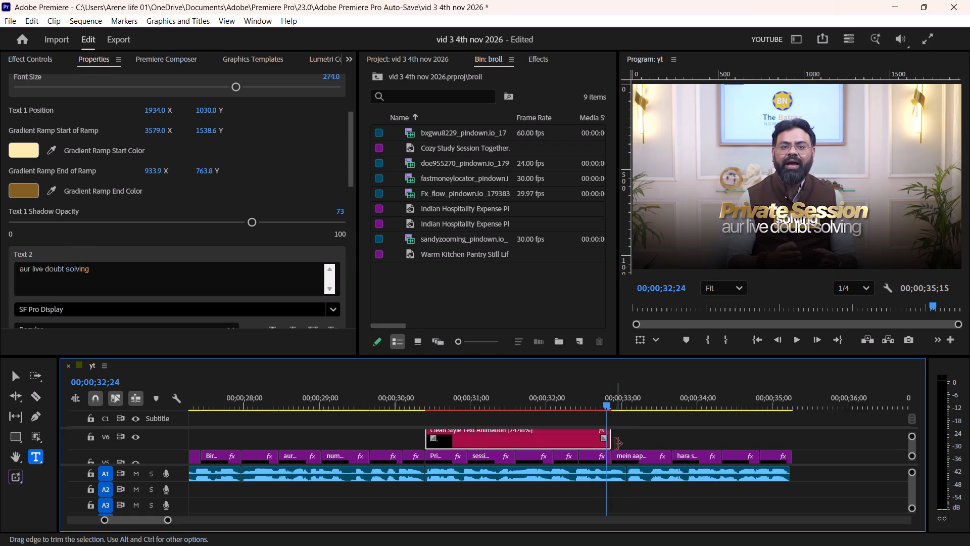
Split the "mein aapakaa" caption at 00;00;33;02, where the footage cut falls.
key("space")
key("space")
scroll(621, 448, "up", 4, "alt")
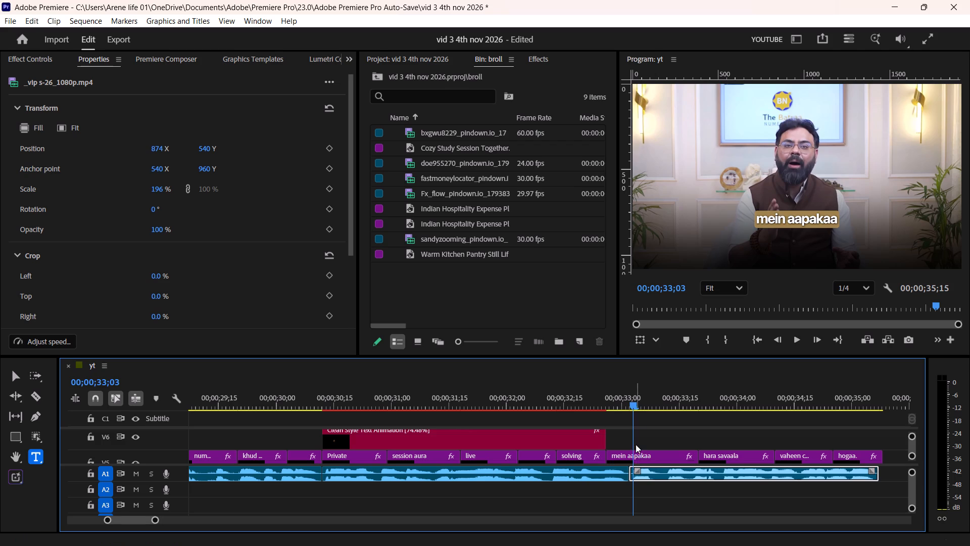
left_click_drag(635, 402, 632, 409, "shift")
left_click(642, 459)
key("F1")
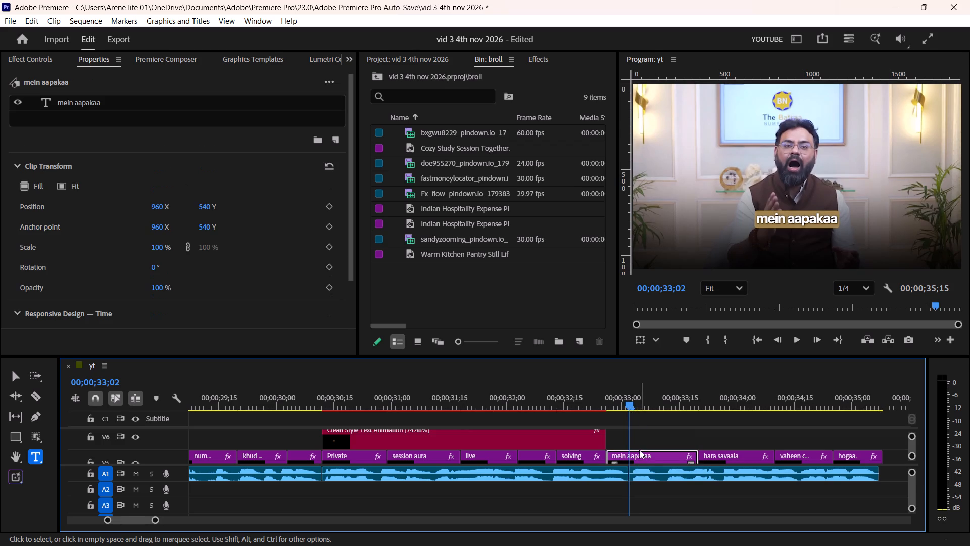
Move the "Private Session" animation down onto track V5, overwriting the captions beneath it.
left_click_drag(615, 401, 571, 413)
left_click_drag(552, 438, 553, 454)
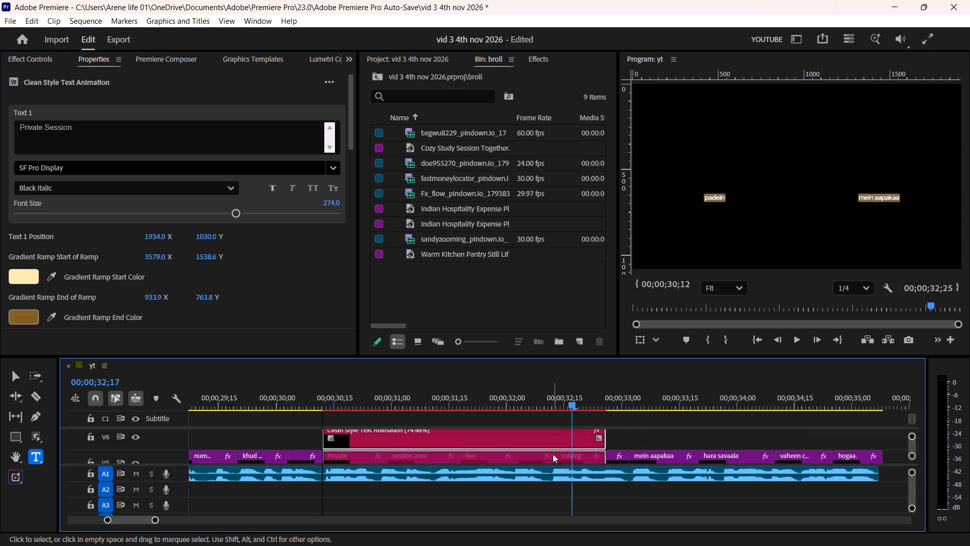
Trim the "Private Session" animation's end to 00;00;32;22 and extend the first "mein aapakaa" piece back to meet it.
left_click_drag(602, 453, 588, 458)
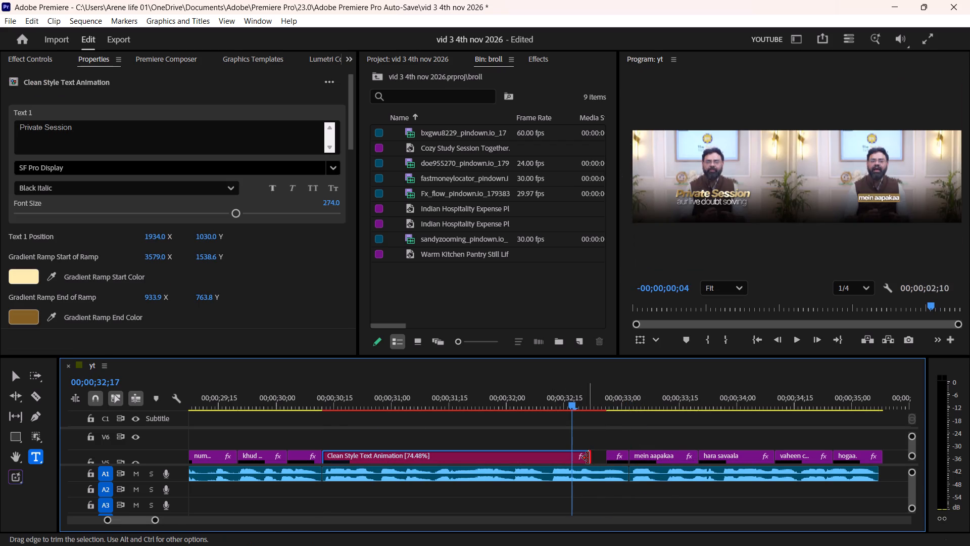
left_click_drag(606, 452, 590, 459)
key("space")
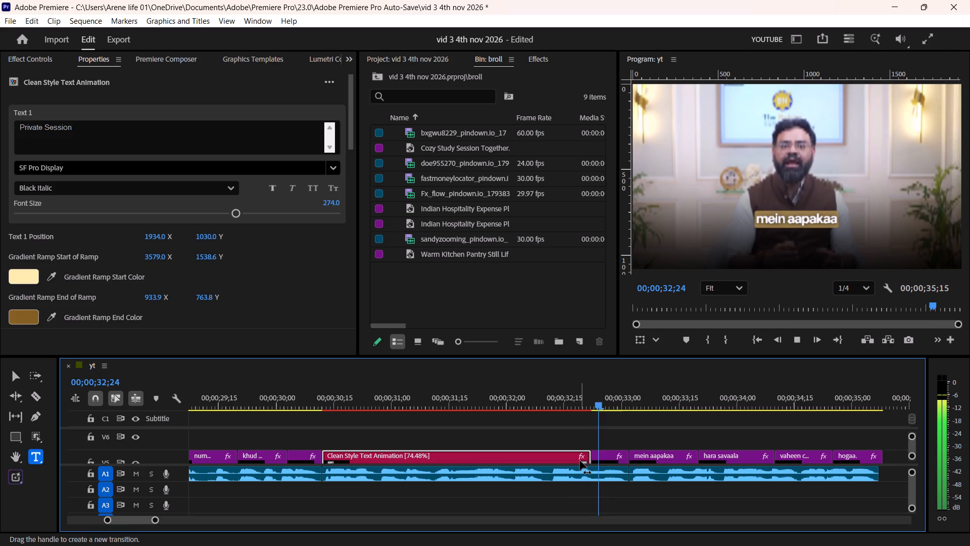
key("space")
Shorten the text of the first "mein aapakaa" caption piece to "mein".
left_click(610, 458)
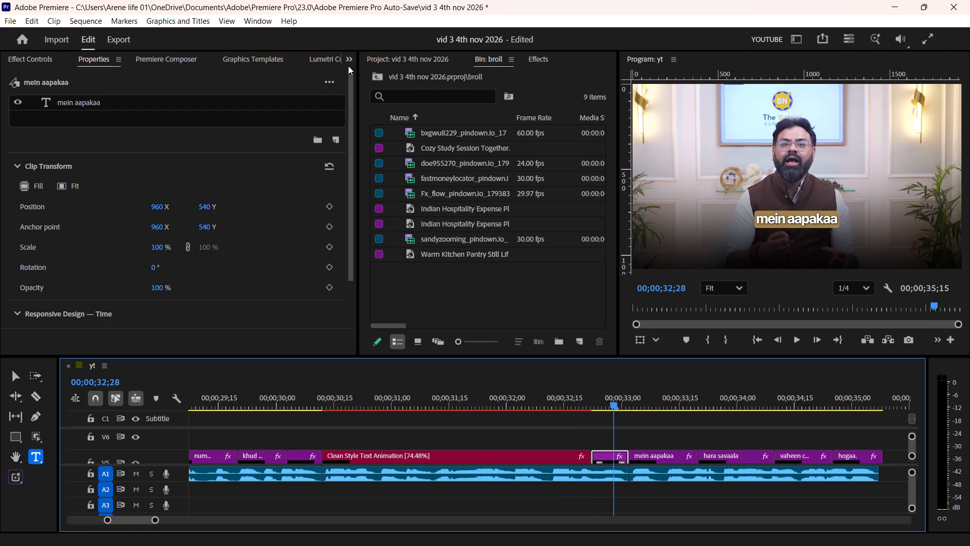
left_click(349, 57)
left_click(376, 178)
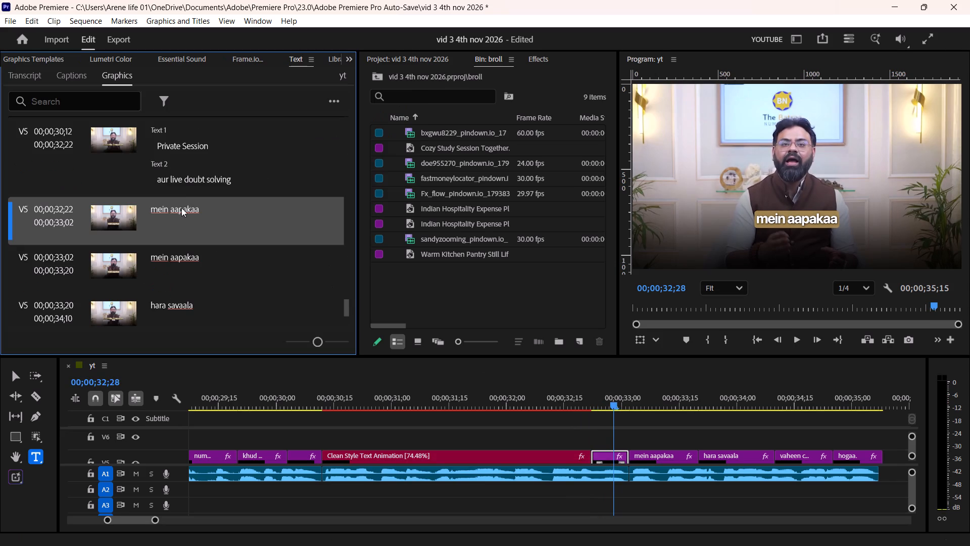
double_click(183, 209)
left_click_drag(228, 214, 178, 224)
key("BackSpace")
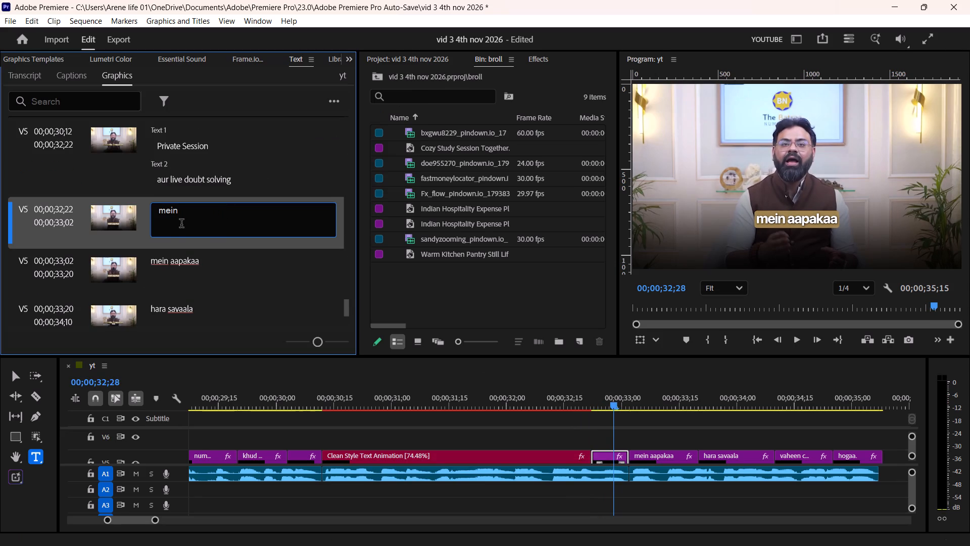
Change the text of the second "mein aapakaa" caption piece, starting at 00;00;33;02, to "aapka".
double_click(229, 263)
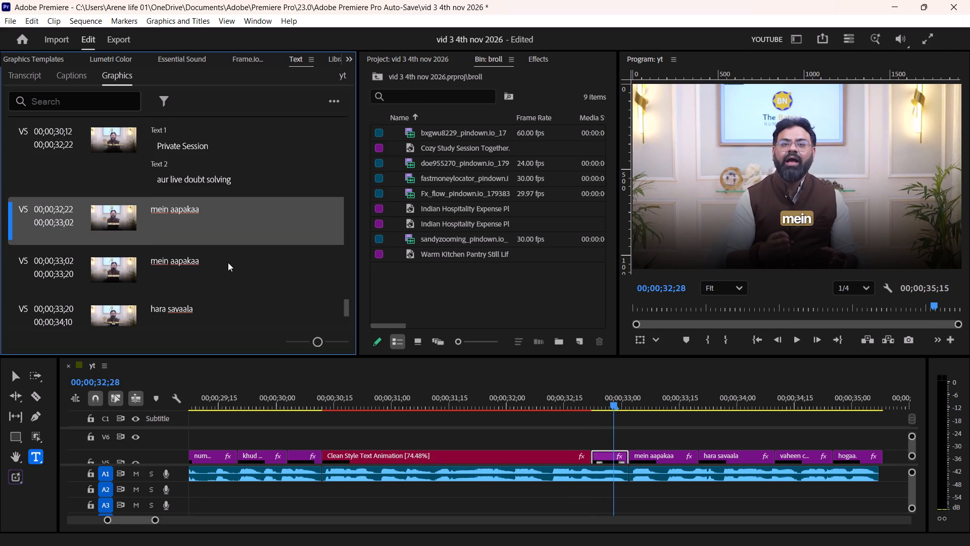
left_click(187, 259)
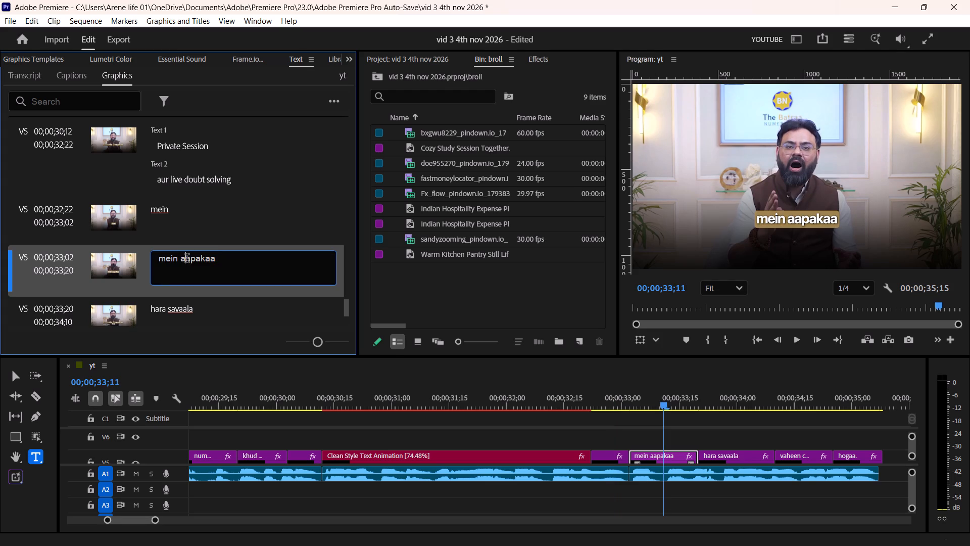
key("BackSpace")
key("BackSpace")
key("BackSpace")
key("BackSpace")
key("BackSpace")
key("BackSpace")
key("BackSpace")
key("BackSpace")
key("BackSpace")
key("BackSpace")
key("BackSpace")
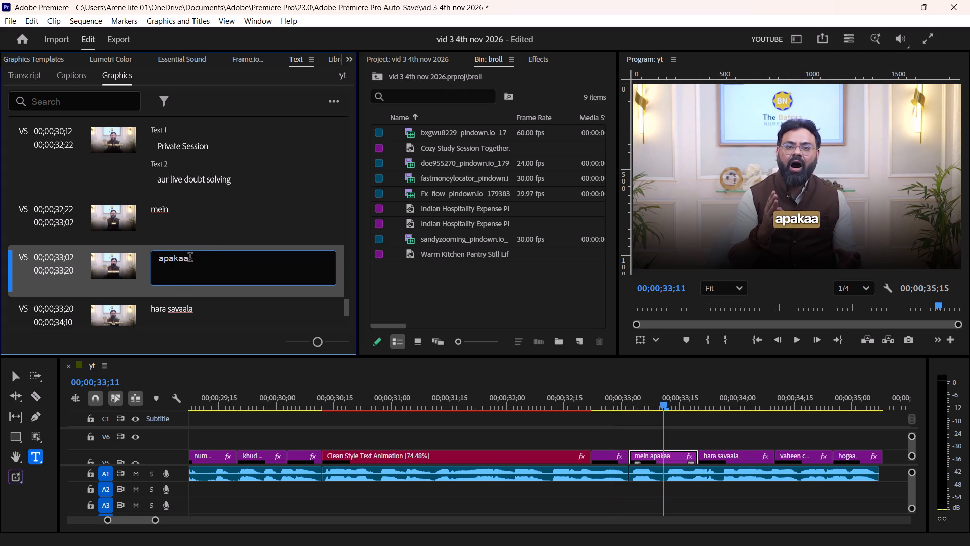
key("a")
key("Right")
key("Right")
key("Right")
key("BackSpace")
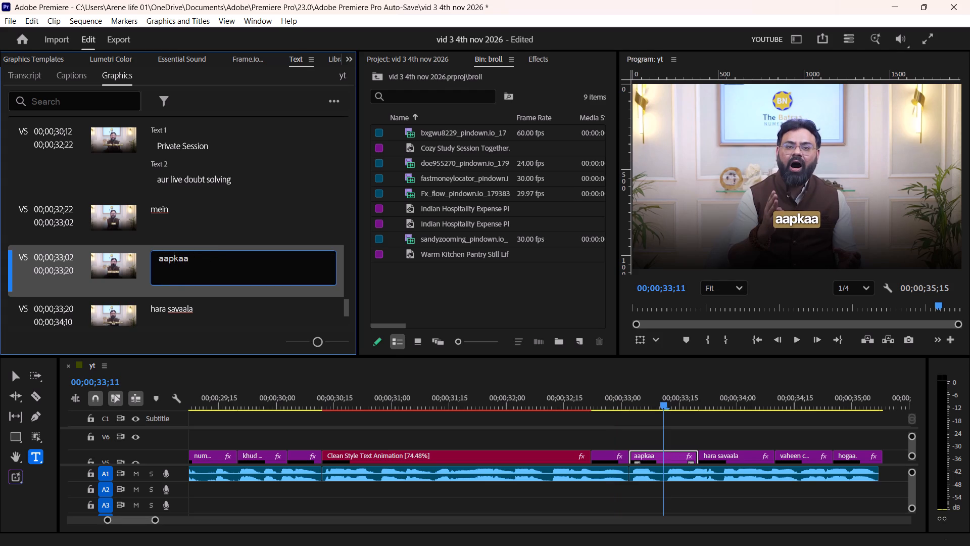
key("Right")
key("Right")
key("Right")
key("BackSpace")
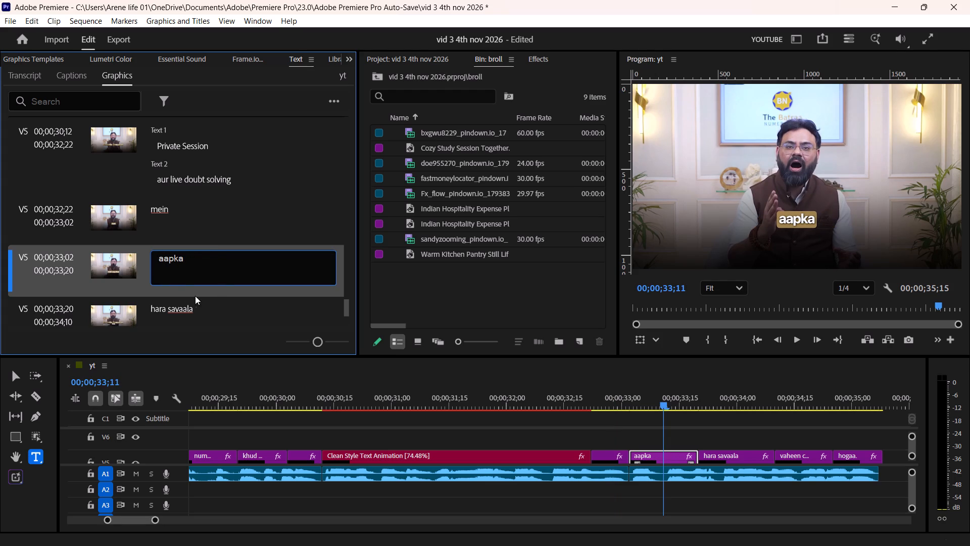
Listen to the "hara savaala" caption and correct its text to "har sawal".
left_click(190, 301)
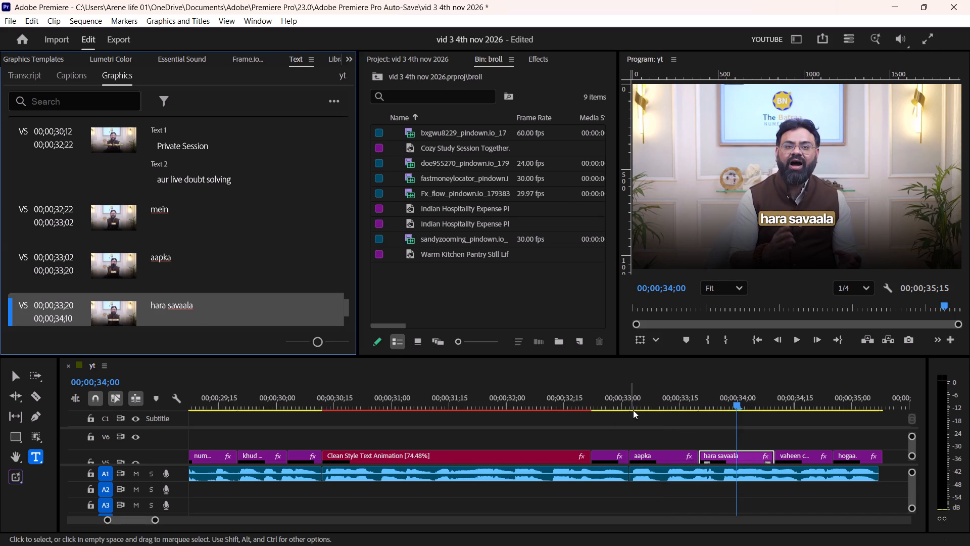
left_click(660, 402)
left_click(677, 430)
key("space")
scroll(677, 433, "down", 3)
key("space")
left_click(674, 455)
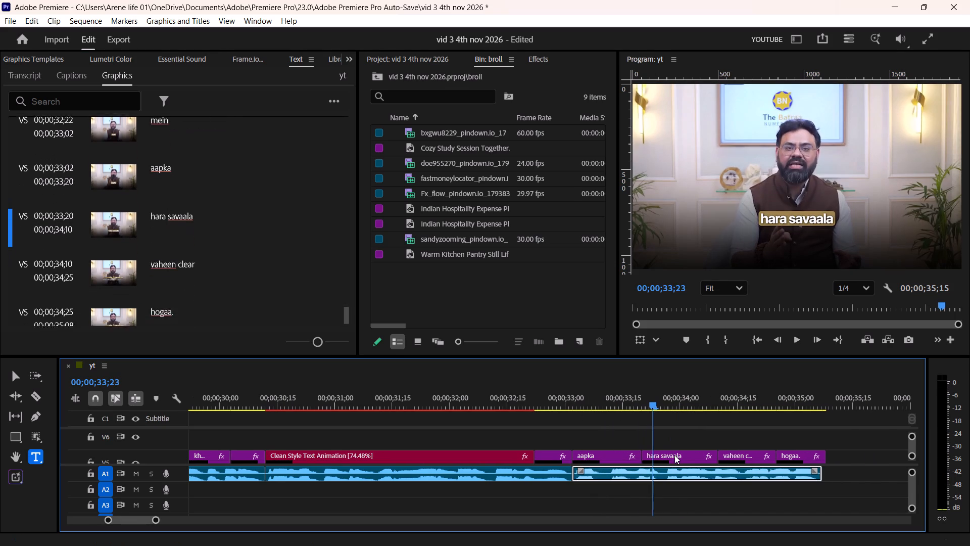
double_click(177, 212)
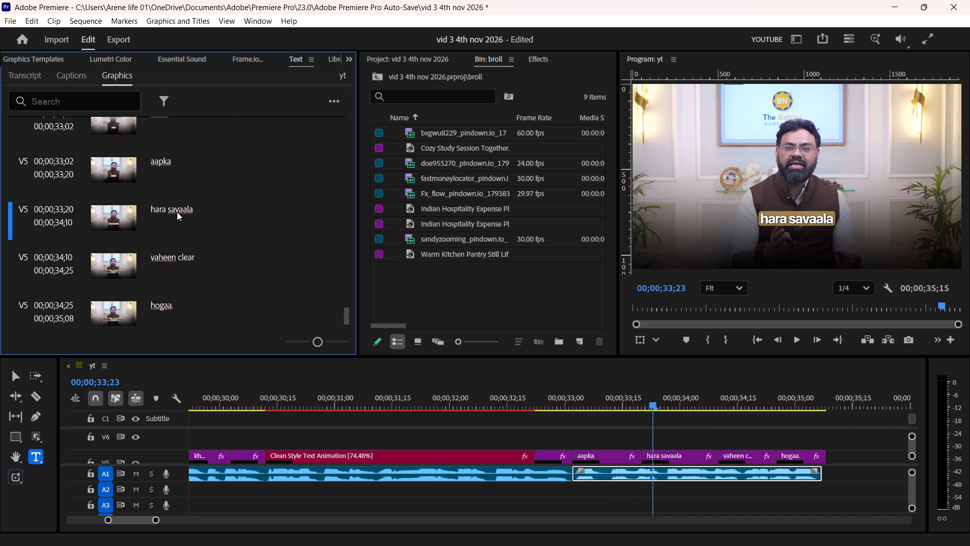
left_click(221, 212)
left_click_drag(224, 208, 183, 219)
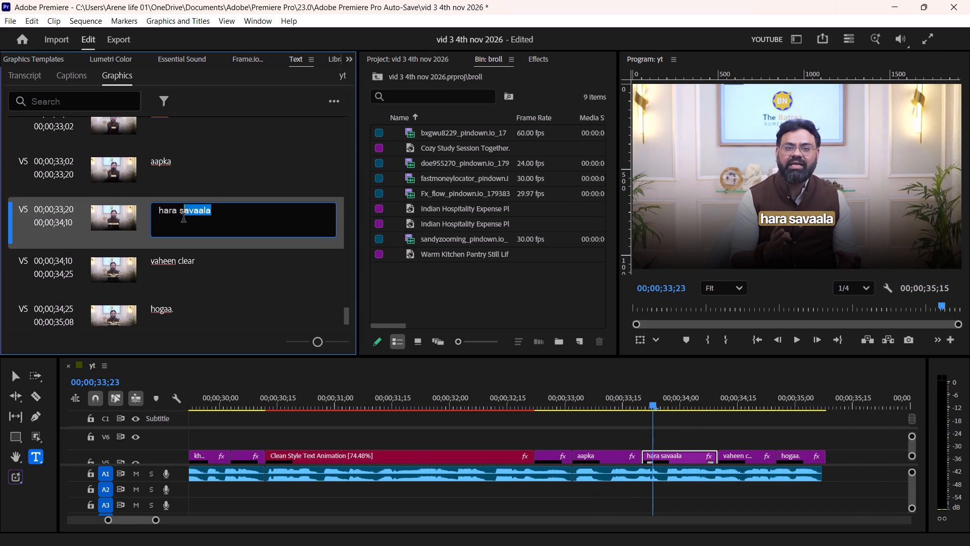
left_click_drag(183, 219, 174, 226)
key("space")
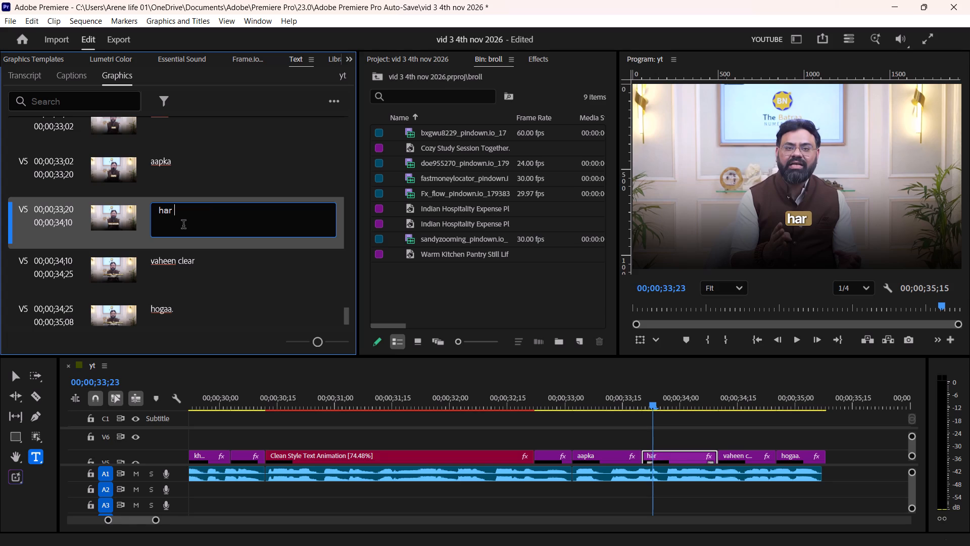
type("sawal")
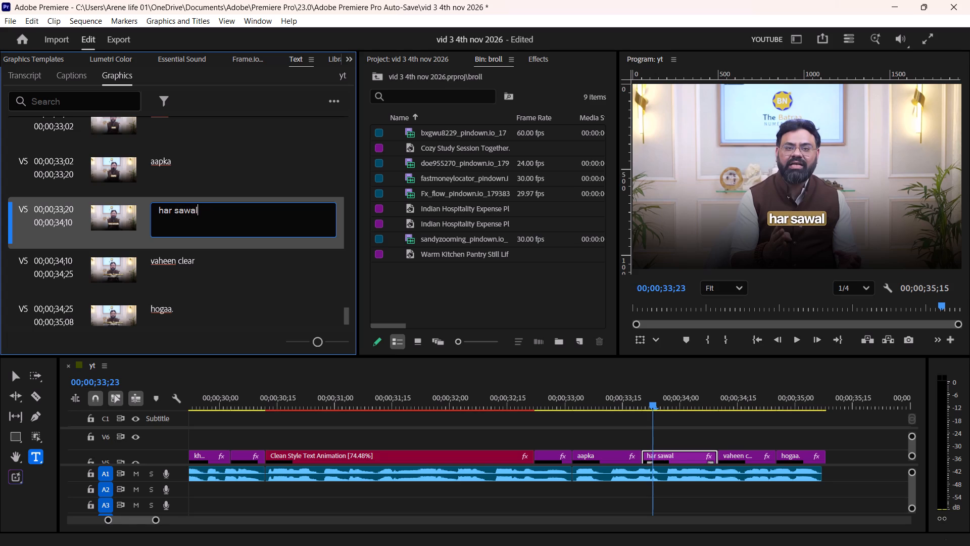
left_click(205, 179)
Play on to the "vaheen clear" caption and correct its text to "wahi clear".
key("space")
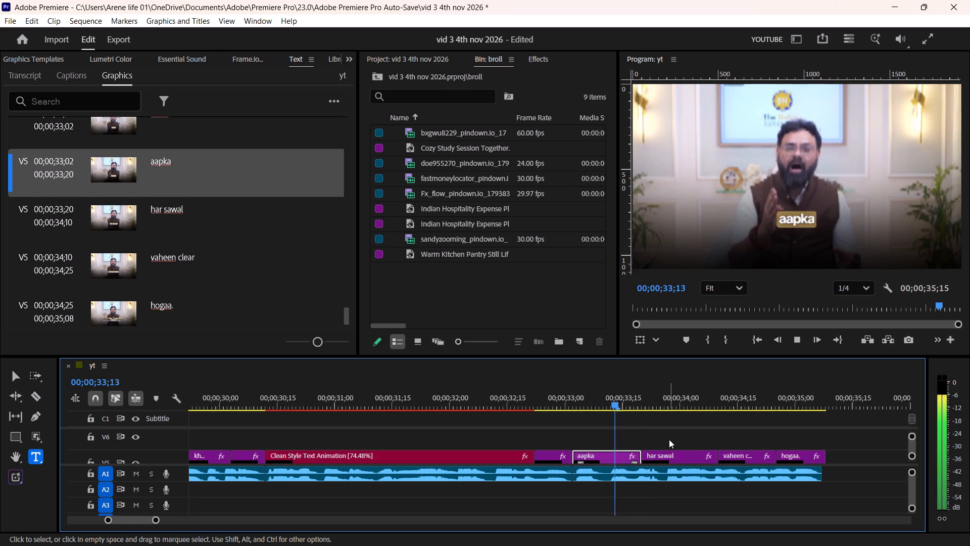
scroll(665, 440, "down", 7)
key("space")
left_click(614, 455)
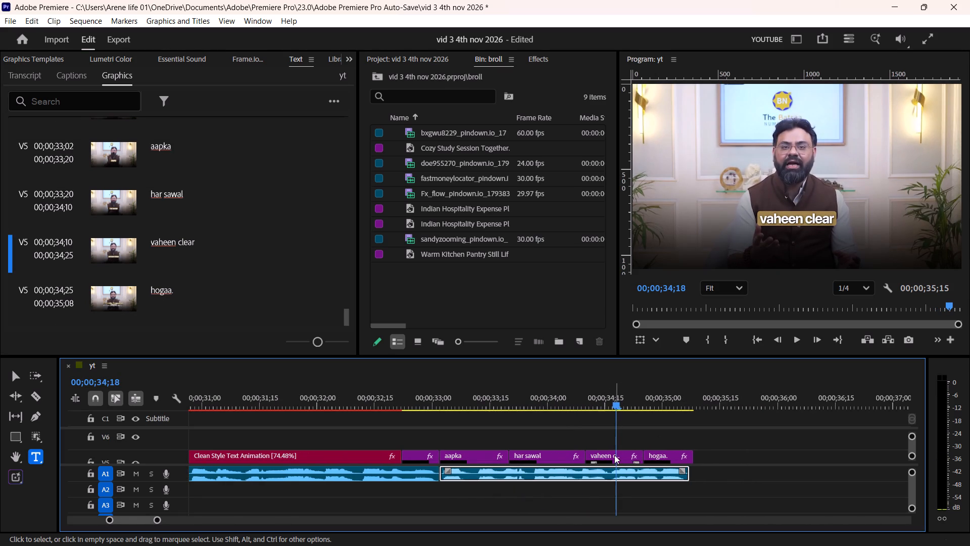
double_click(175, 242)
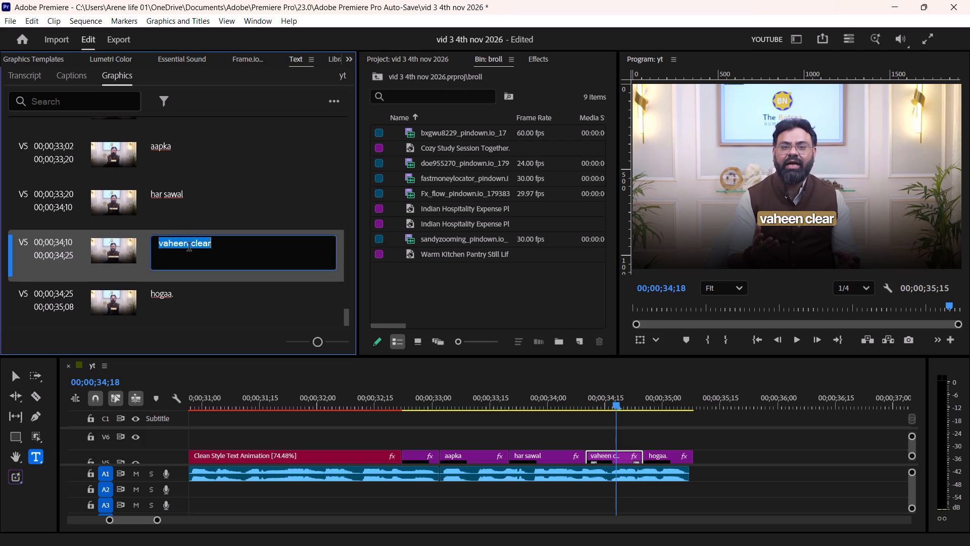
left_click_drag(189, 245, 150, 256)
key("q")
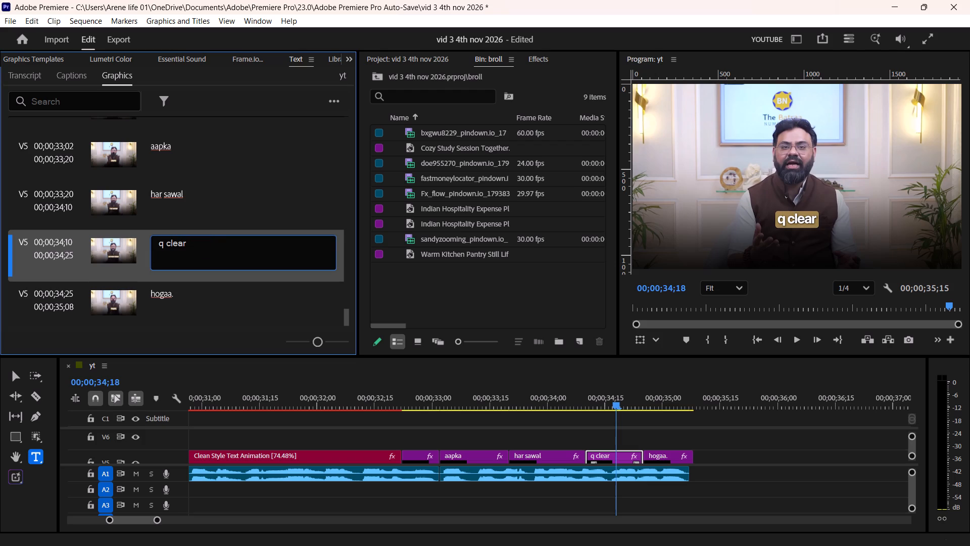
key("BackSpace")
type("wahi")
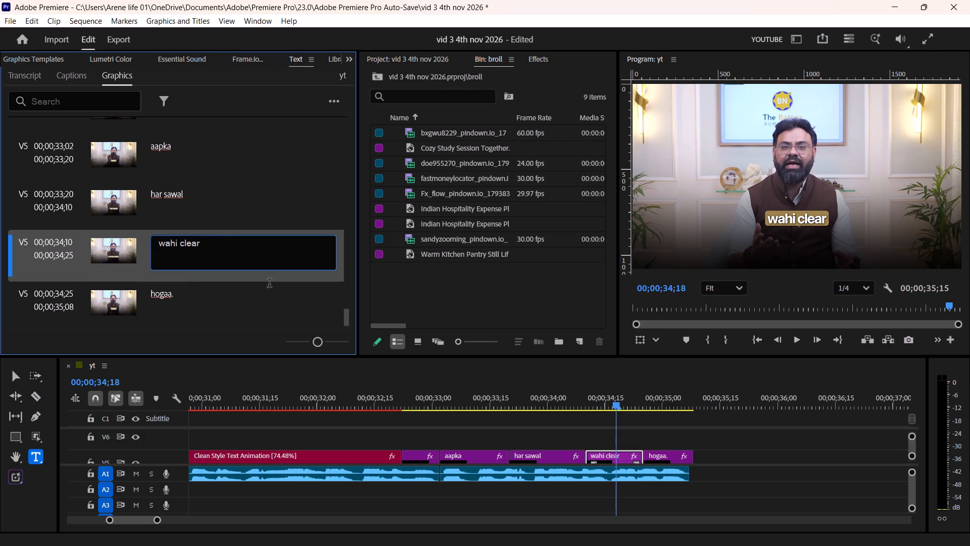
Correct the last caption, "hogaa.", to "hoga".
left_click(207, 297)
double_click(190, 295)
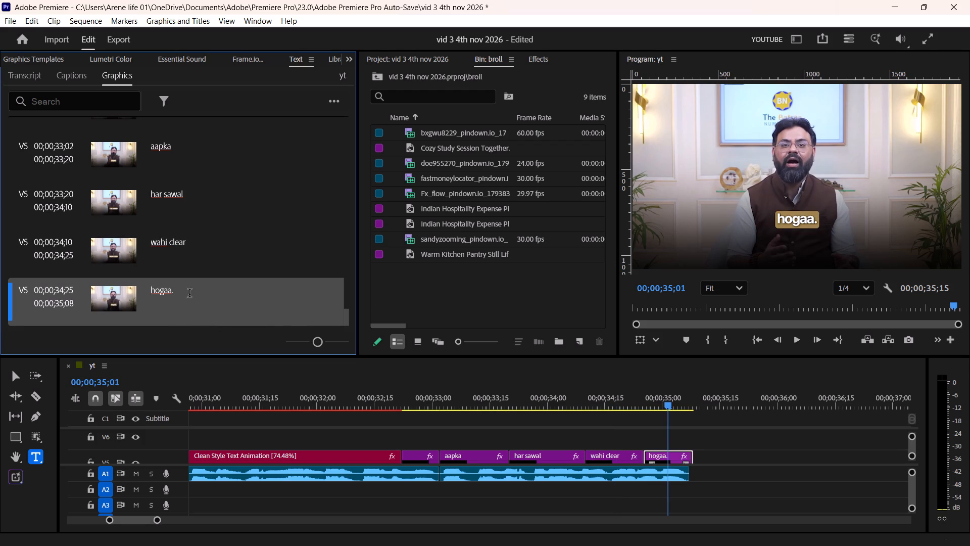
left_click(196, 292)
key("BackSpace")
key("BackSpace")
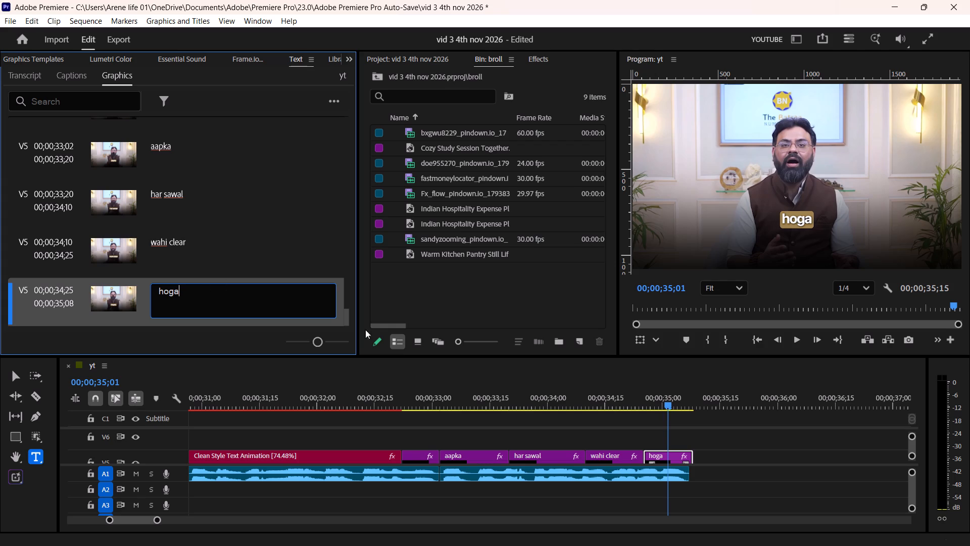
Trim the end of the "hoga" caption to the footage end at 00;00;35;07 and save the project.
left_click(717, 438)
left_click_drag(692, 453, 686, 458)
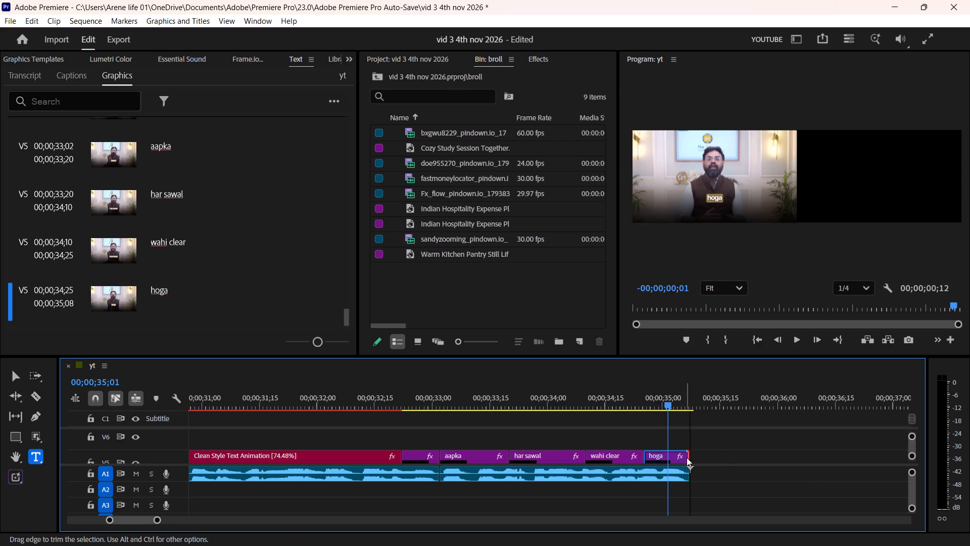
key("space")
key("ctrl+s")
key("ctrl+s")
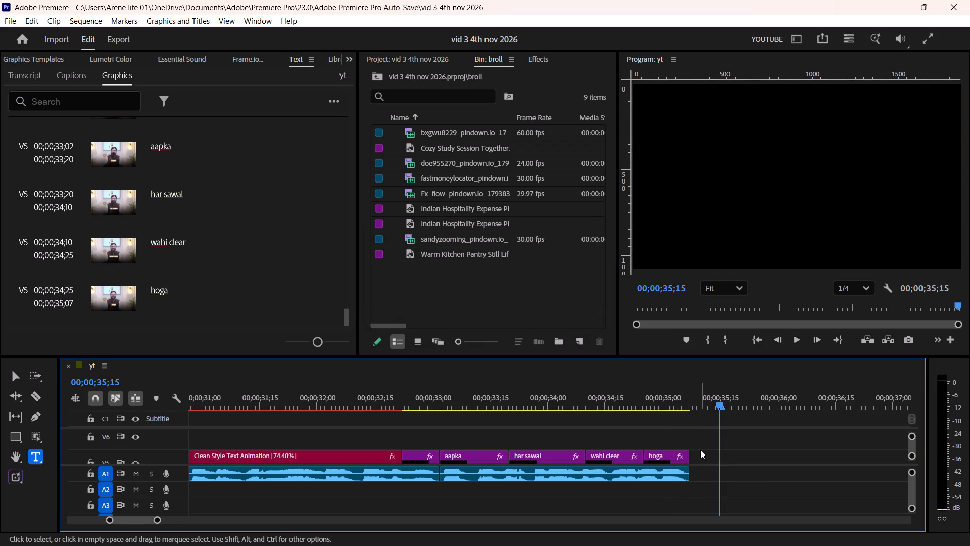
Trim the end of the Adjustment Layer on V4 to the footage end at 00;00;35;07 and save the project.
left_click_drag(701, 399, 694, 402, "shift")
scroll(705, 435, "up", 8, "ctrl")
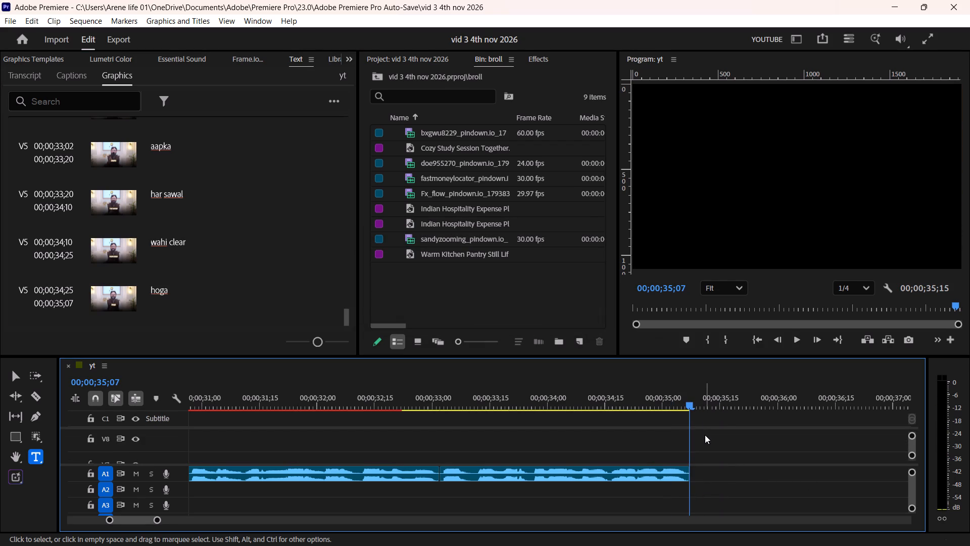
scroll(705, 435, "down", 10, "ctrl")
left_click_drag(718, 444, 691, 450)
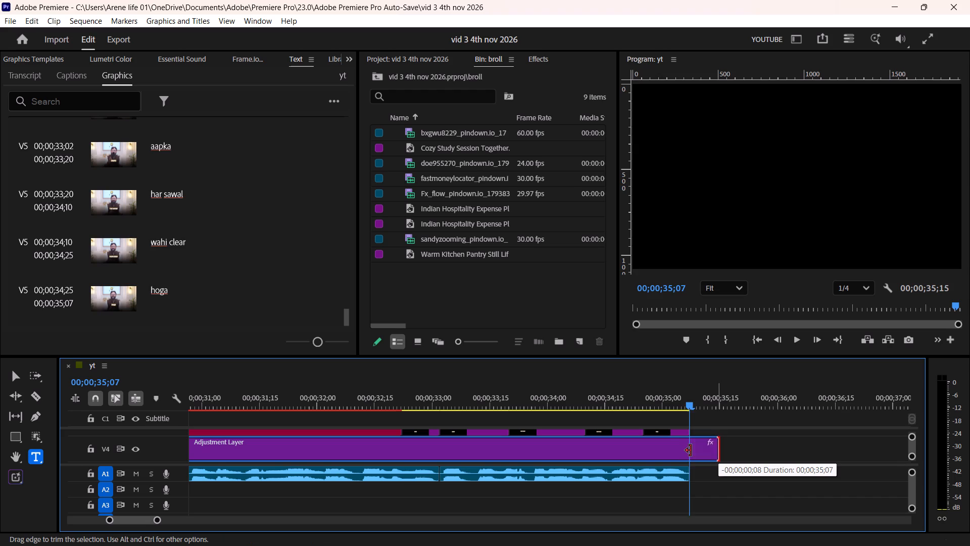
left_click_drag(691, 450, 689, 451)
left_click(710, 449)
key("ctrl+s")
key("ctrl+s")
Play back the end of the "Quantom Numerology" text animation and correct the following "kijie aura" caption to "aur".
scroll(710, 449, "down", 9, "alt")
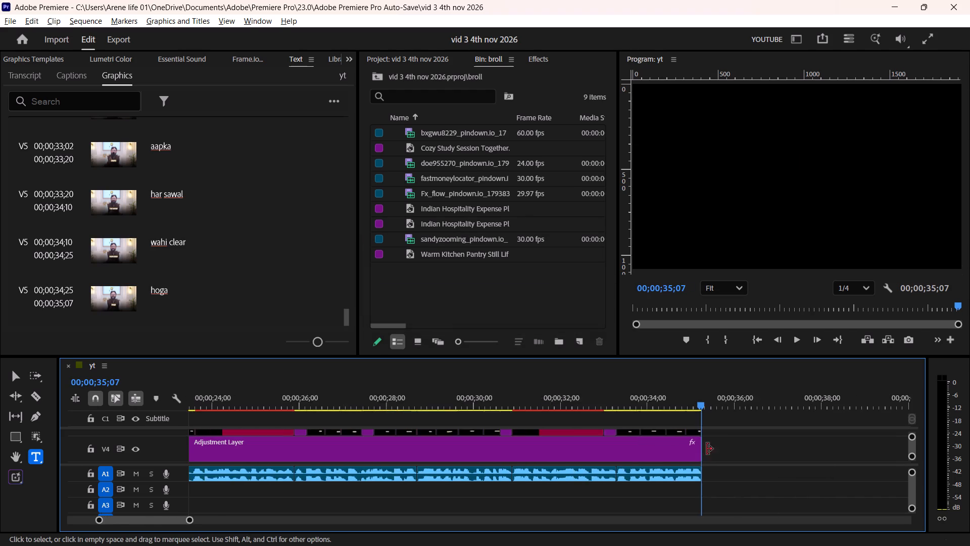
scroll(707, 449, "down", 10, "alt")
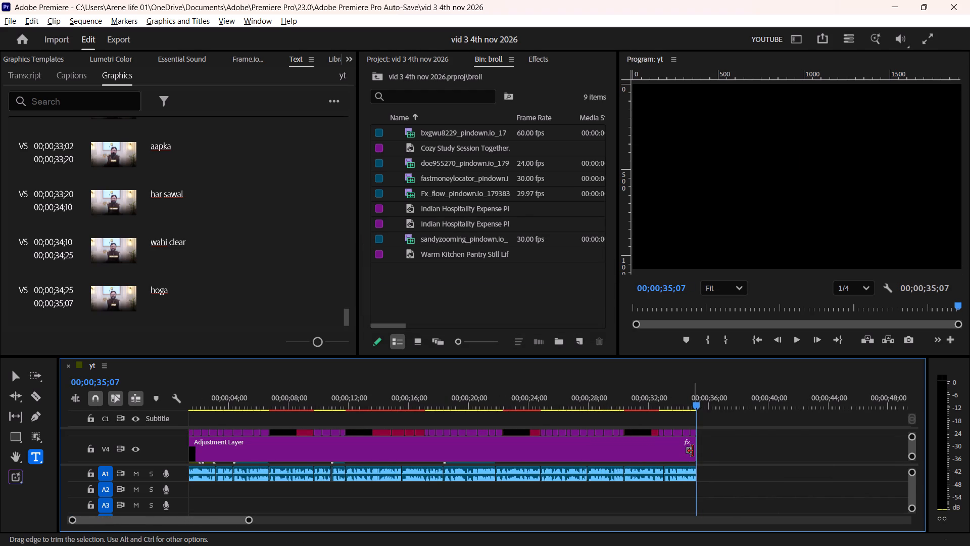
left_click_drag(597, 395, 555, 400)
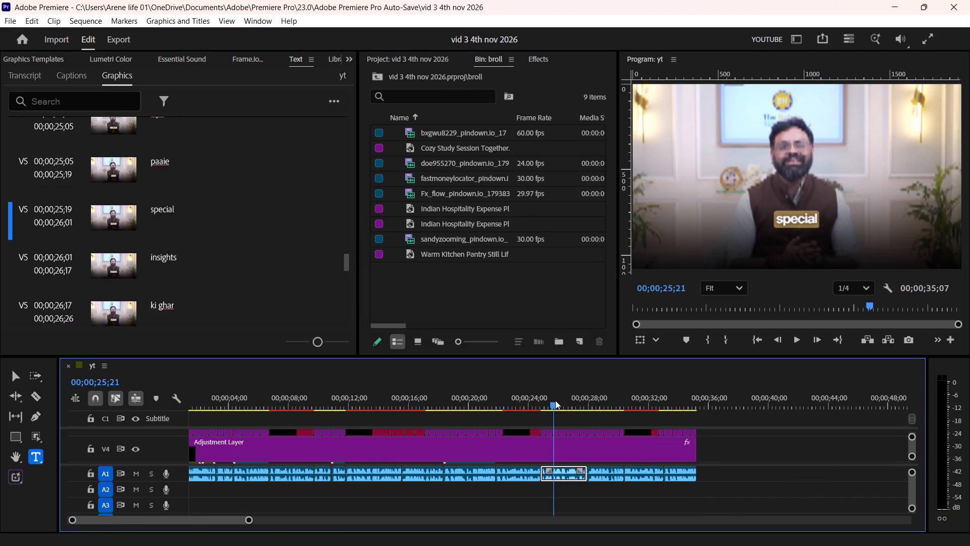
left_click_drag(555, 400, 536, 412)
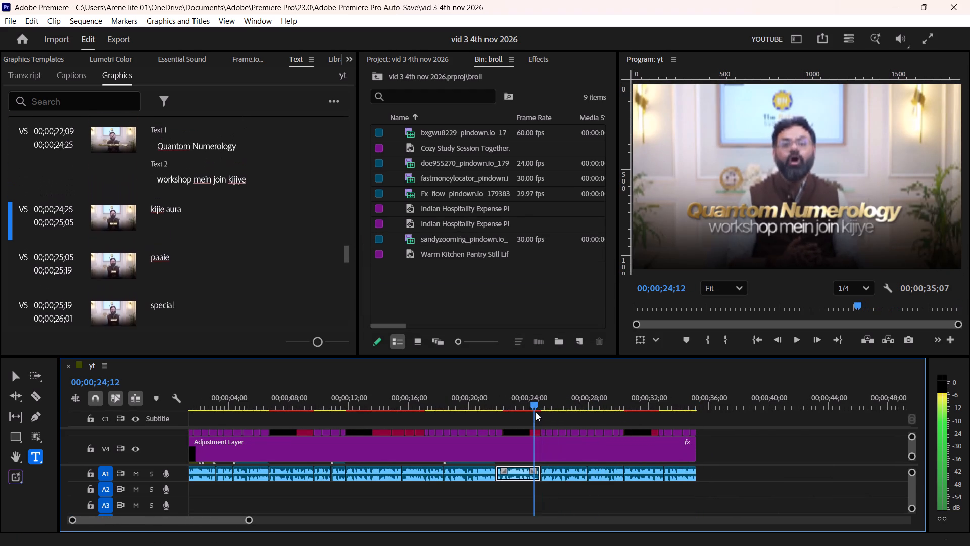
left_click_drag(536, 412, 530, 415)
key("space")
scroll(538, 421, "up", 5, "alt")
scroll(538, 421, "down", 2)
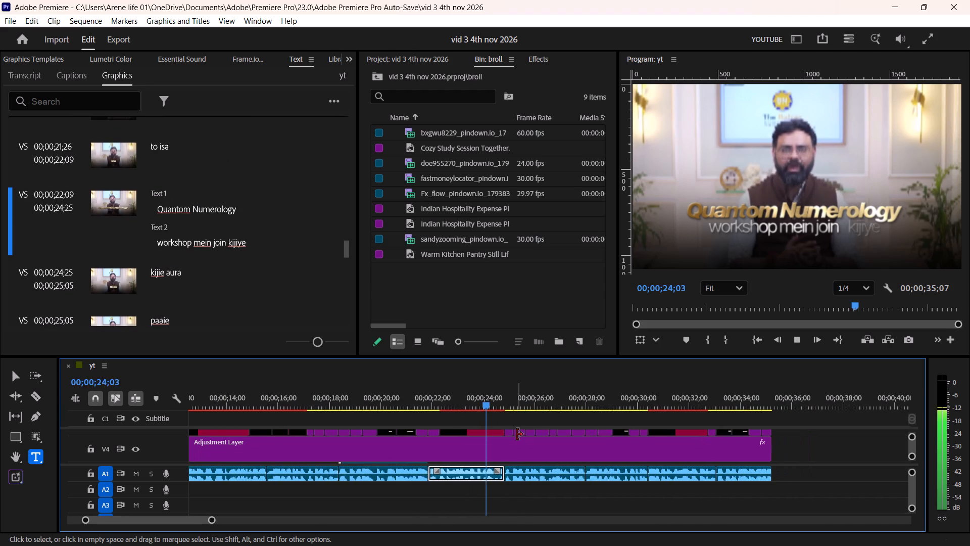
key("space")
scroll(511, 435, "up", 11, "alt")
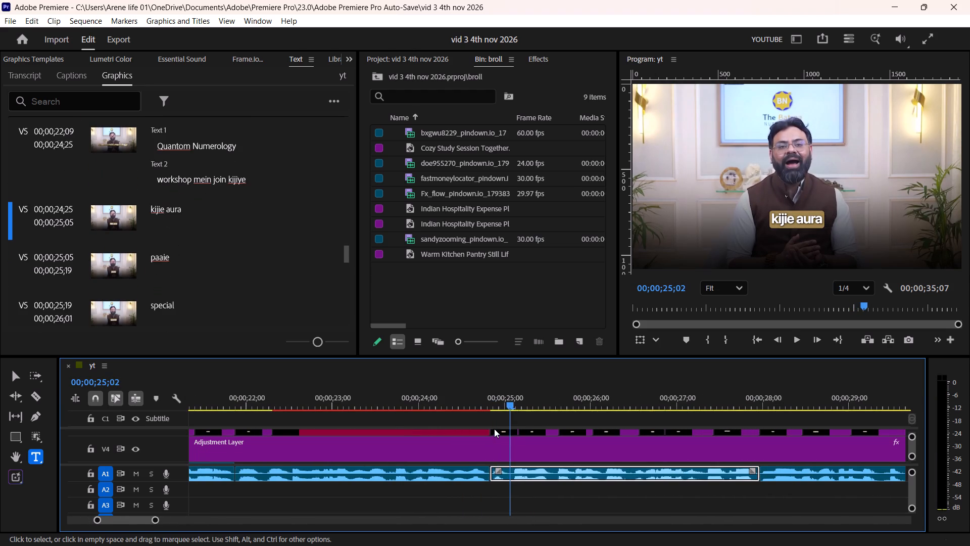
left_click(505, 430)
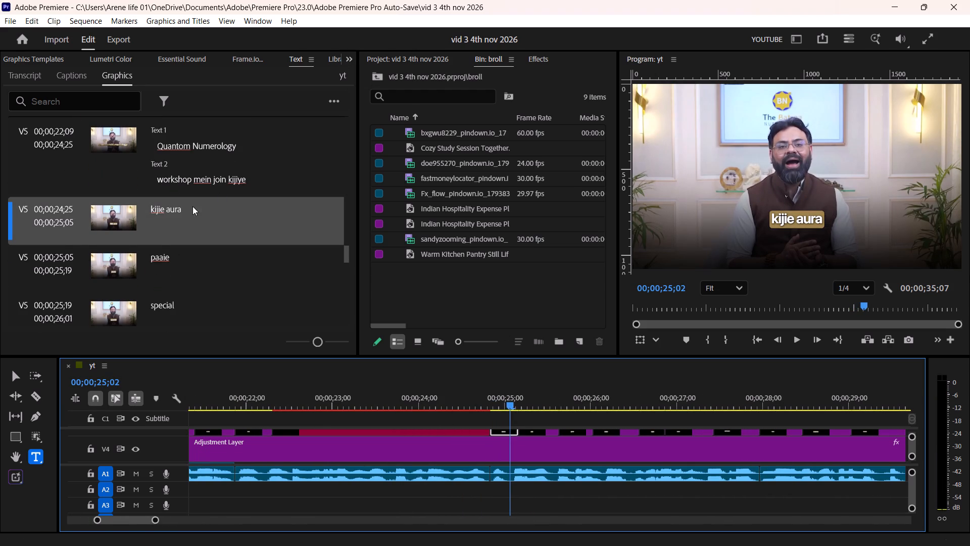
double_click(183, 210)
left_click(177, 209)
key("BackSpace")
key("BackSpace")
key("BackSpace")
key("BackSpace")
key("BackSpace")
key("BackSpace")
key("BackSpace")
key("BackSpace")
key("BackSpace")
key("BackSpace")
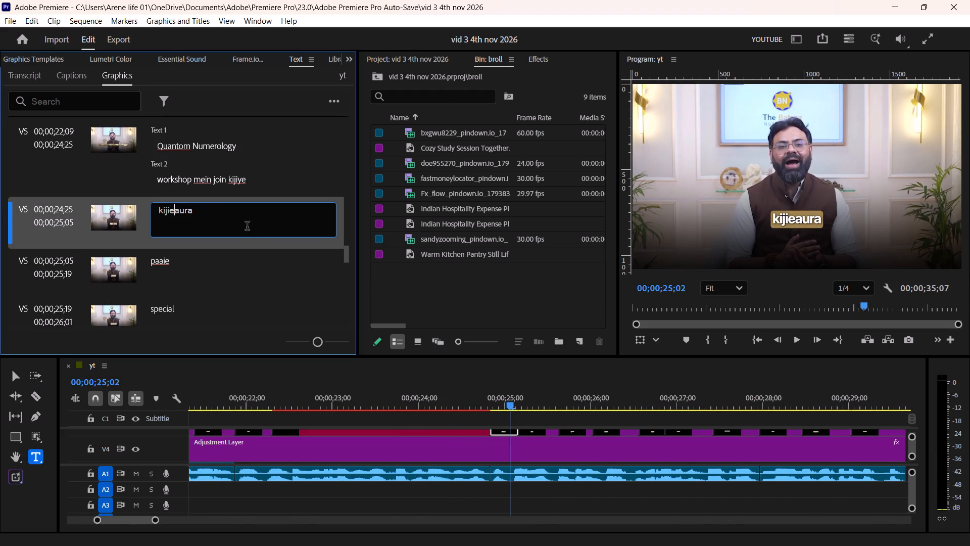
left_click(203, 218)
key("BackSpace")
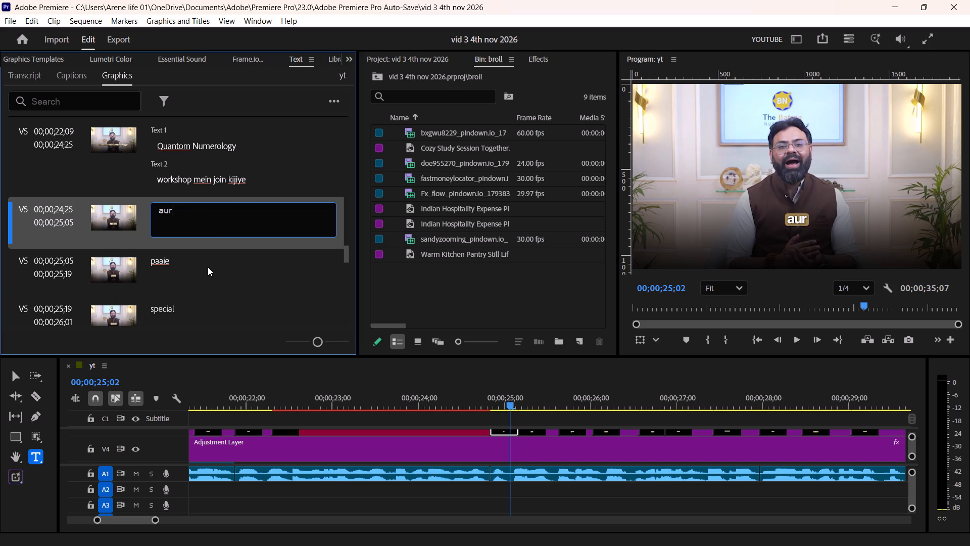
Correct the "paaie" caption to "paiye".
double_click(201, 263)
left_click(178, 260)
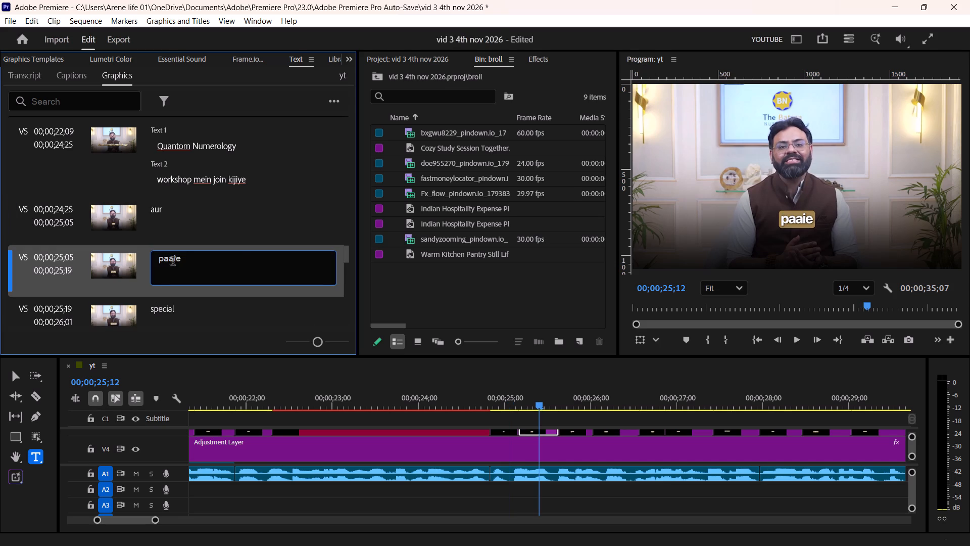
left_click(172, 261)
key("BackSpace")
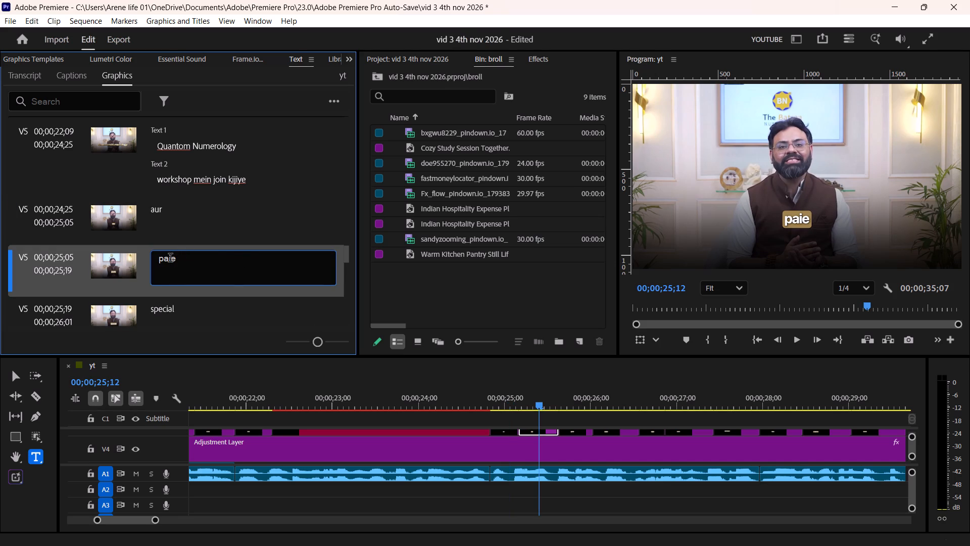
left_click(171, 259)
key("y")
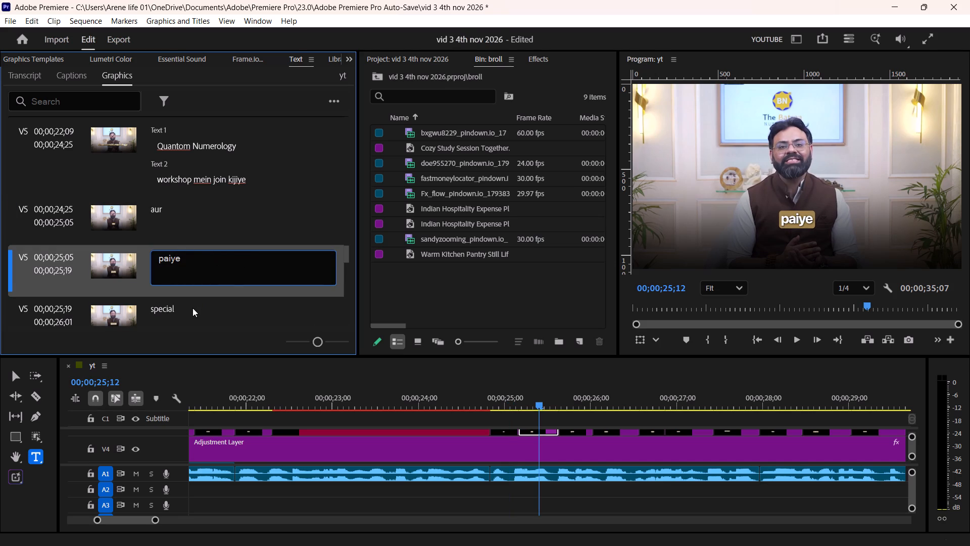
left_click(192, 308)
Check the captions before the "Quantom Numerology" title, correct "to isa" to "toh iss", and save the project.
scroll(193, 307, "down", 8)
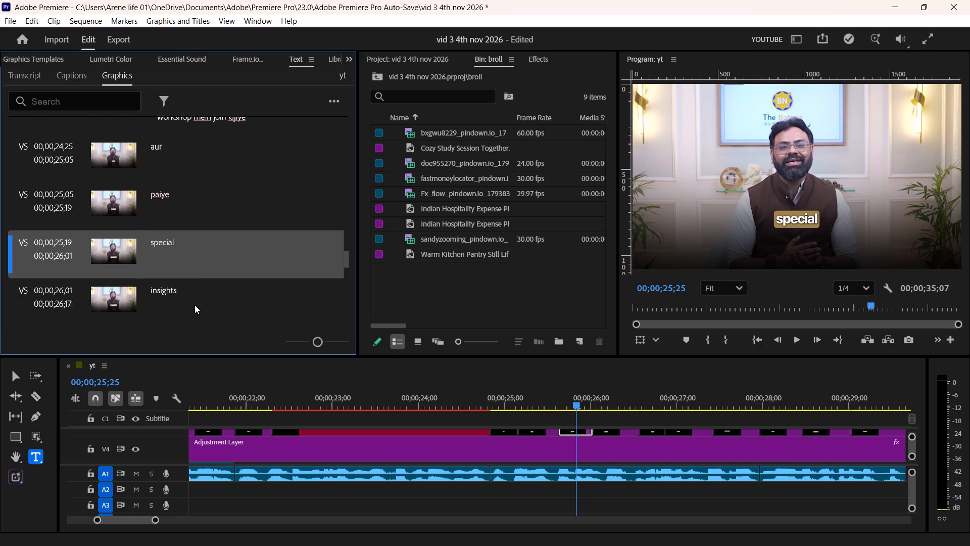
scroll(195, 305, "down", 4)
left_click_drag(395, 386, 258, 414)
scroll(258, 415, "down", 6, "alt")
scroll(258, 417, "up", 10)
left_click_drag(403, 401, 302, 422)
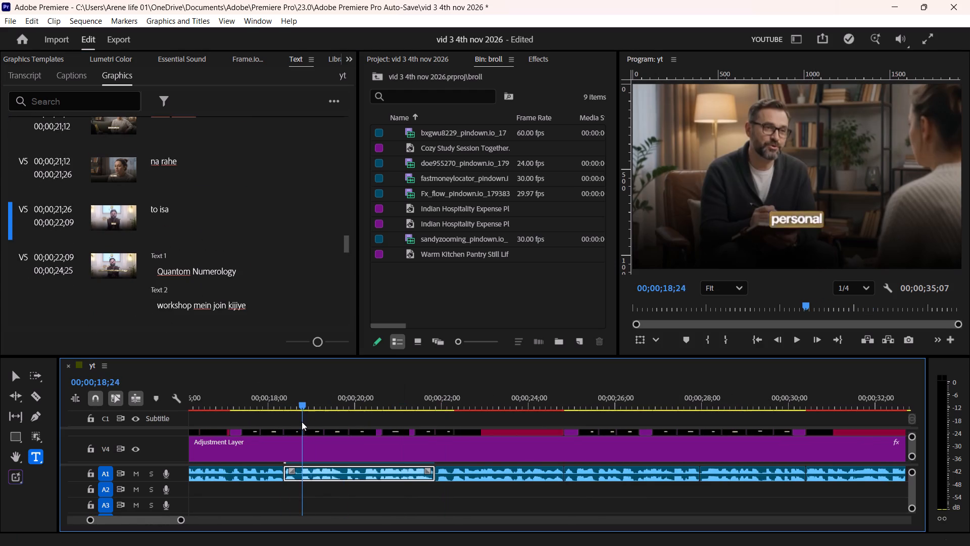
left_click_drag(302, 422, 372, 418)
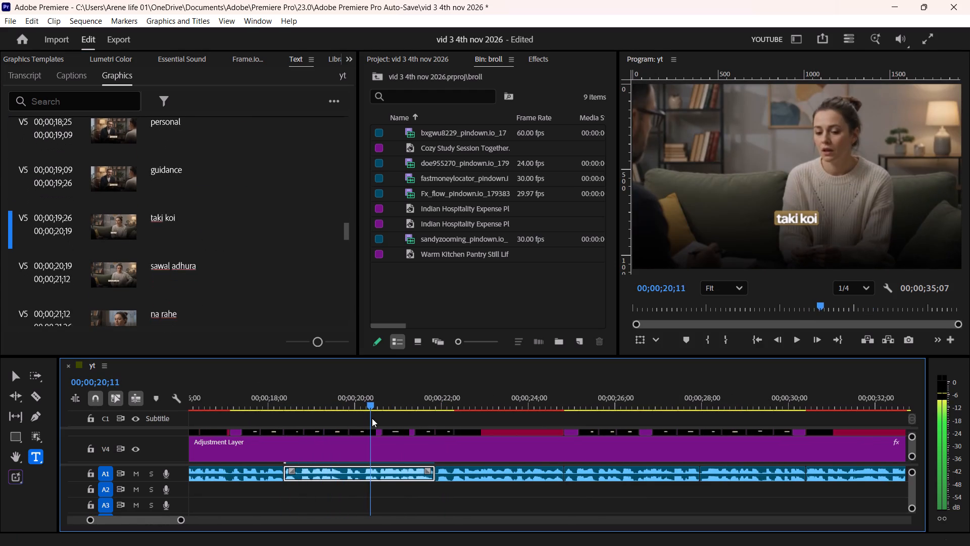
left_click_drag(372, 418, 449, 417)
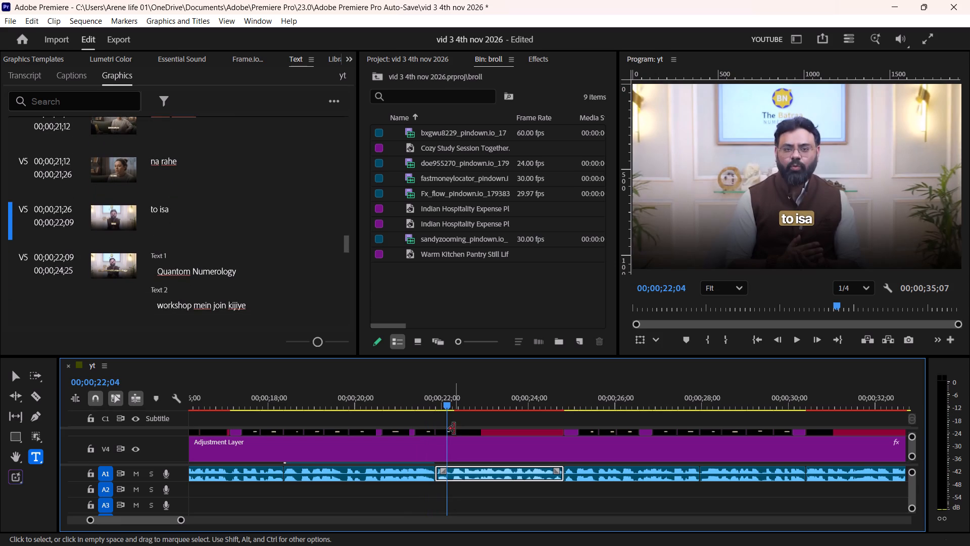
left_click(445, 432, "alt")
double_click(183, 214)
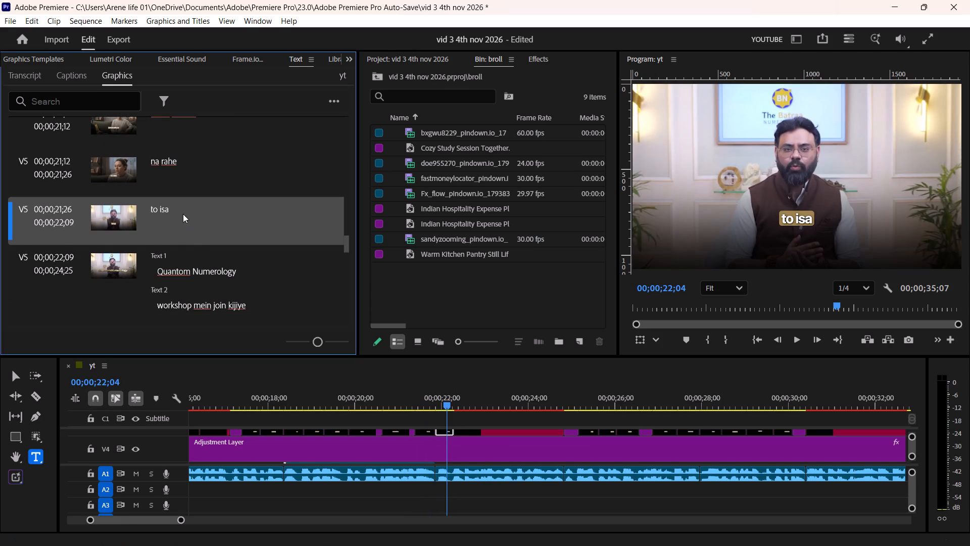
left_click(426, 396)
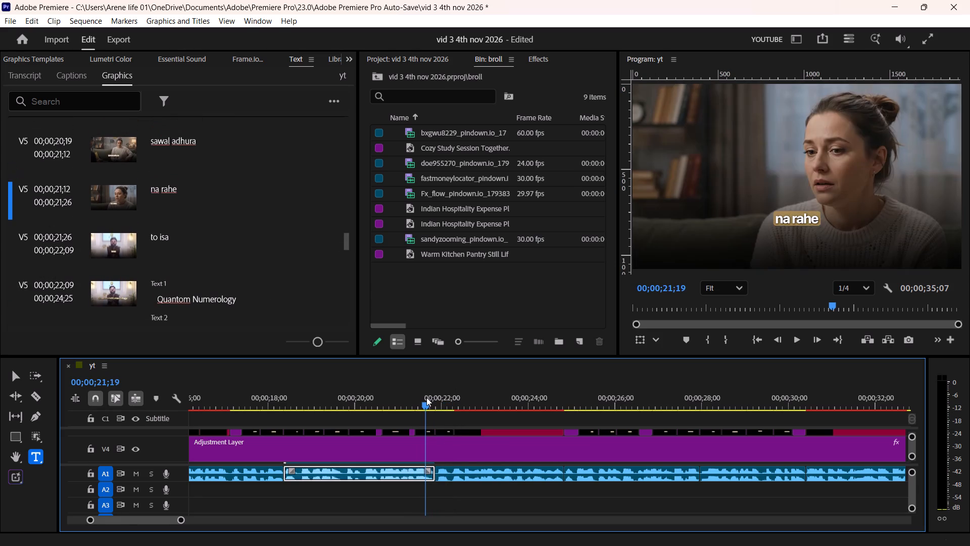
key("space")
key("space")
key("space")
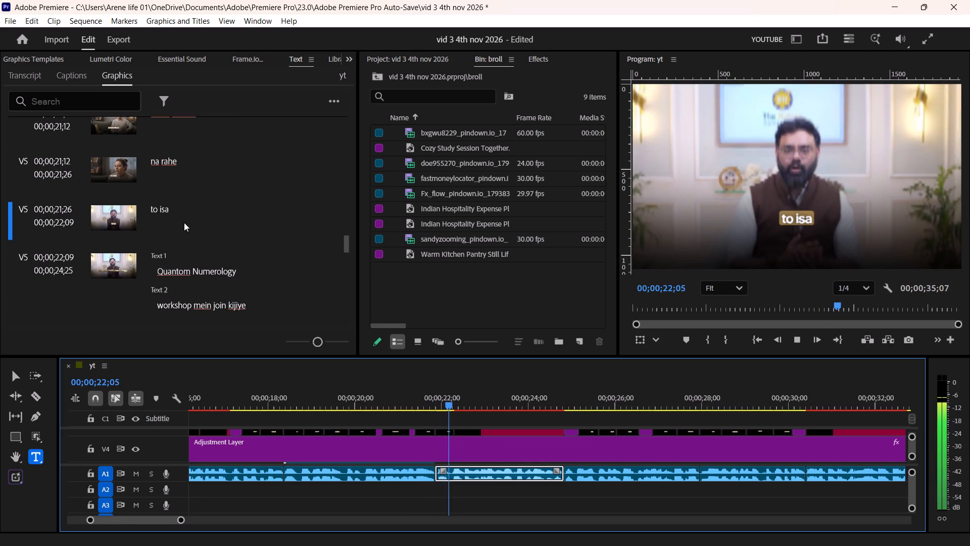
key("space")
double_click(169, 211)
left_click(165, 212)
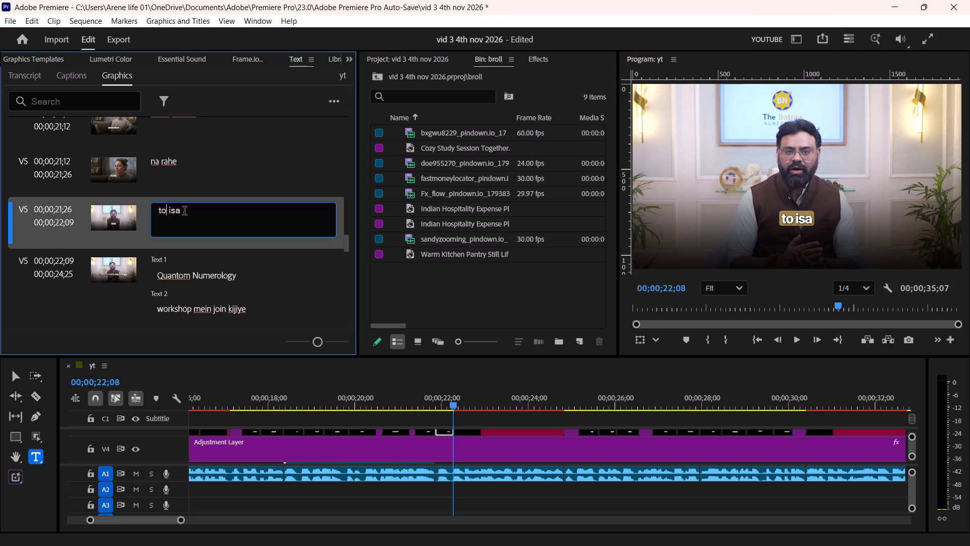
key("h")
left_click(196, 214)
key("BackSpace")
key("BackSpace")
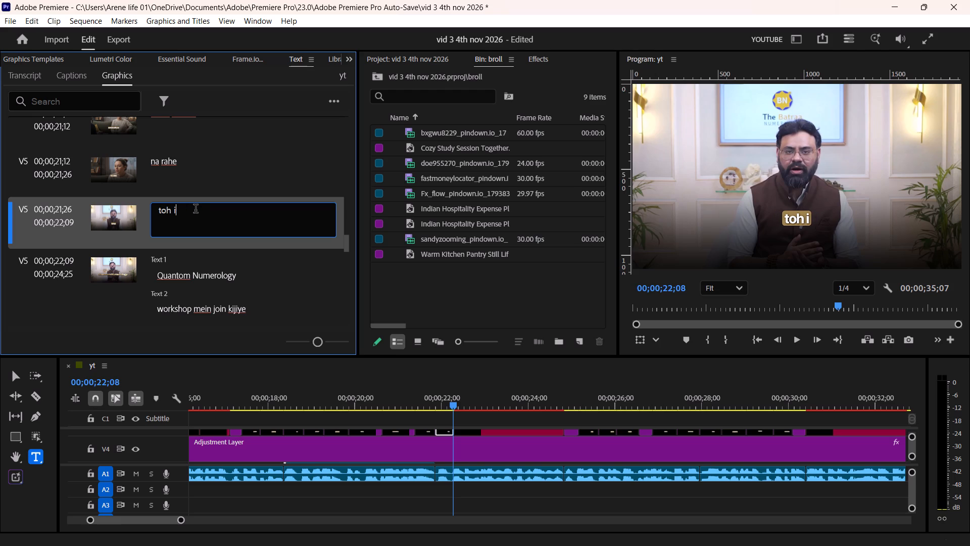
type("ss")
left_click(223, 181)
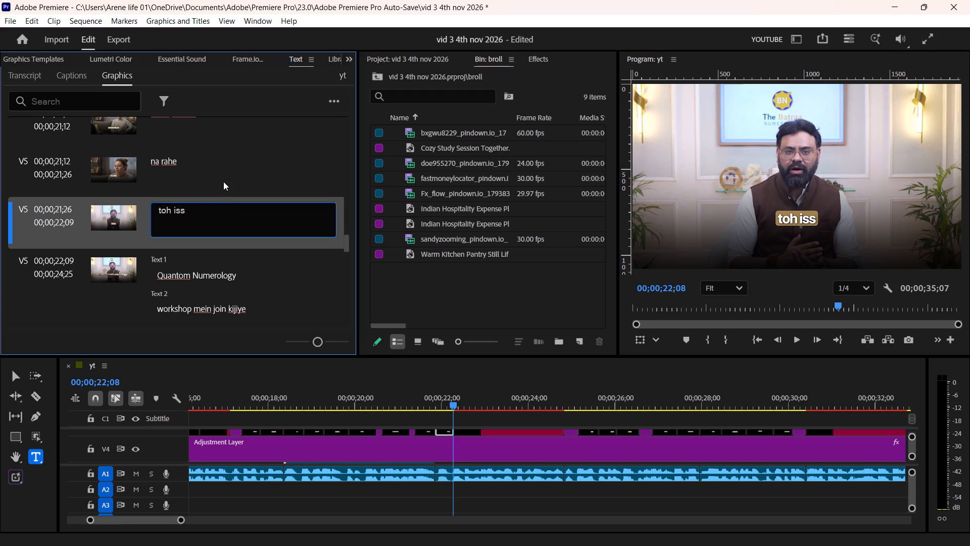
key("ctrl+s")
key("ctrl+s")
key("ctrl+s")
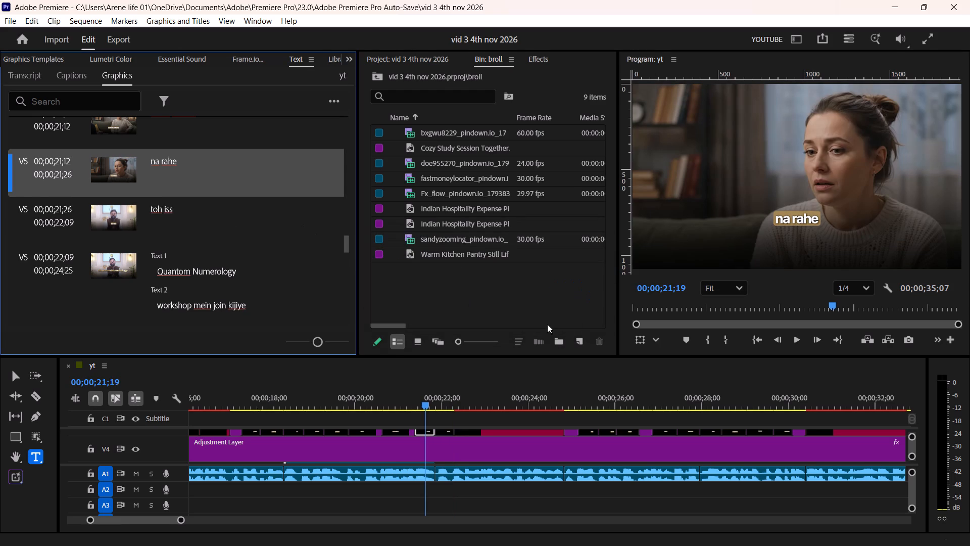
Import "Death of a Bluebird - Rorschach Roy", "Caleb Arredondo - Feeling Blue" and "Timeless (Instrumental)" from Downloads > Video editing > music folder into the broll bin.
scroll(390, 440, "down", 10, "alt")
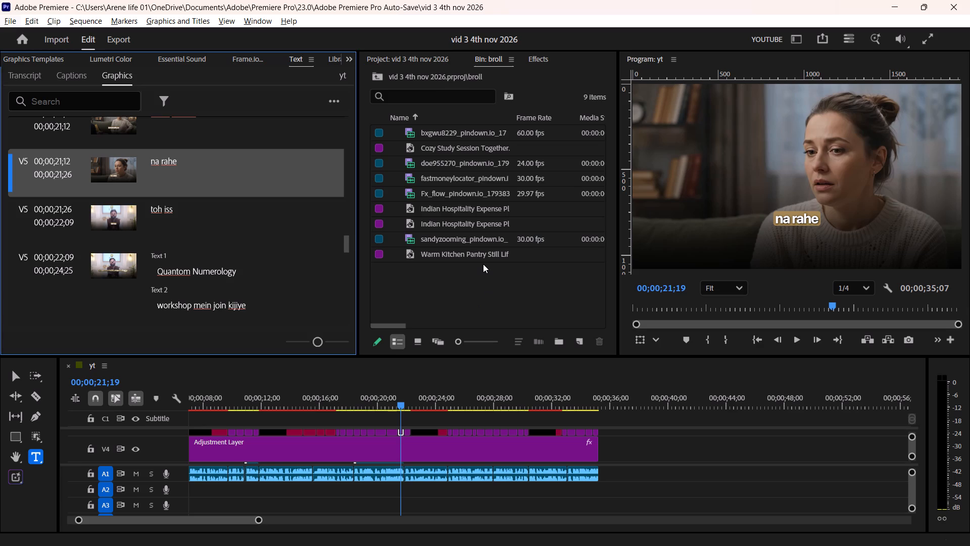
double_click(482, 264)
left_click(59, 162)
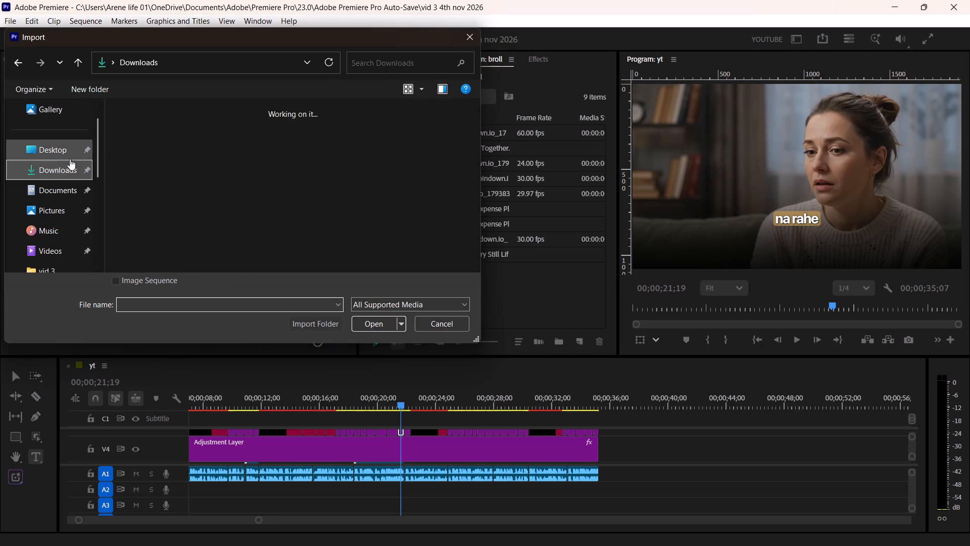
left_click(70, 151)
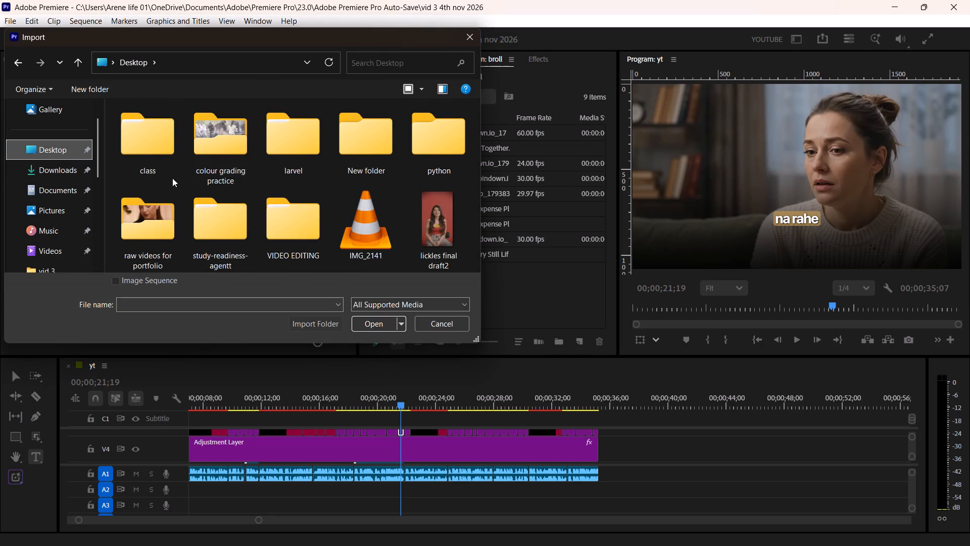
left_click(52, 167)
scroll(238, 190, "down", 3)
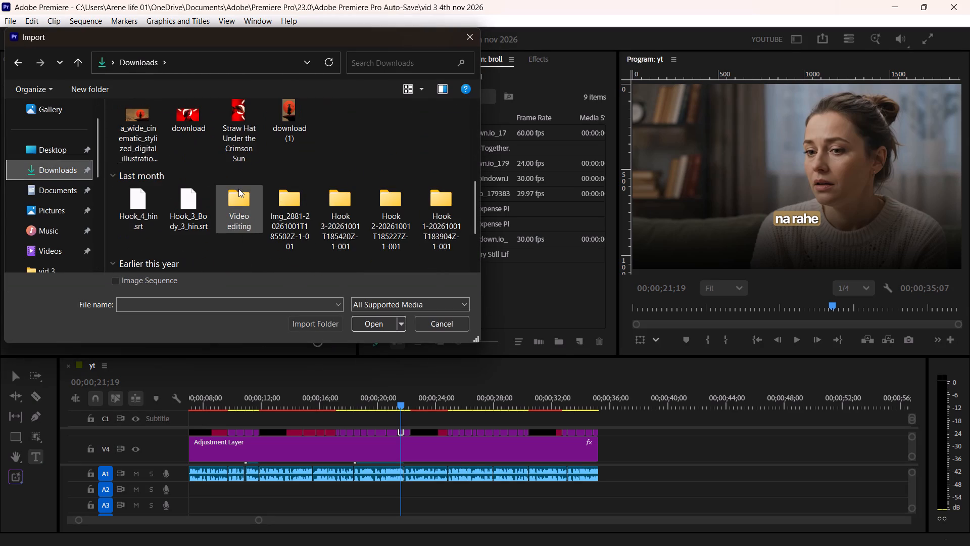
scroll(238, 189, "down", 1)
scroll(239, 188, "up", 1)
double_click(231, 139)
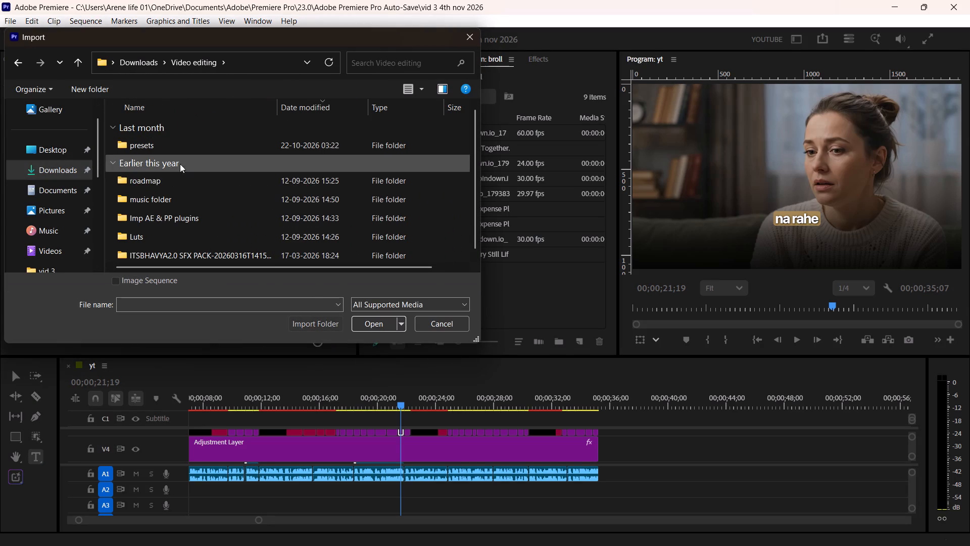
double_click(197, 200)
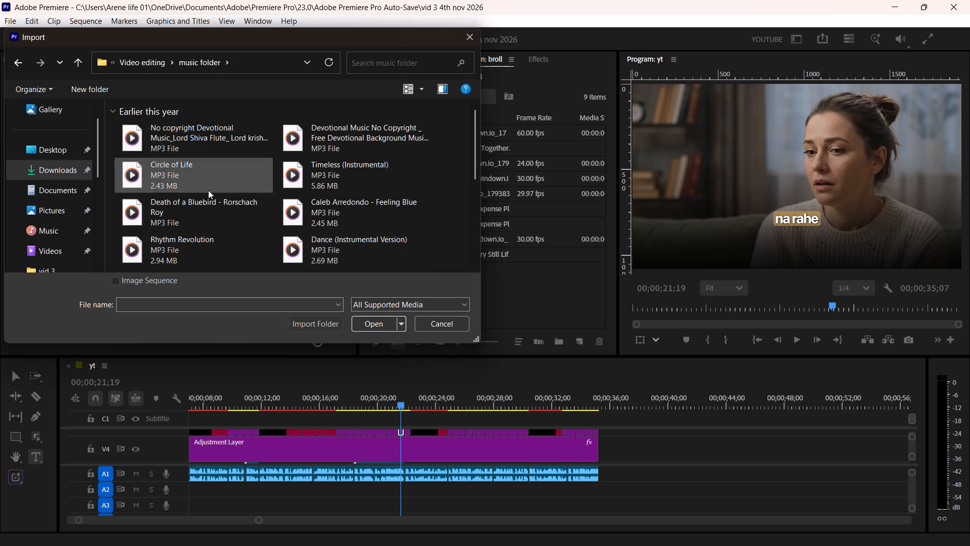
left_click(223, 203)
left_click(322, 205, "ctrl")
left_click(345, 171, "ctrl")
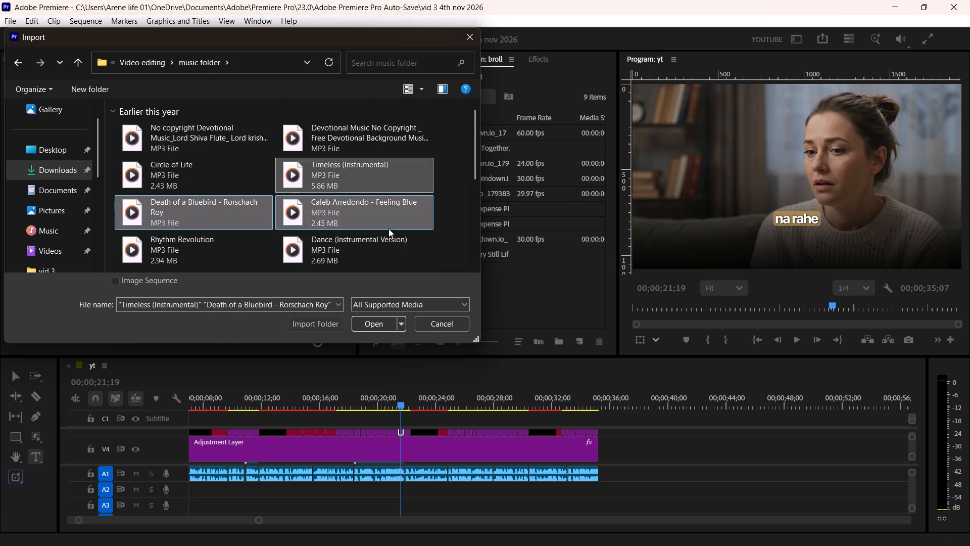
left_click(372, 328)
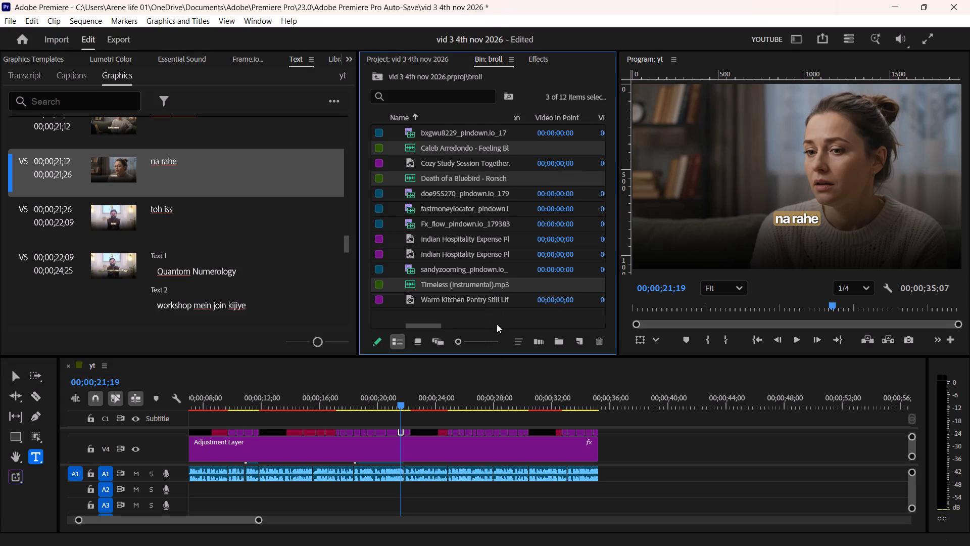
left_click(497, 324)
left_click(507, 316)
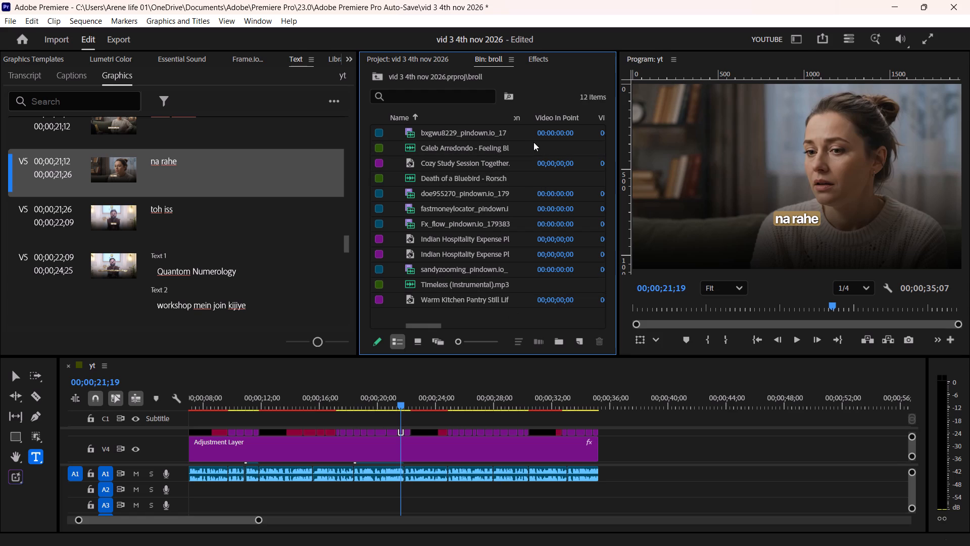
Preview the "Caleb Arredondo - Feeling Blue" and "Death of a Bluebird - Rorschach Roy" music tracks.
double_click(531, 143)
key("space")
key("space")
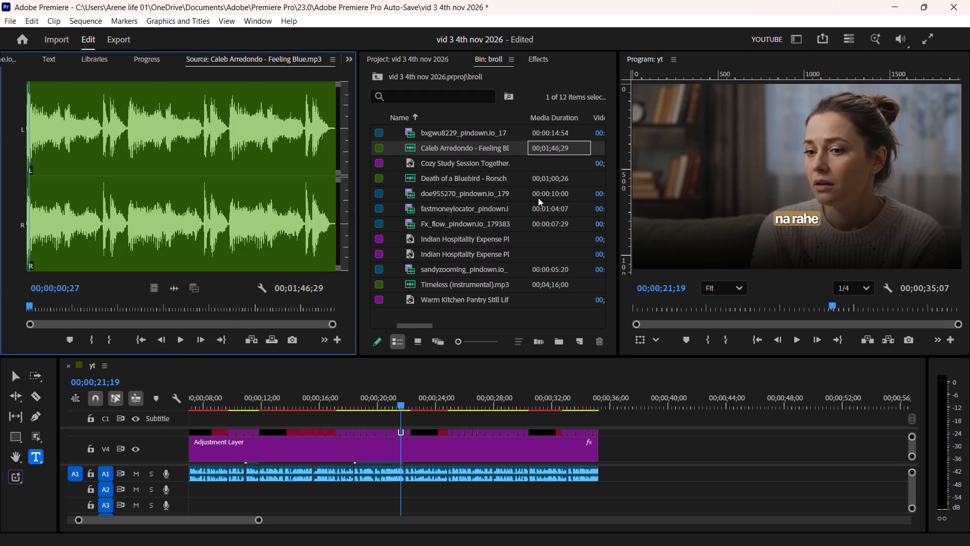
double_click(545, 180)
key("space")
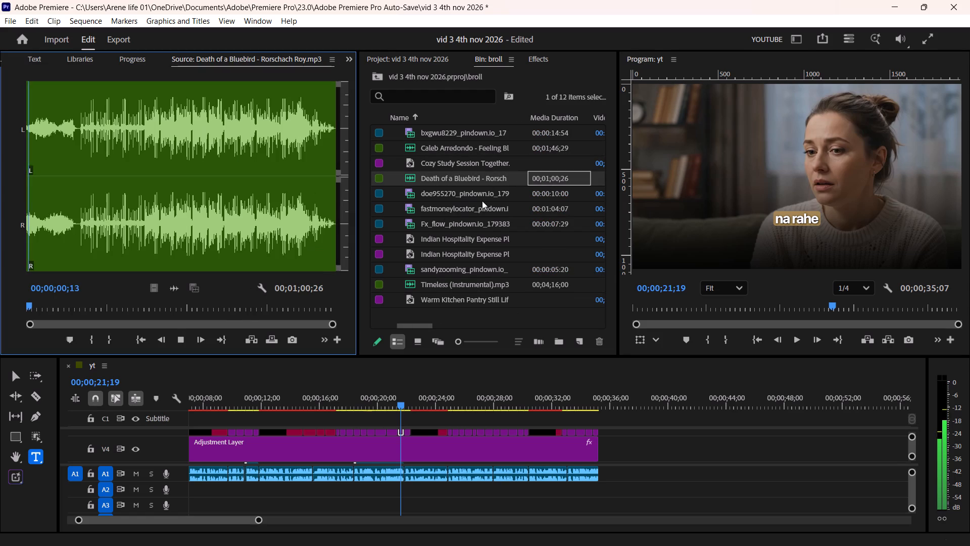
key("space")
scroll(276, 437, "down", 7, "alt")
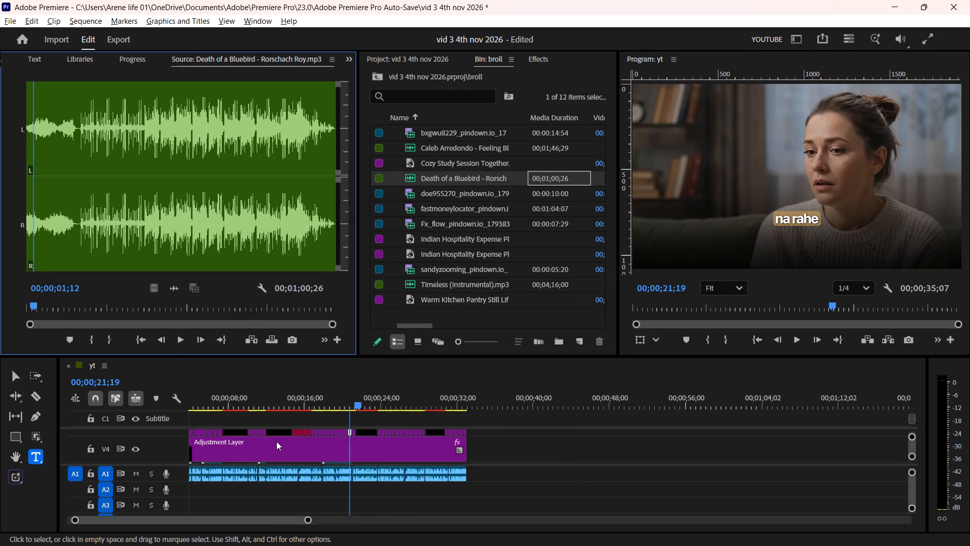
Place the "Death of a Bluebird - Rorschach Roy" music on audio track A2, starting at the beginning of the yt sequence.
scroll(276, 441, "down", 2, "alt")
left_click_drag(176, 289, 252, 501)
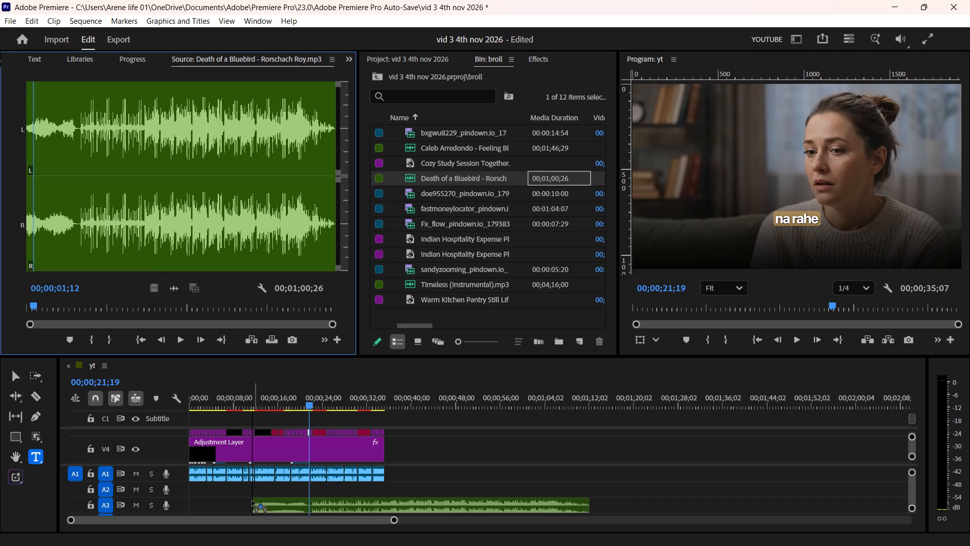
left_click_drag(252, 501, 204, 494)
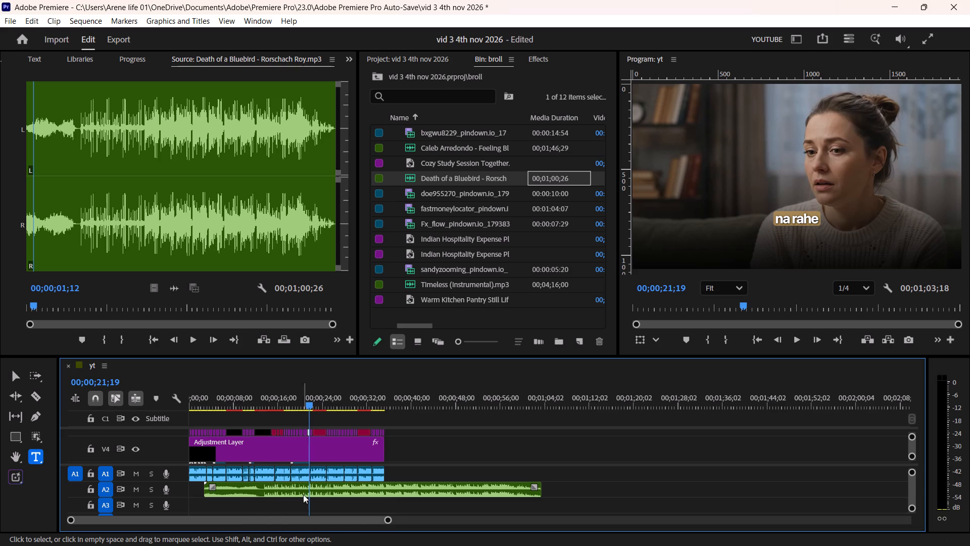
left_click_drag(320, 484, 284, 493)
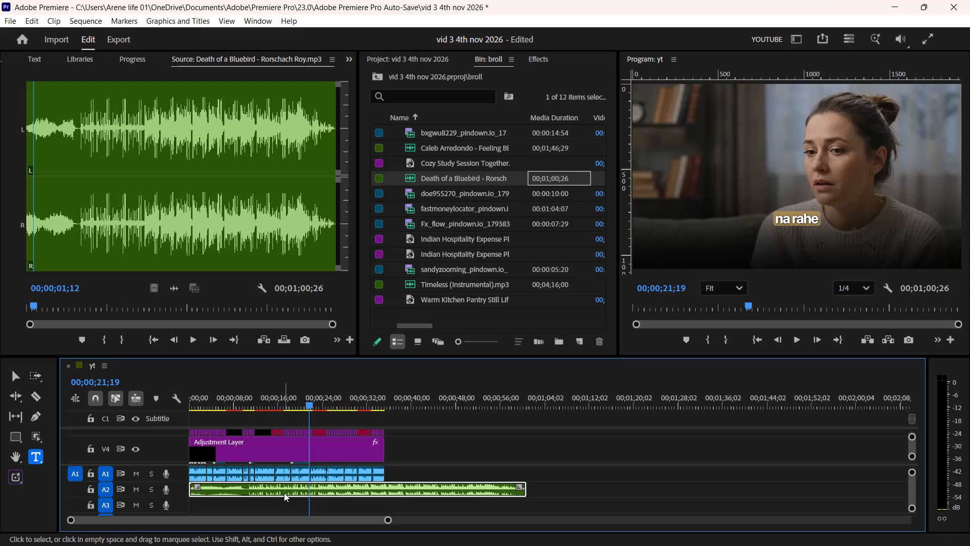
Play the opening of the yt sequence to hear the music under the voice-over.
left_click_drag(258, 385, 203, 412)
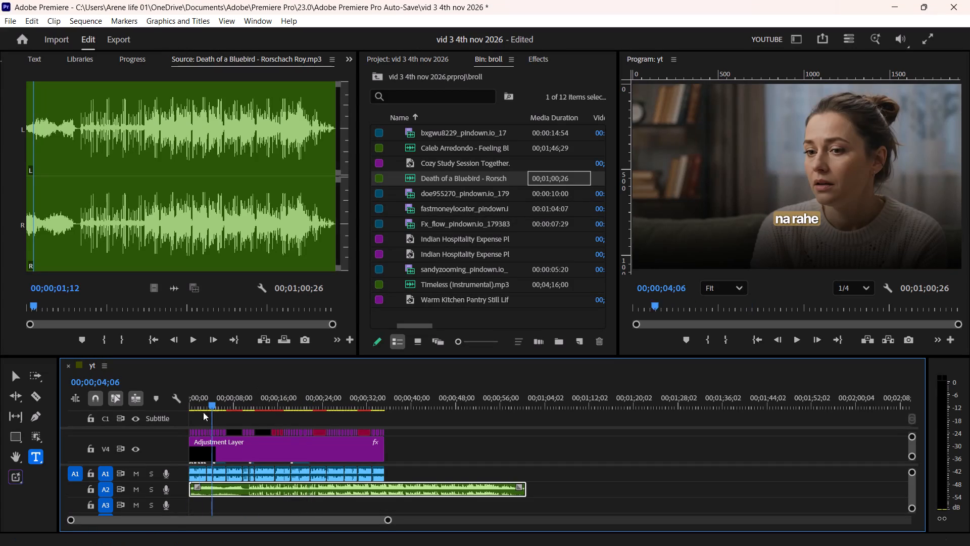
left_click_drag(203, 412, 167, 424)
key("space")
scroll(259, 472, "up", 3)
key("space")
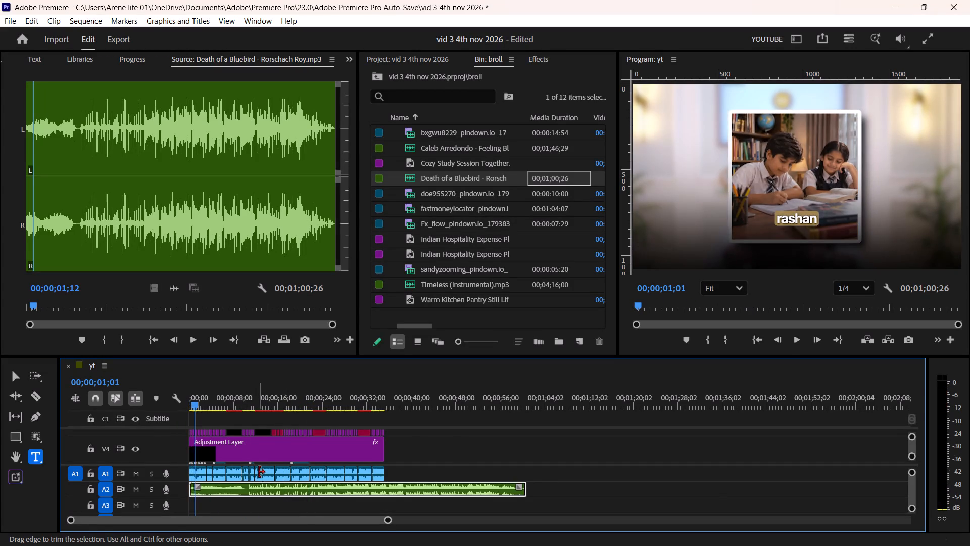
scroll(259, 472, "up", 5, "alt")
key("space")
key("space")
scroll(259, 472, "up", 10, "alt")
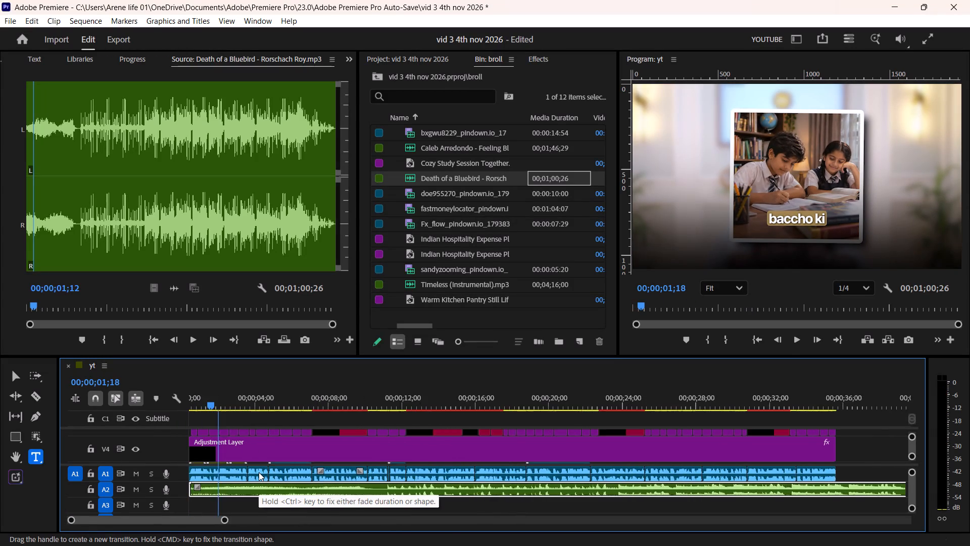
scroll(259, 472, "up", 4, "alt")
Split the music about 10 seconds in and move its second part to track A3, starting at 00;00;08;14 and overlapping the first part.
left_click(414, 389)
key("space")
scroll(414, 442, "up", 4, "alt")
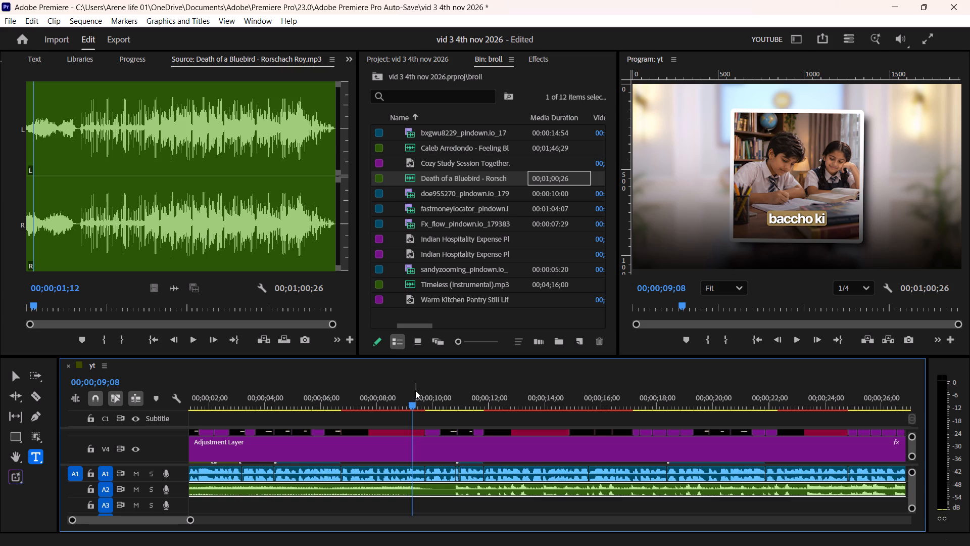
key("space")
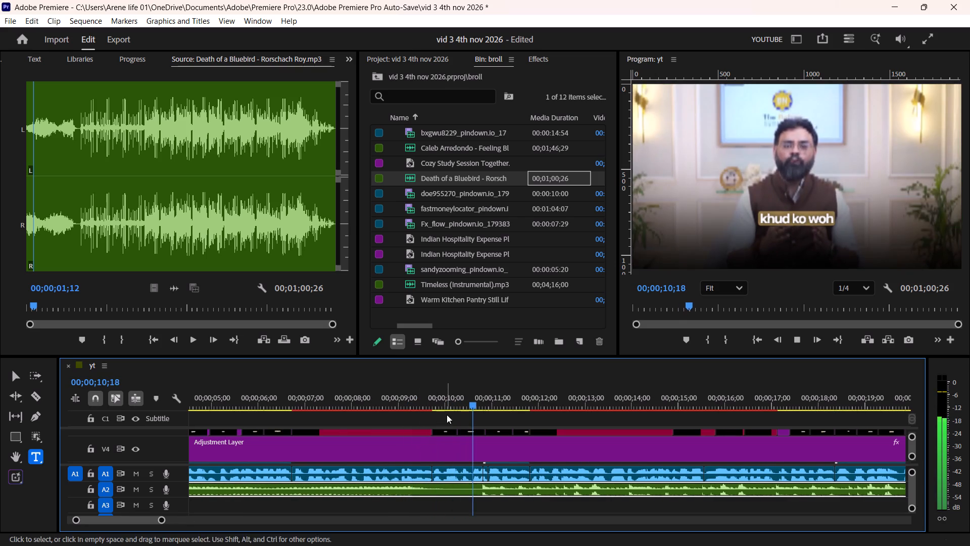
left_click_drag(450, 400, 448, 415)
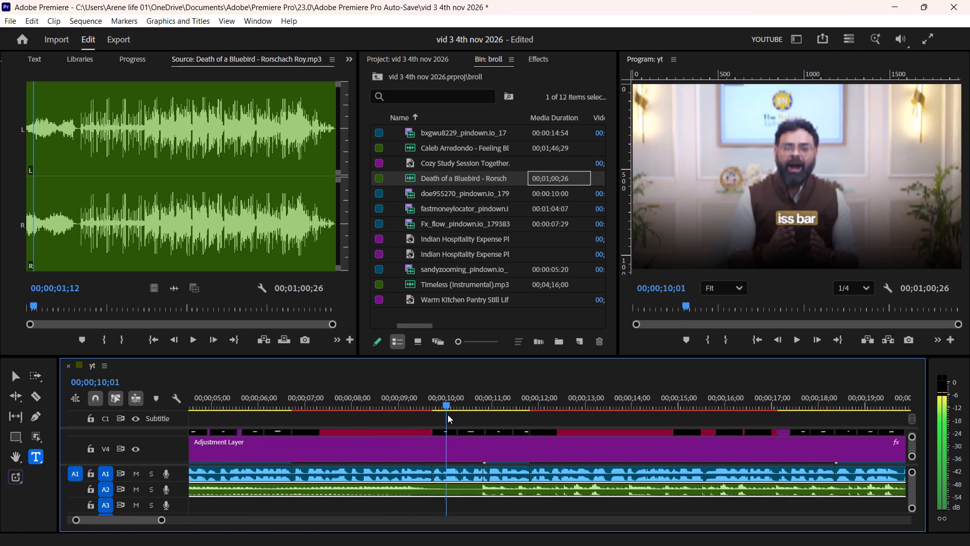
left_click_drag(448, 415, 449, 426)
key("F1")
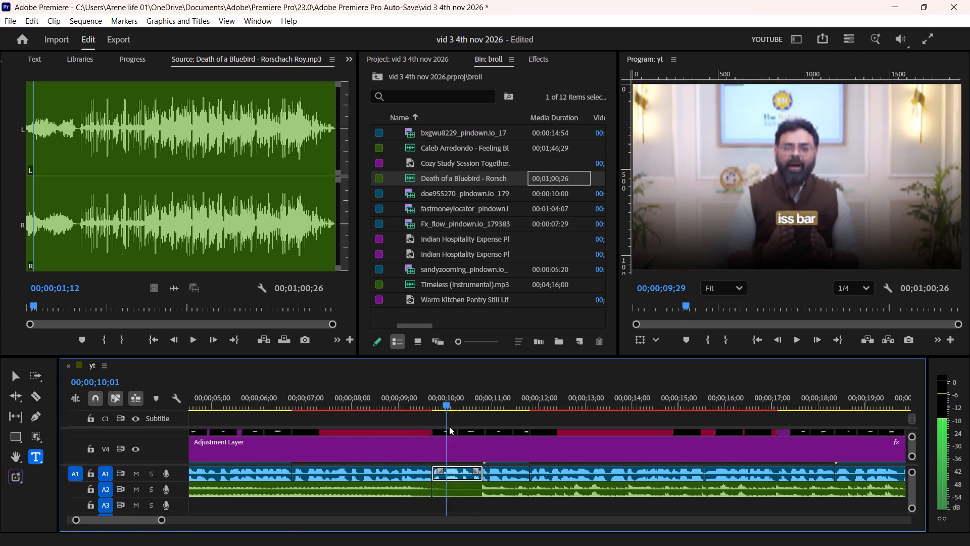
left_click_drag(449, 426, 462, 426)
left_click_drag(494, 491, 451, 507)
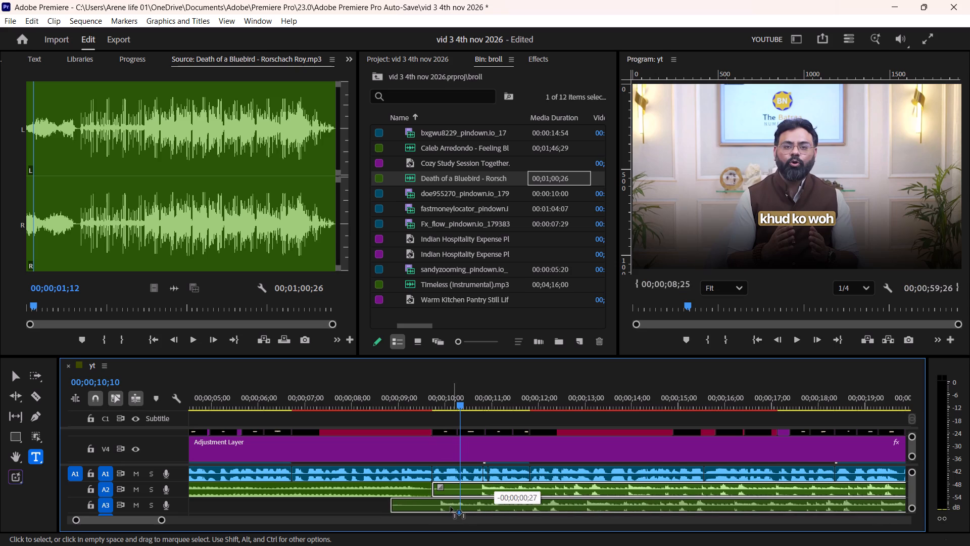
left_click_drag(451, 507, 442, 509)
left_click(388, 394)
key("space")
scroll(406, 444, "down", 4, "alt")
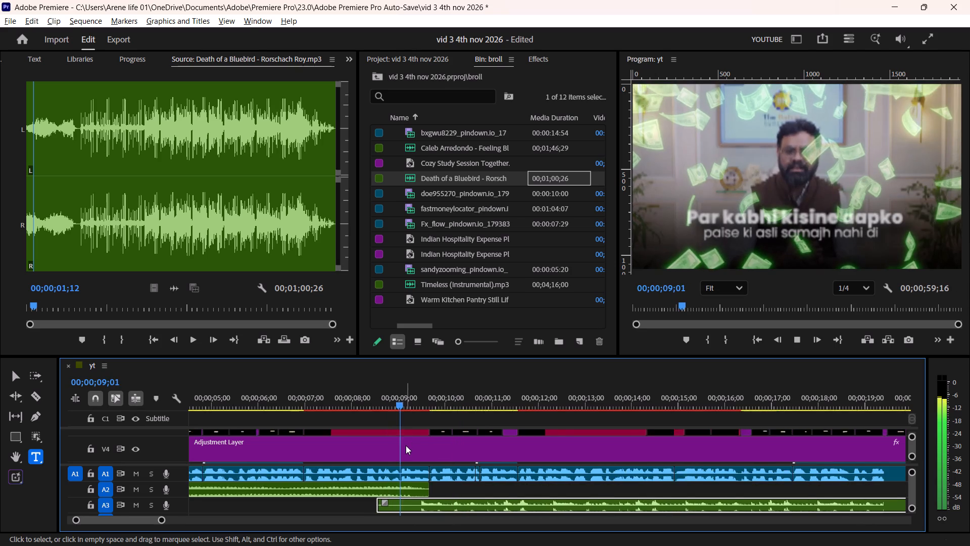
scroll(405, 447, "down", 16, "alt")
key("space")
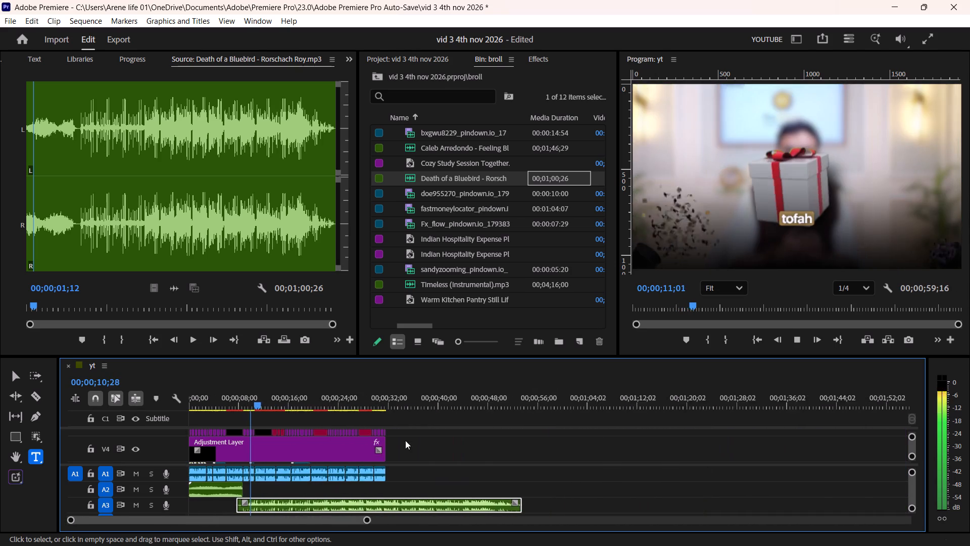
Cut the A3 music at the end of the video, 00;00;35;07, and delete the excess after it.
left_click_drag(379, 399, 386, 400, "shift")
left_click(412, 503)
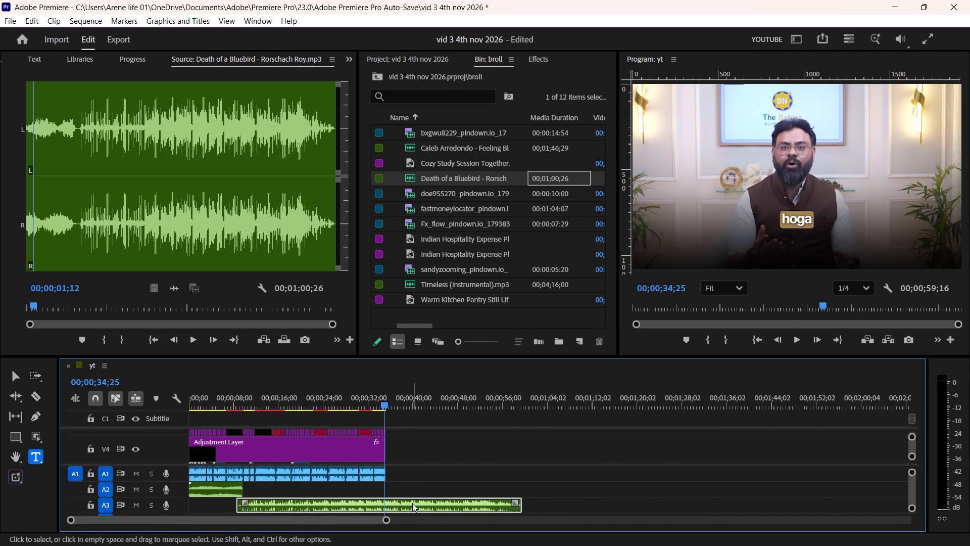
left_click(382, 402, "shift")
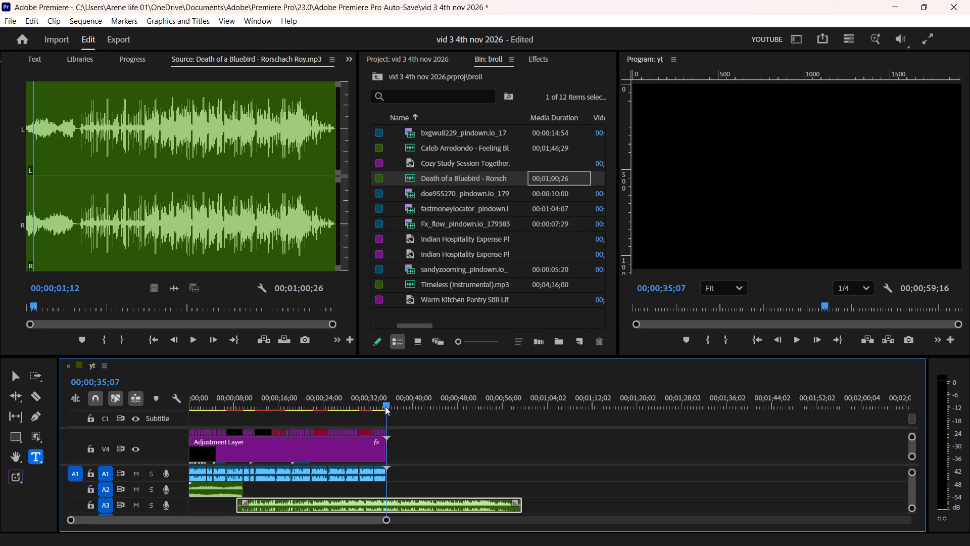
scroll(393, 480, "up", 18, "alt")
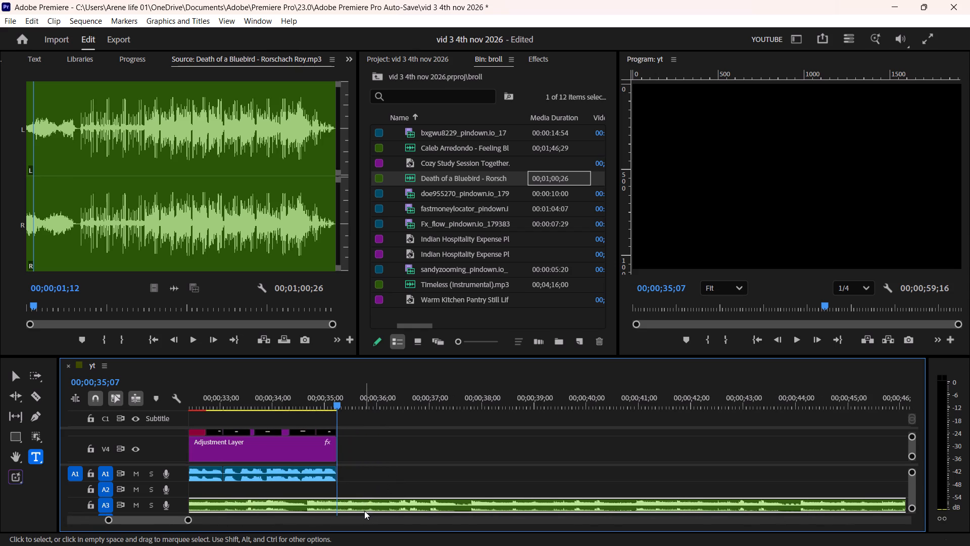
left_click(364, 510)
key("F1")
left_click(393, 506)
key("Delete")
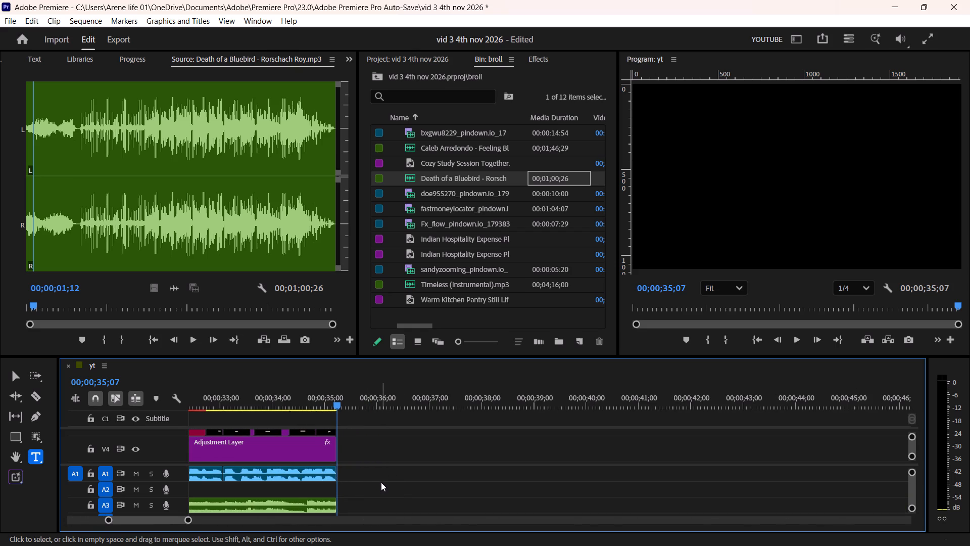
scroll(381, 482, "down", 17)
scroll(376, 489, "up", 6)
scroll(375, 489, "down", 9, "alt")
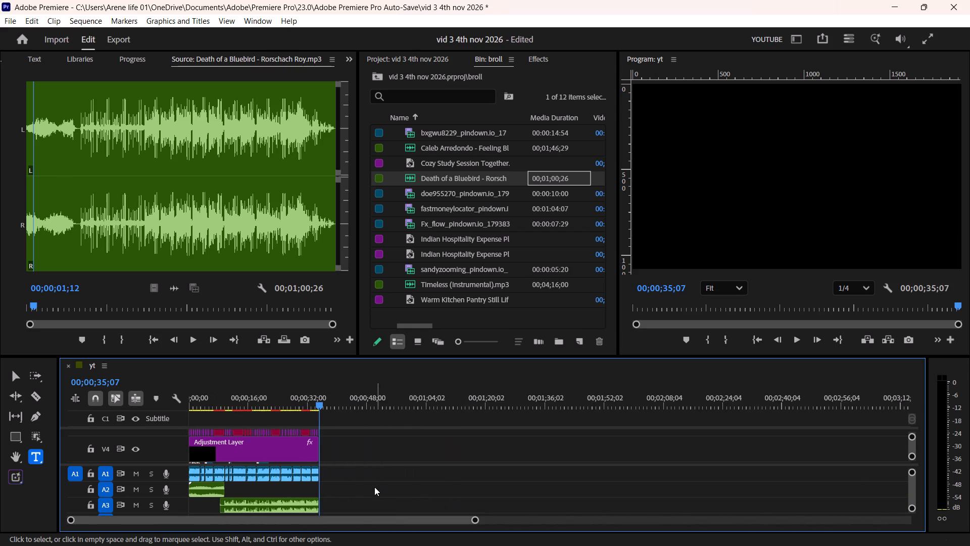
scroll(323, 494, "up", 5)
Add one video track after Video 8 and five standard audio tracks after Audio 4.
left_click_drag(197, 393, 184, 412)
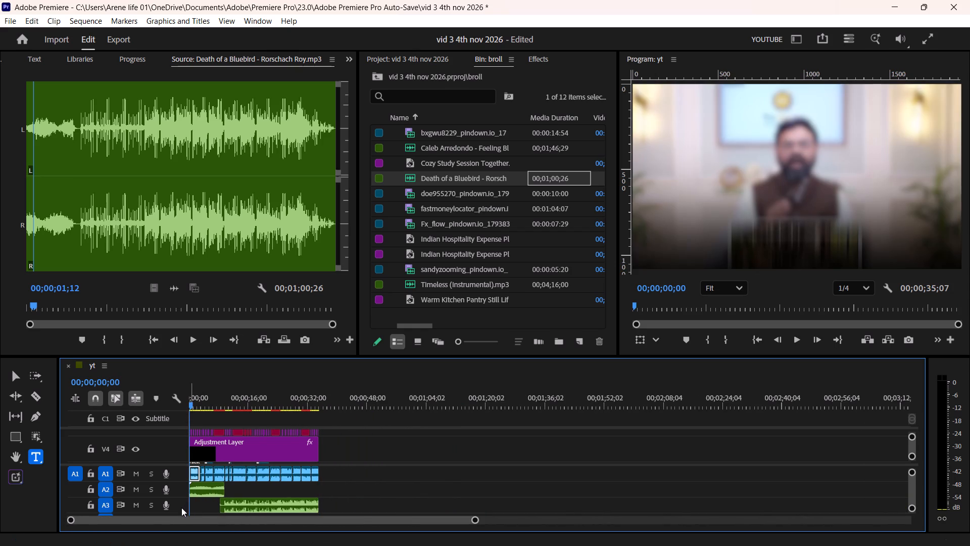
left_click(182, 507)
right_click(182, 506)
left_click(244, 349)
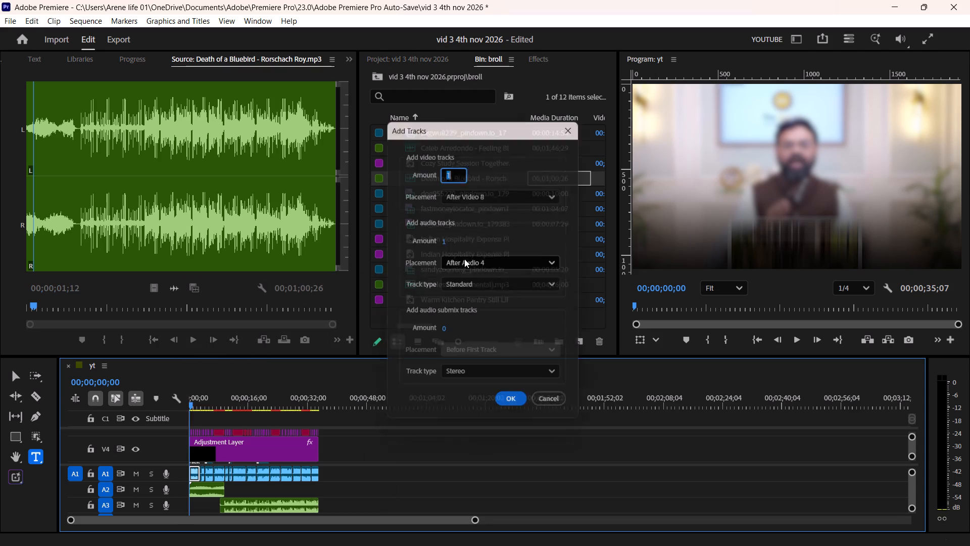
left_click(444, 239)
key("5")
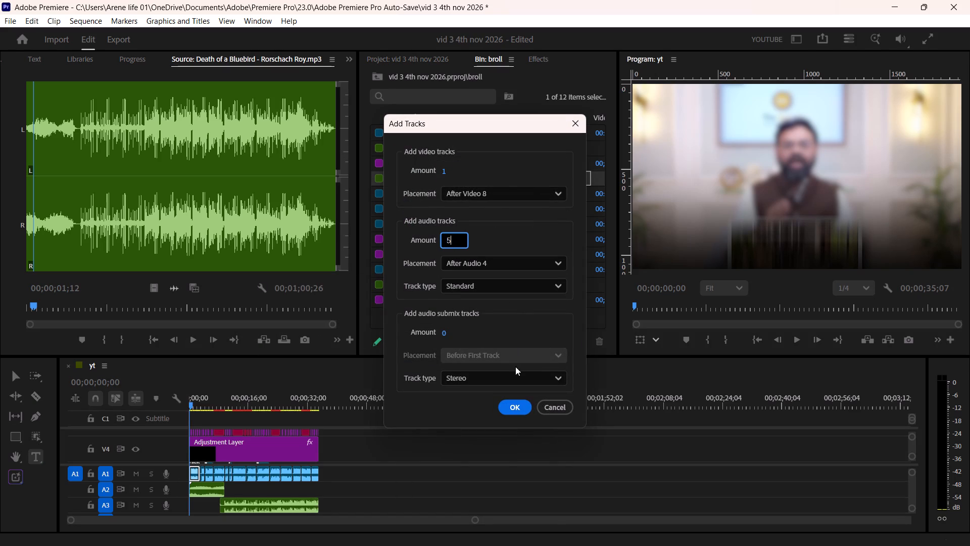
left_click(514, 412)
Find the Mastering audio effect and apply it to both music clips on tracks A2 and A3.
scroll(288, 477, "down", 4, "ctrl")
scroll(287, 477, "up", 9, "alt")
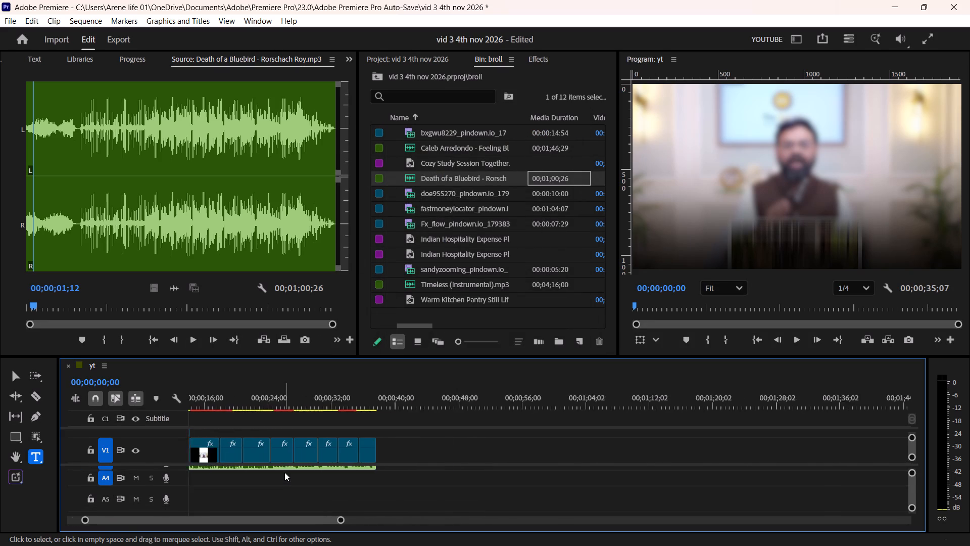
scroll(284, 472, "up", 10, "alt")
key("space")
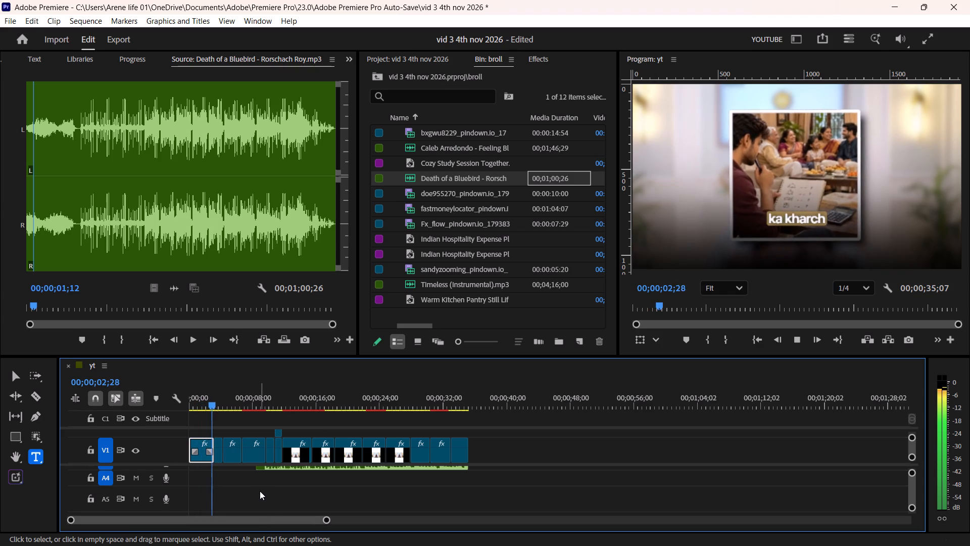
key("space")
scroll(254, 489, "up", 4, "ctrl")
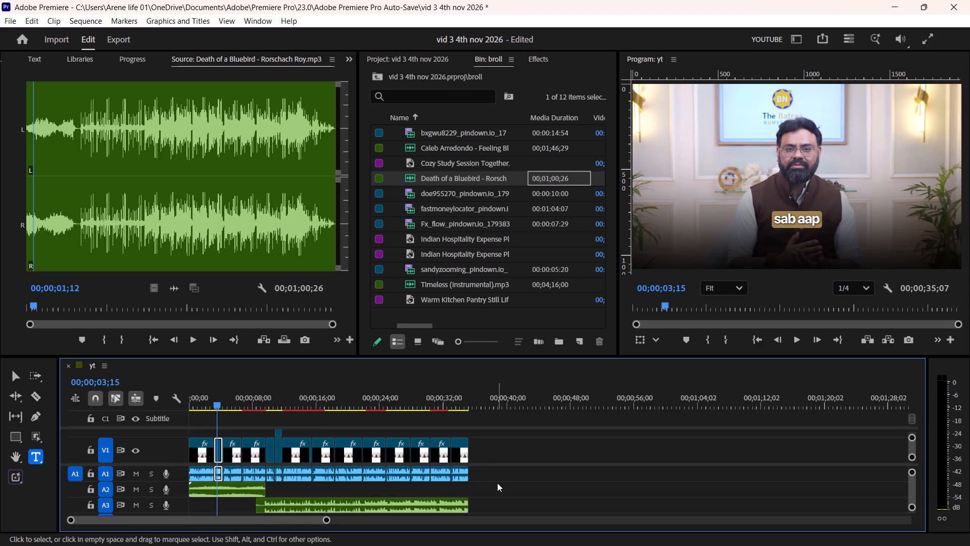
left_click_drag(498, 483, 258, 510)
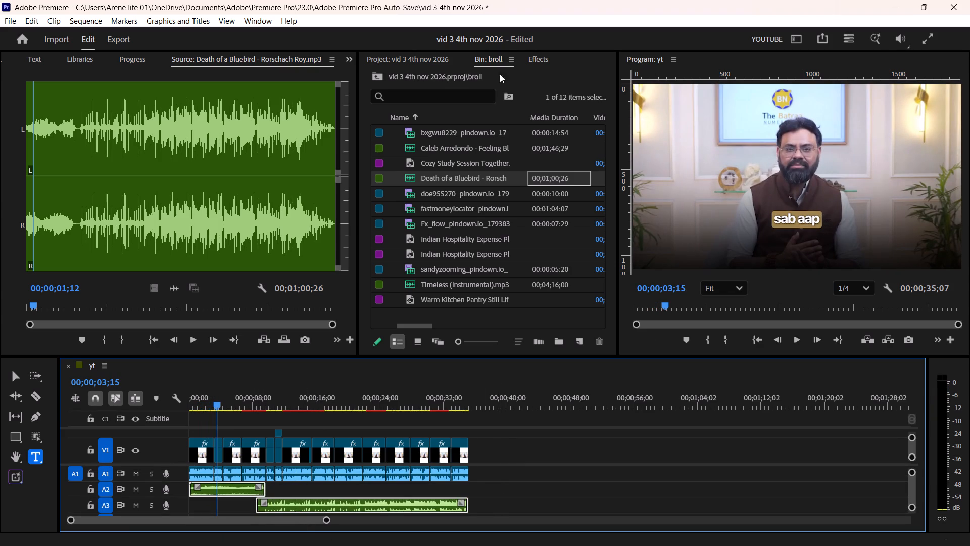
left_click(543, 55)
left_click(430, 78)
type("mastering")
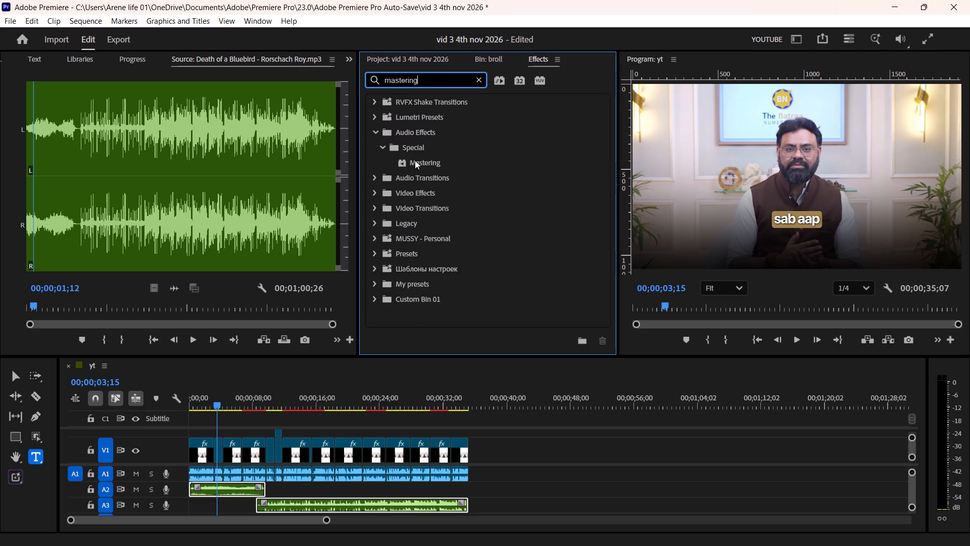
left_click_drag(419, 159, 295, 510)
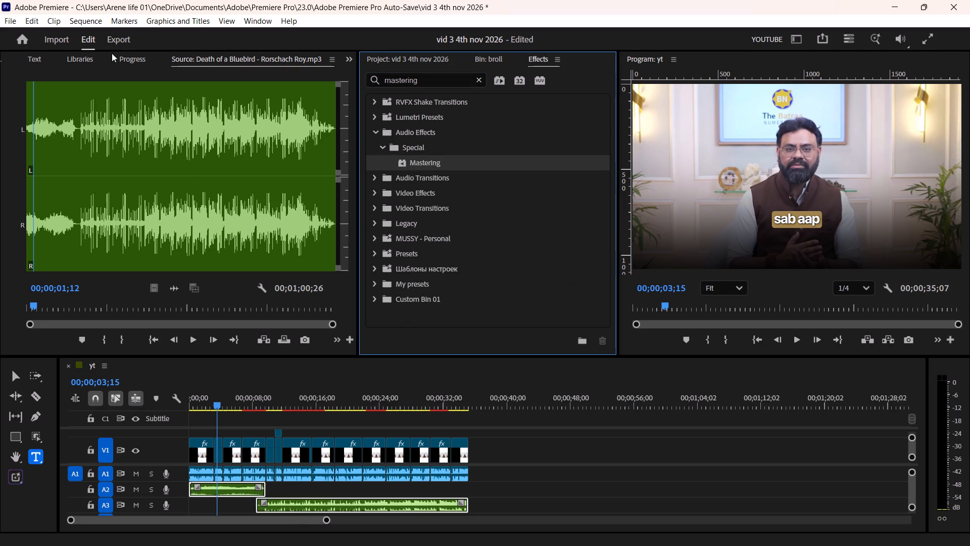
Set the A2 music clip's Mastering effect to the Make Room For Vocals preset with the Exciter amount at 0%.
scroll(112, 57, "up", 14)
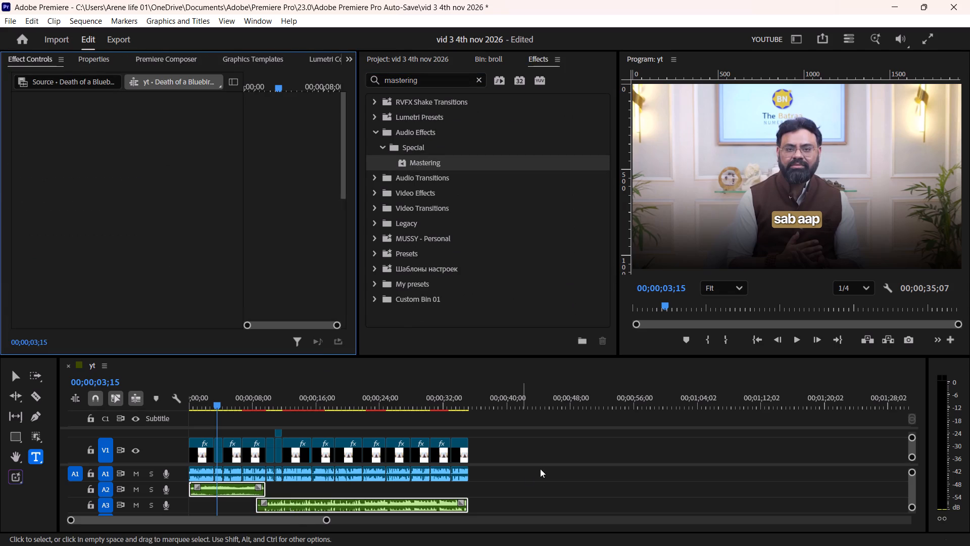
left_click_drag(541, 469, 536, 470)
left_click(236, 492)
left_click(141, 166)
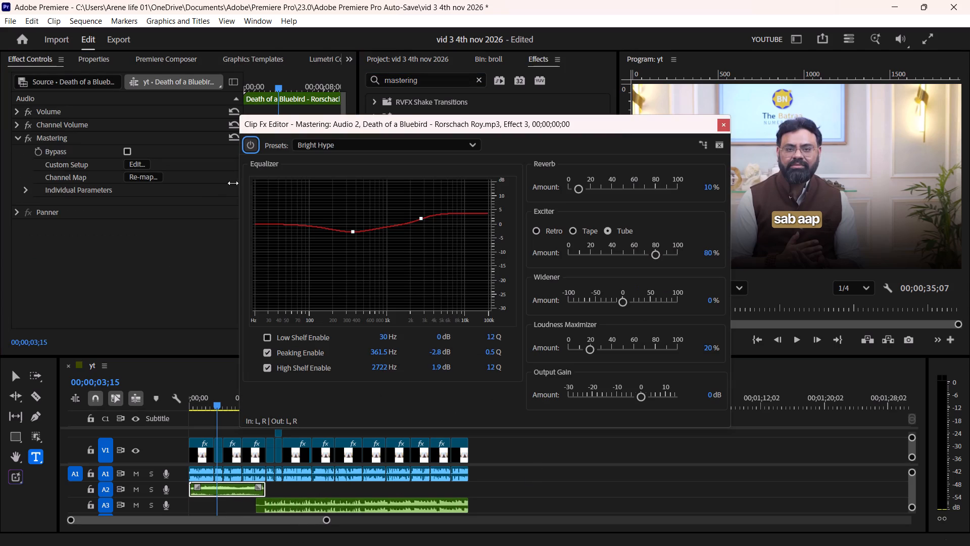
left_click(333, 140)
left_click(363, 225)
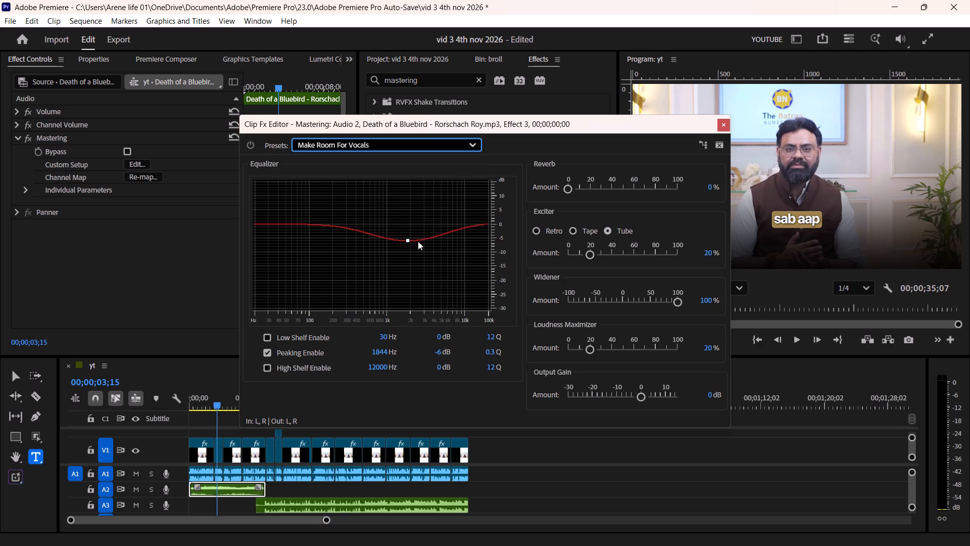
left_click_drag(591, 255, 542, 255)
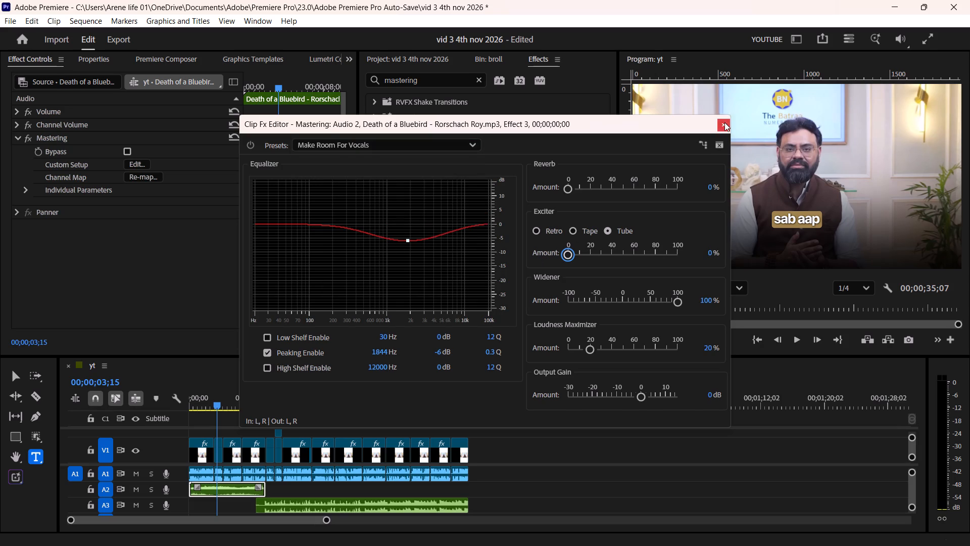
left_click(723, 123)
Set the A3 music clip's Mastering effect to the Make Room For Vocals preset with the Exciter amount at 0%.
left_click(389, 508)
left_click(137, 164)
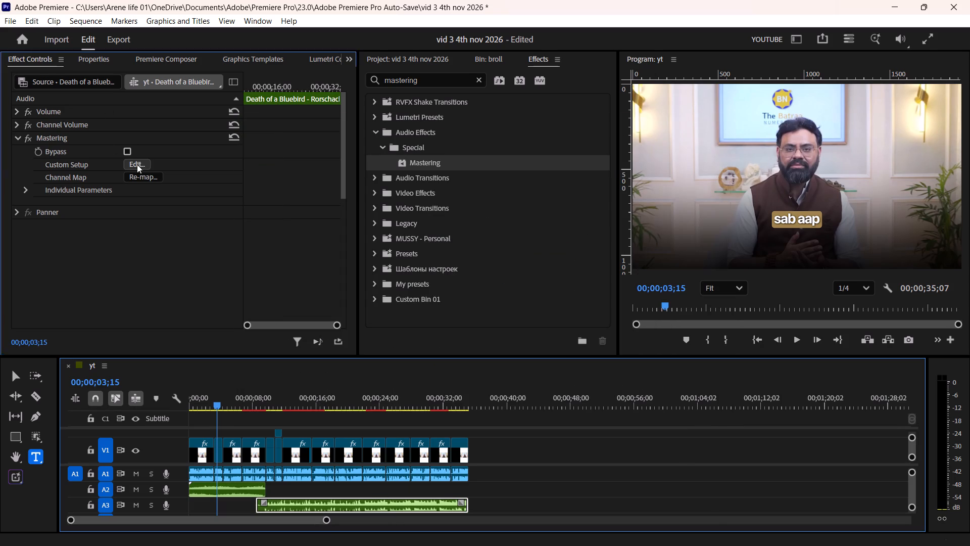
left_click(327, 146)
left_click(359, 223)
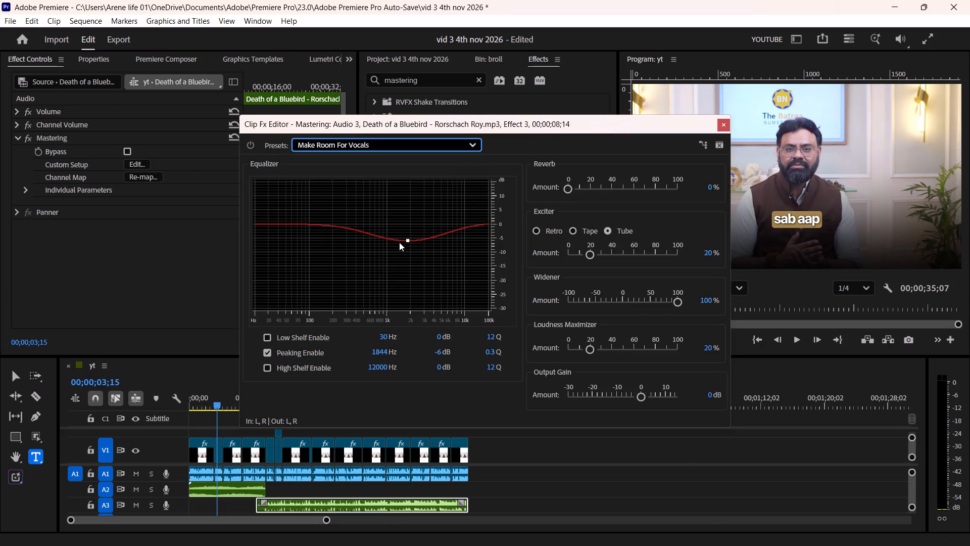
left_click_drag(589, 254, 517, 258)
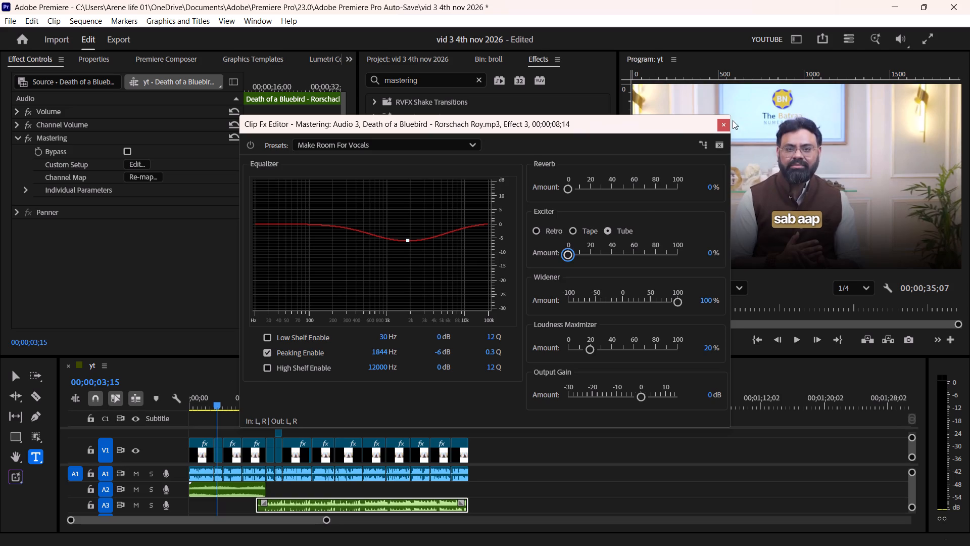
left_click(725, 124)
Adjust the gain of both music clips on A2 and A3 by -20 dB and play back the opening.
left_click(249, 492, "shift")
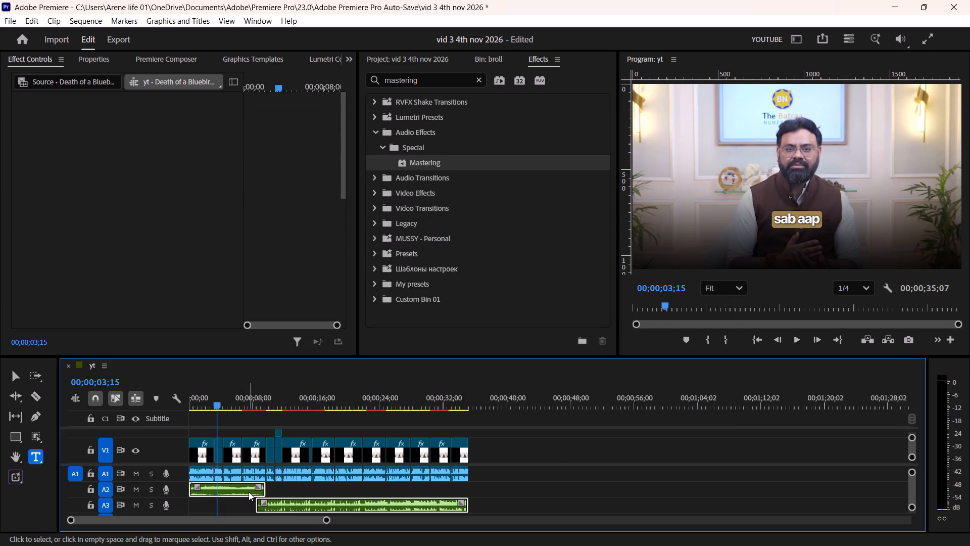
type("g-")
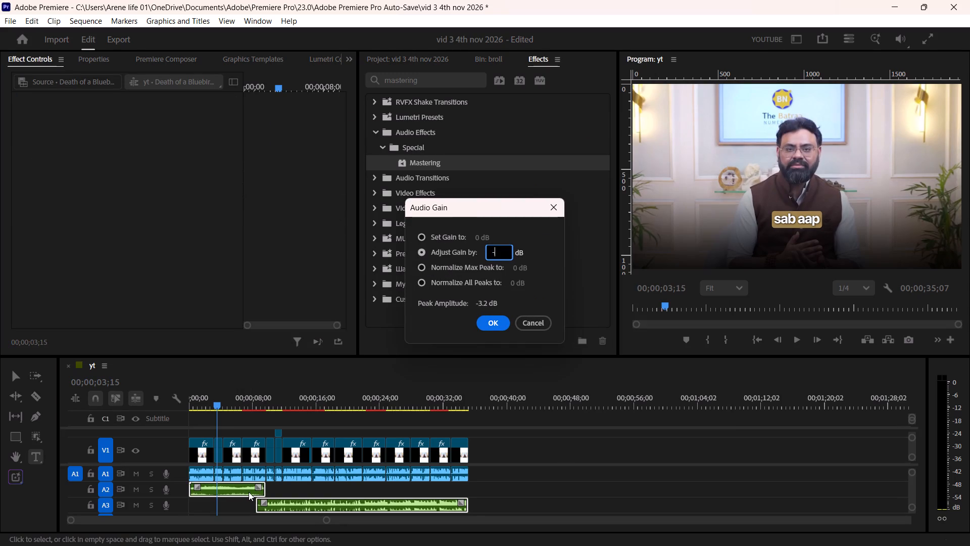
type("20")
key("Return")
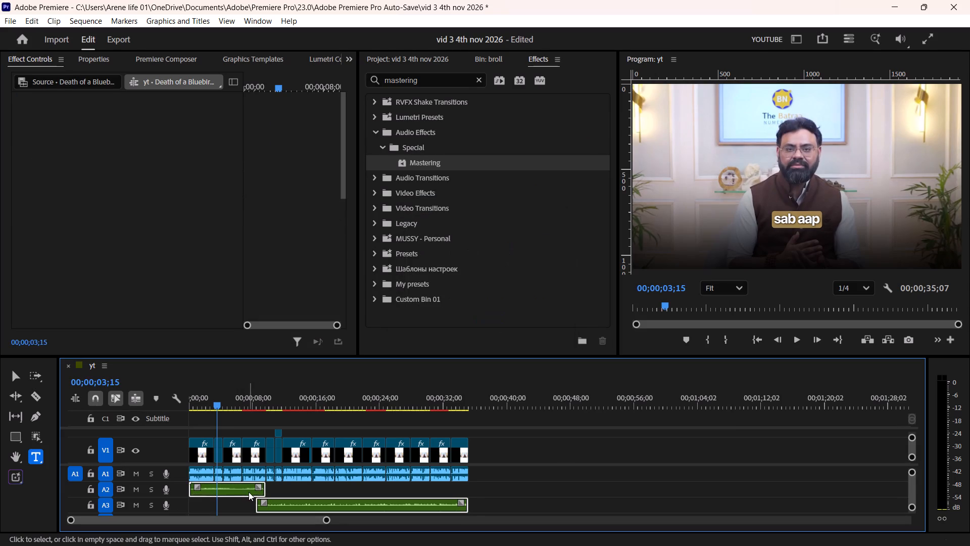
left_click_drag(197, 399, 175, 415)
key("space")
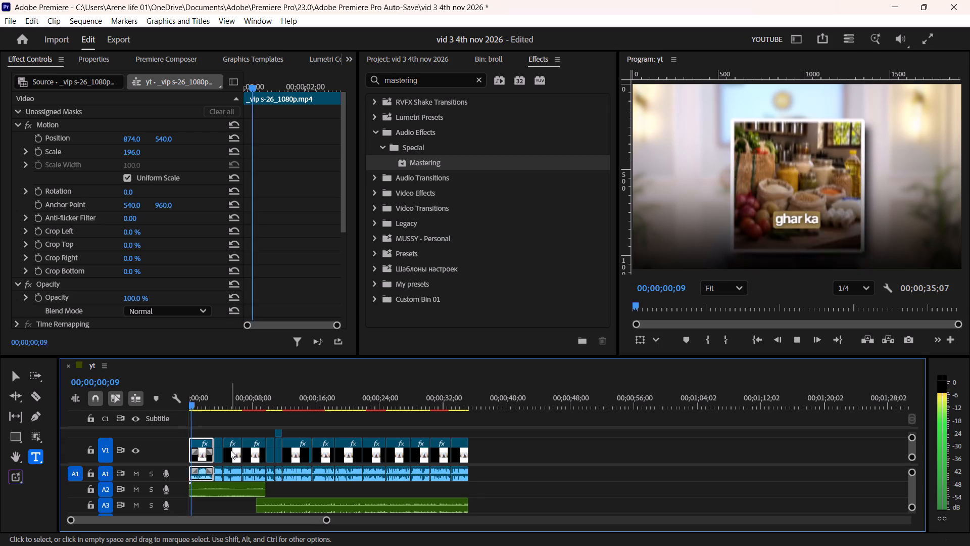
key("space")
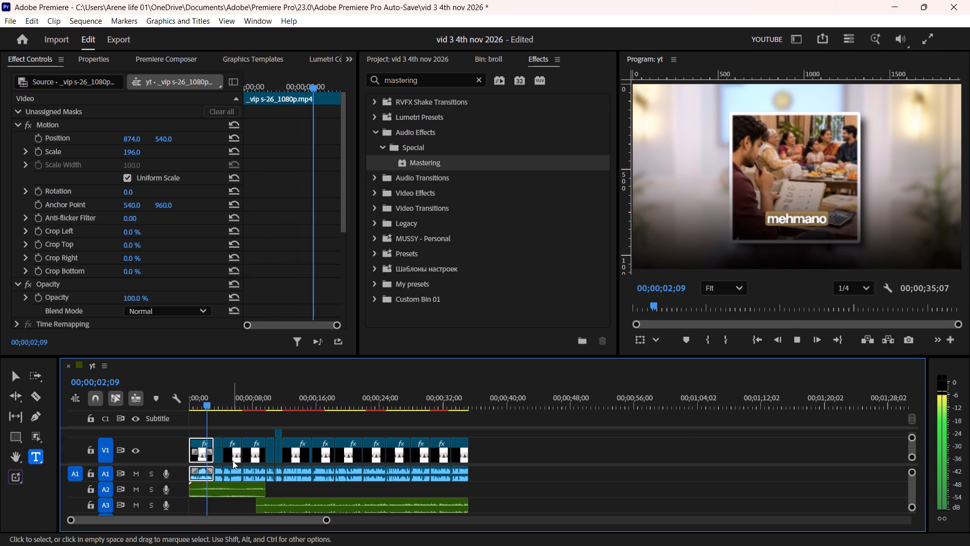
Search the Premiere Composer library for woosh, preview Woosh 1.mp3, and save the project.
scroll(230, 470, "up", 20, "alt")
scroll(230, 470, "up", 5, "alt")
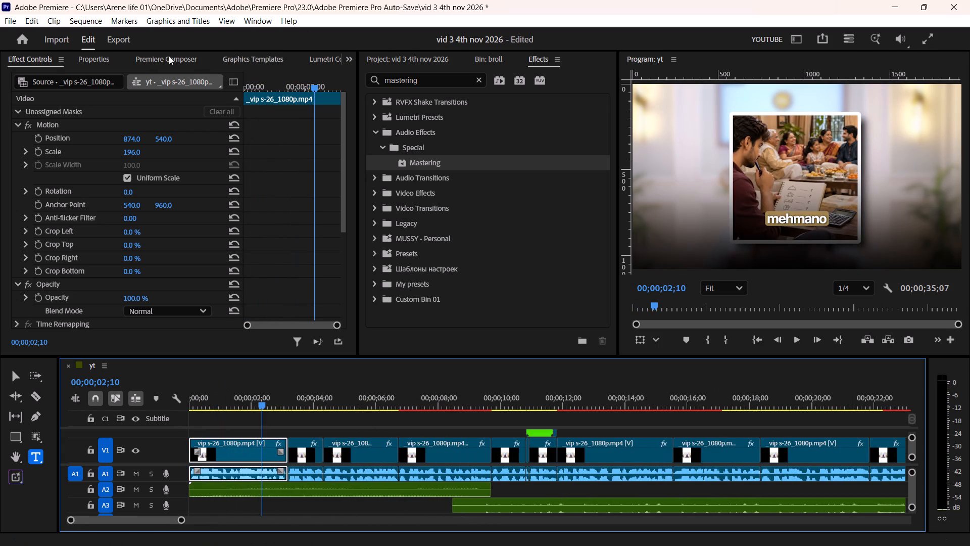
left_click(102, 60)
left_click(168, 62)
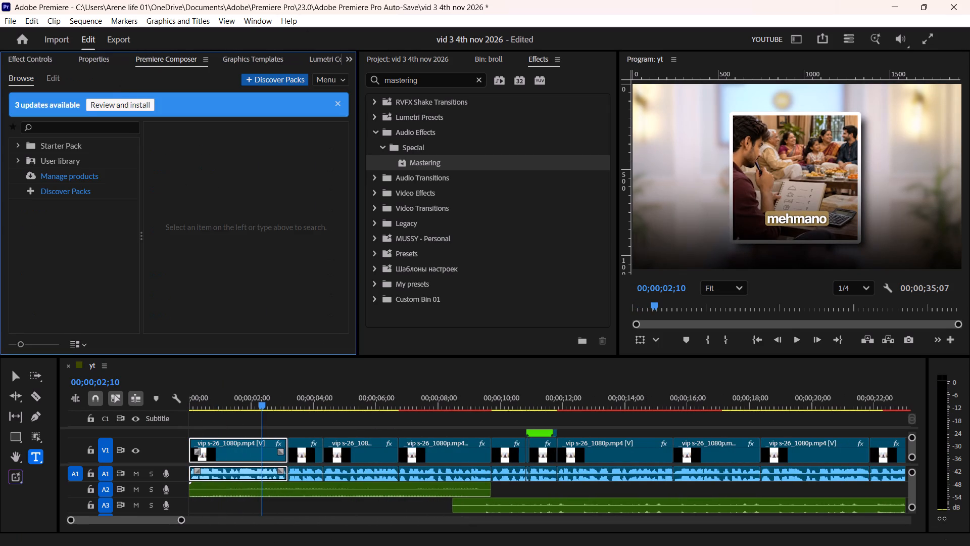
left_click(63, 125)
type("woosh")
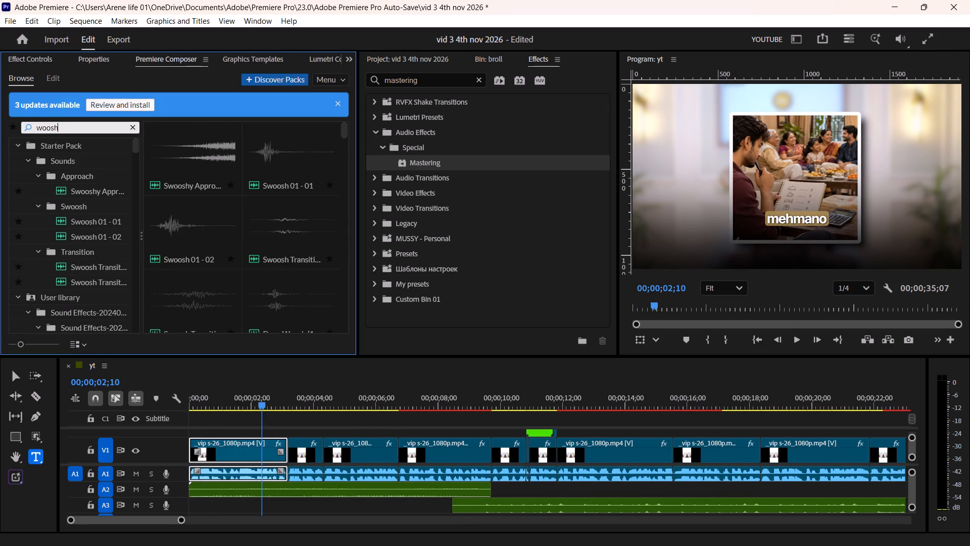
scroll(100, 216, "down", 3)
left_click(101, 203)
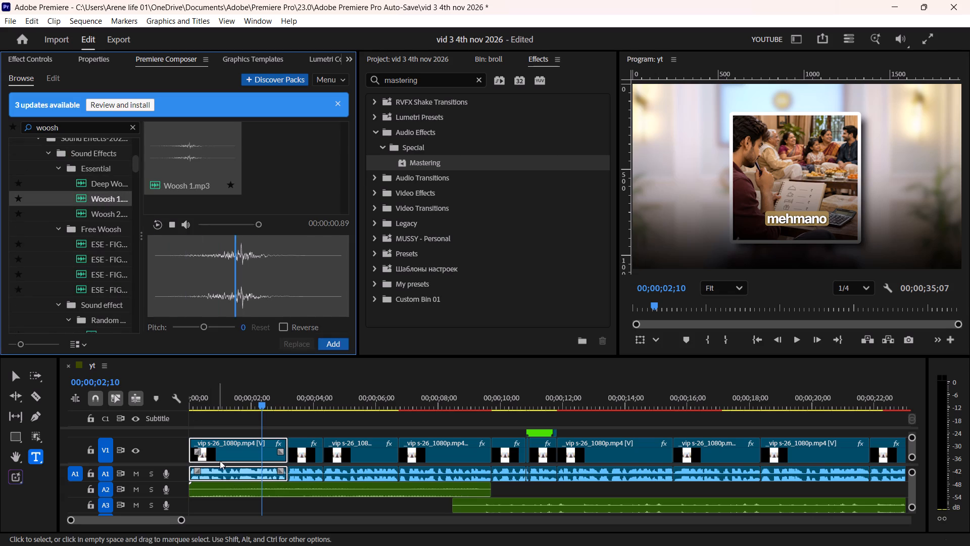
scroll(223, 494, "down", 2, "ctrl")
key("ctrl+s")
key("ctrl+s")
Audition the Essential woosh sounds and place Woosh 1.mp3 on track A4 at the start of the sequence.
left_click(100, 180)
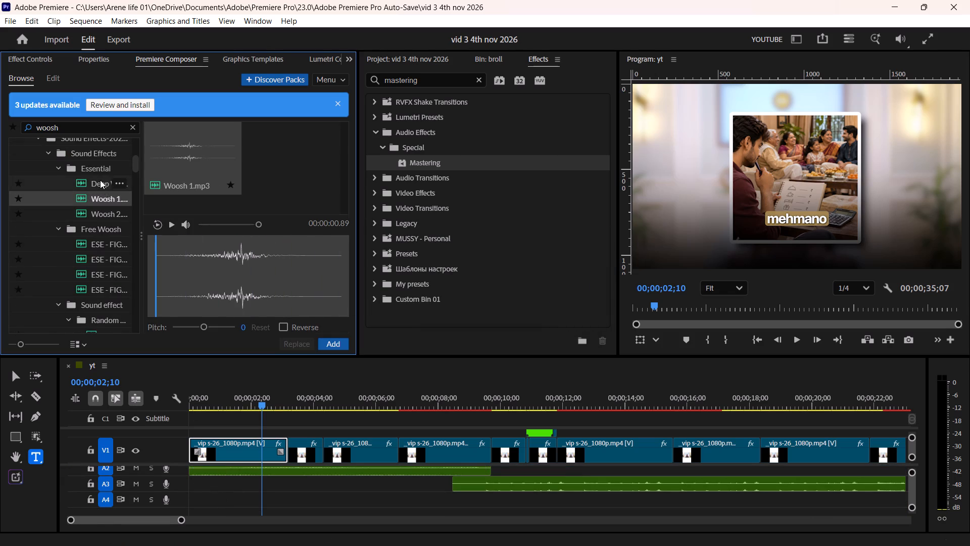
left_click(102, 223)
left_click(98, 208)
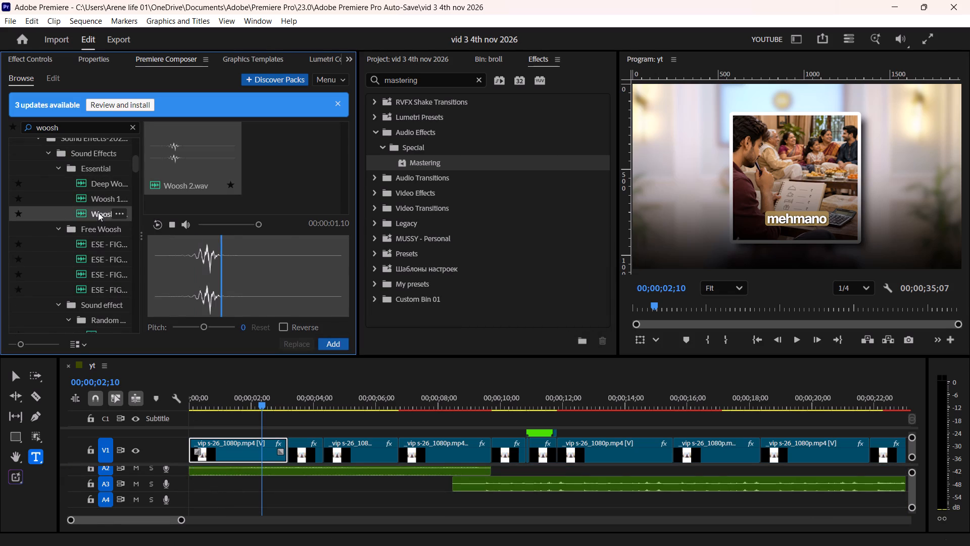
left_click(98, 200)
left_click_drag(99, 197, 187, 429)
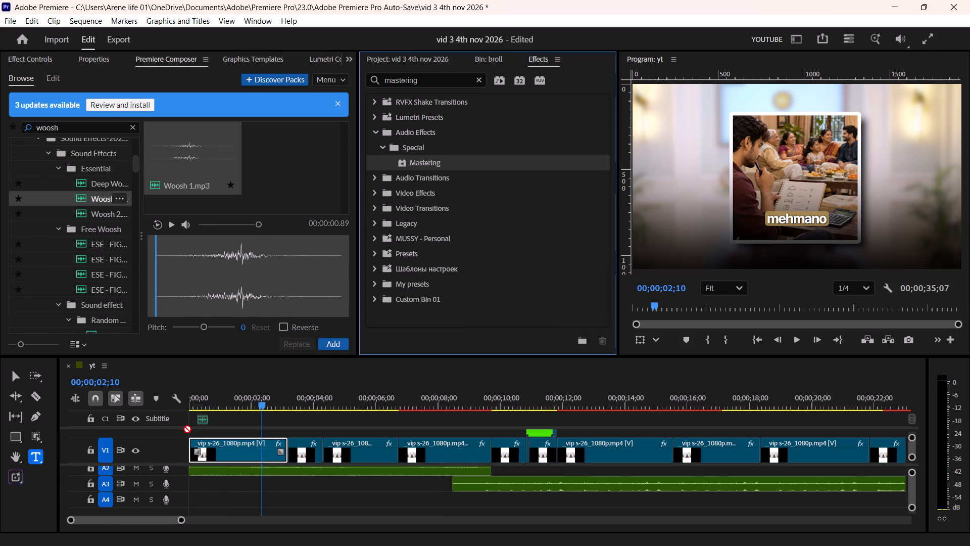
left_click_drag(187, 429, 190, 492)
scroll(191, 493, "up", 11, "alt")
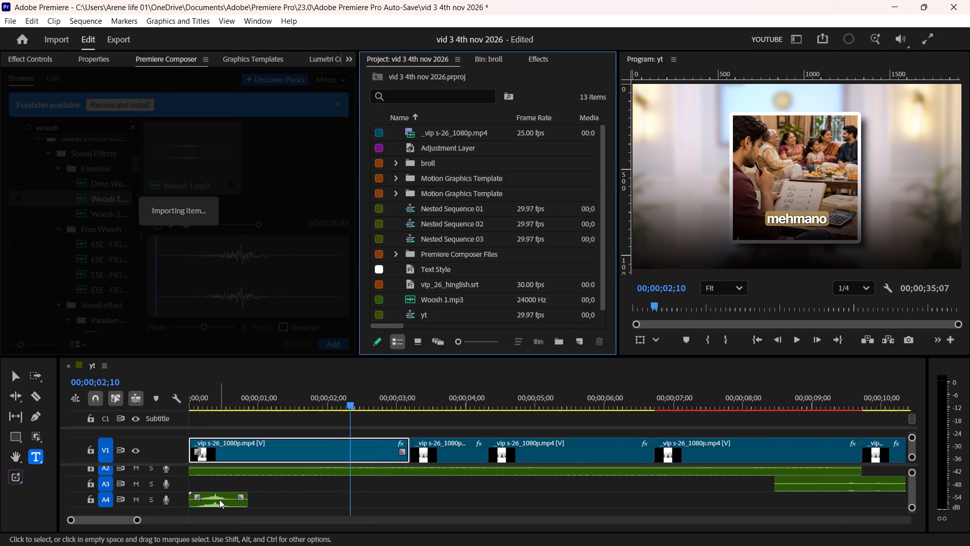
left_click_drag(219, 499, 202, 502)
Play the opening with the woosh, and adjust the Woosh 1.mp3 clip's gain by -4 dB.
left_click_drag(214, 400, 185, 411)
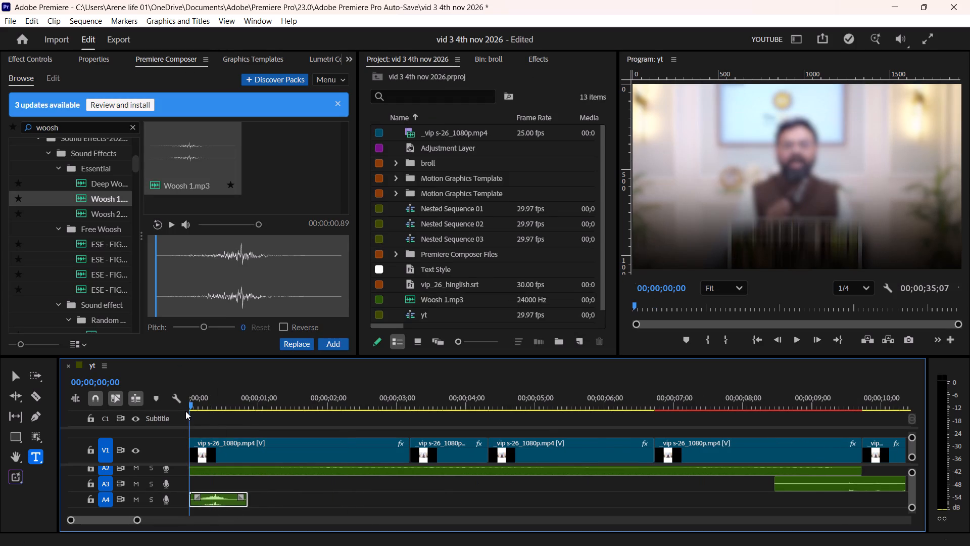
key("space")
key("space")
left_click_drag(213, 403, 168, 420)
key("space")
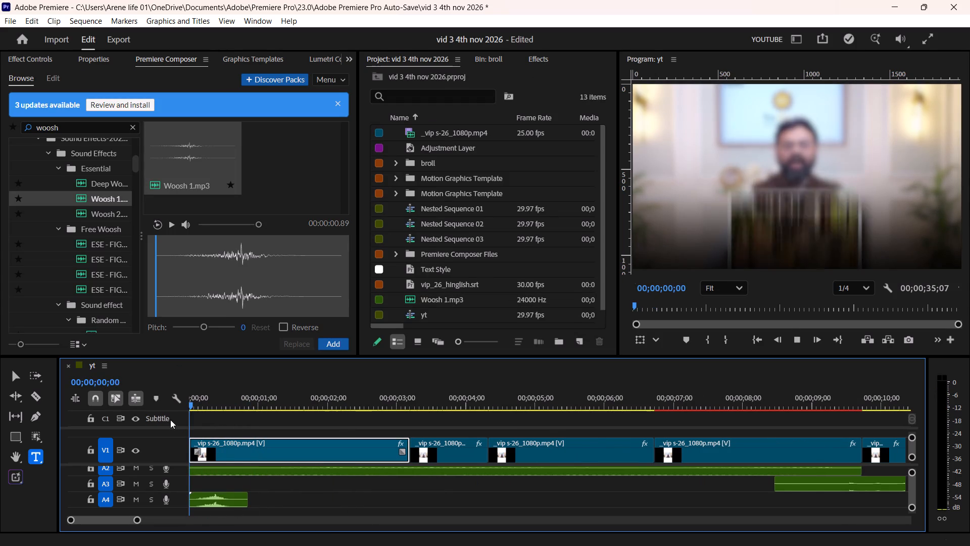
key("space")
left_click_drag(221, 399, 206, 399)
left_click(226, 502)
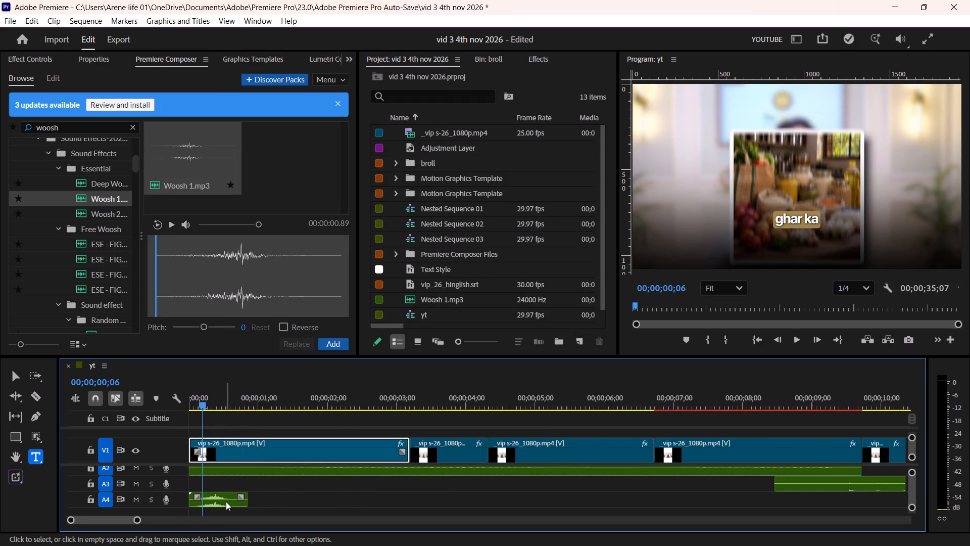
type("g-4")
key("Return")
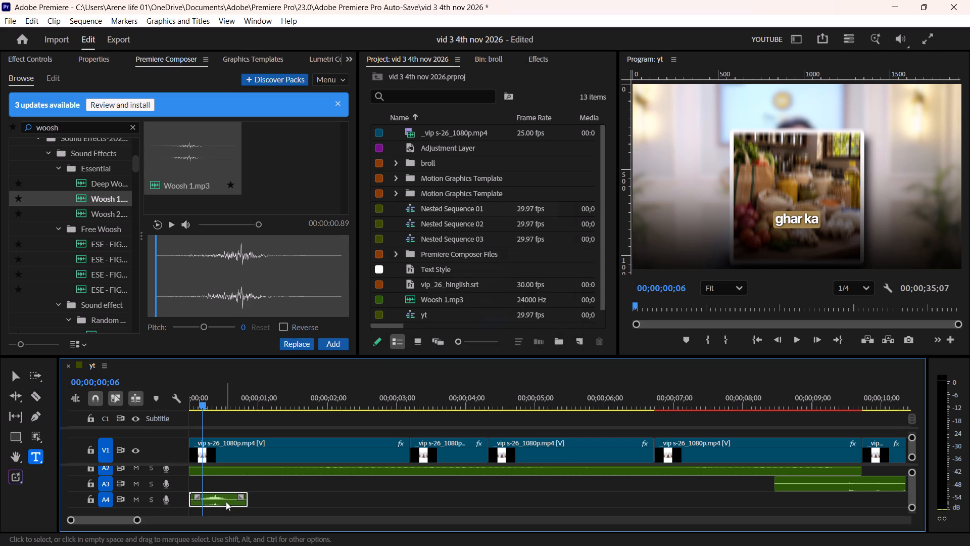
key("space")
scroll(230, 462, "down", 4, "alt")
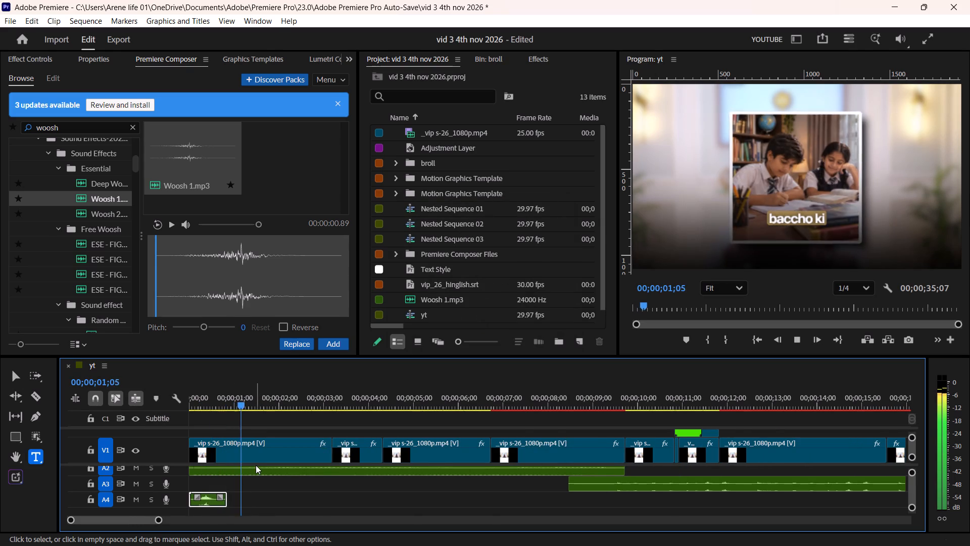
key("space")
Search the Premiere Composer library for click and place Click (2).wav on A3 just after the woosh, at about 00;00;00;28.
key("space")
scroll(265, 440, "down", 5, "alt")
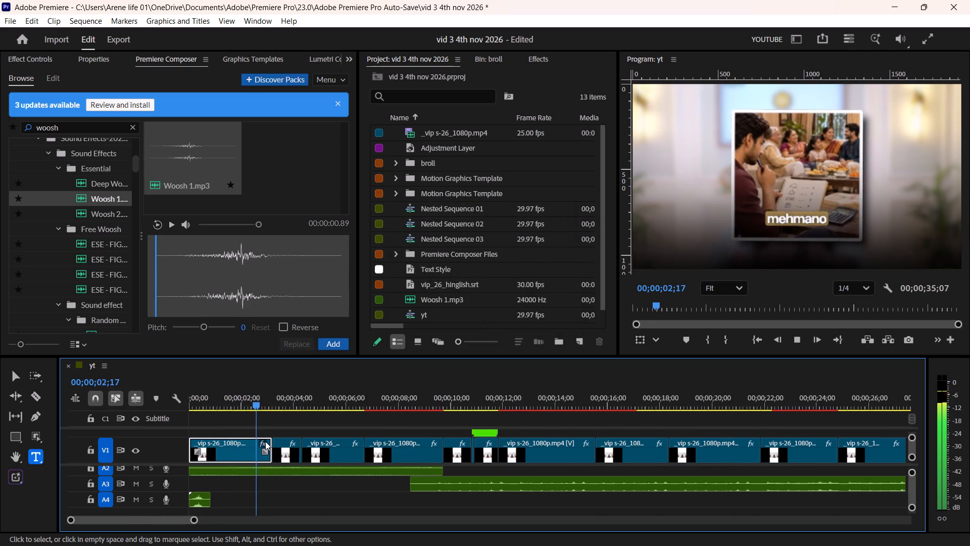
key("space")
left_click_drag(252, 395, 215, 407)
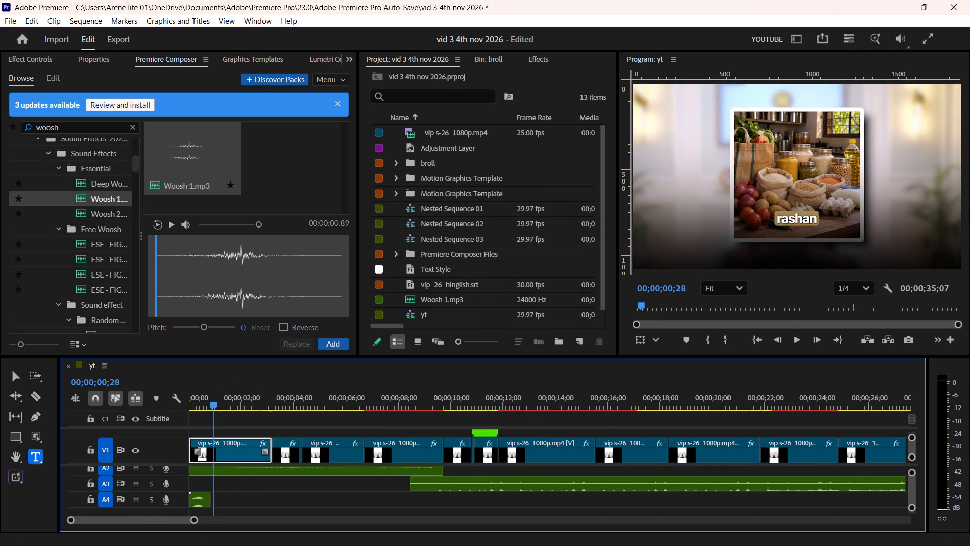
left_click_drag(68, 121, 21, 131)
type("click")
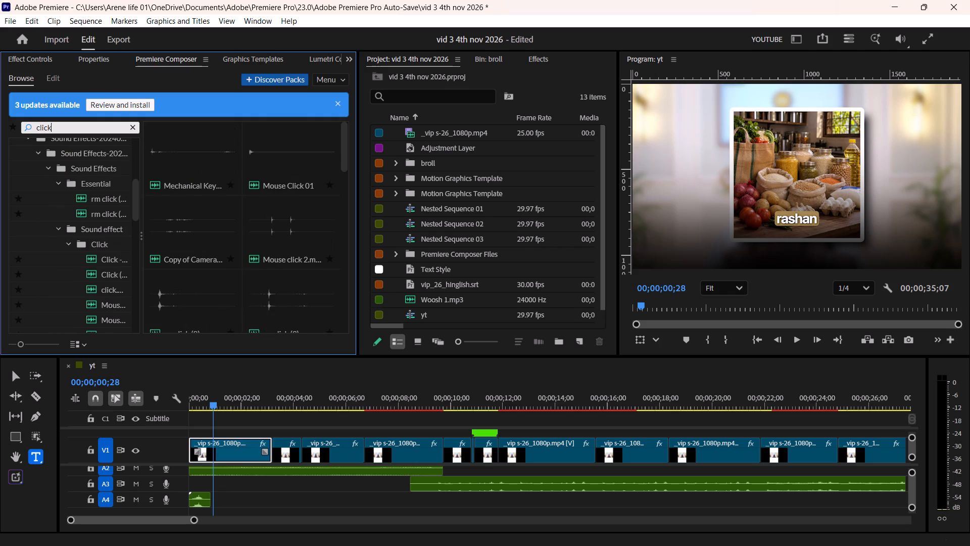
left_click(99, 275)
left_click_drag(101, 276, 212, 485)
scroll(212, 485, "up", 13, "alt")
scroll(212, 485, "up", 4)
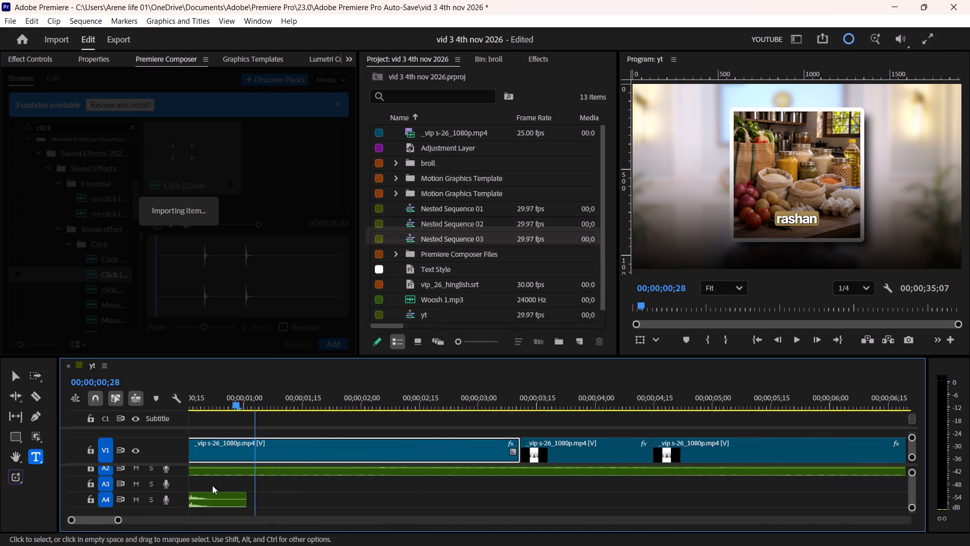
key("space")
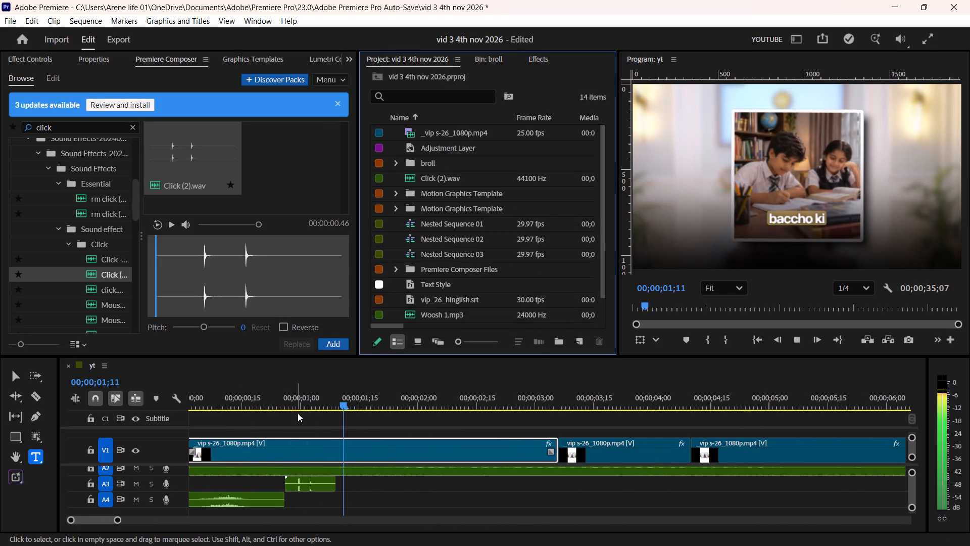
key("space")
Duplicate the click sound along track A3 to about 00;00;02;02, where the family b-roll image appears.
left_click_drag(314, 487, 441, 486, "alt")
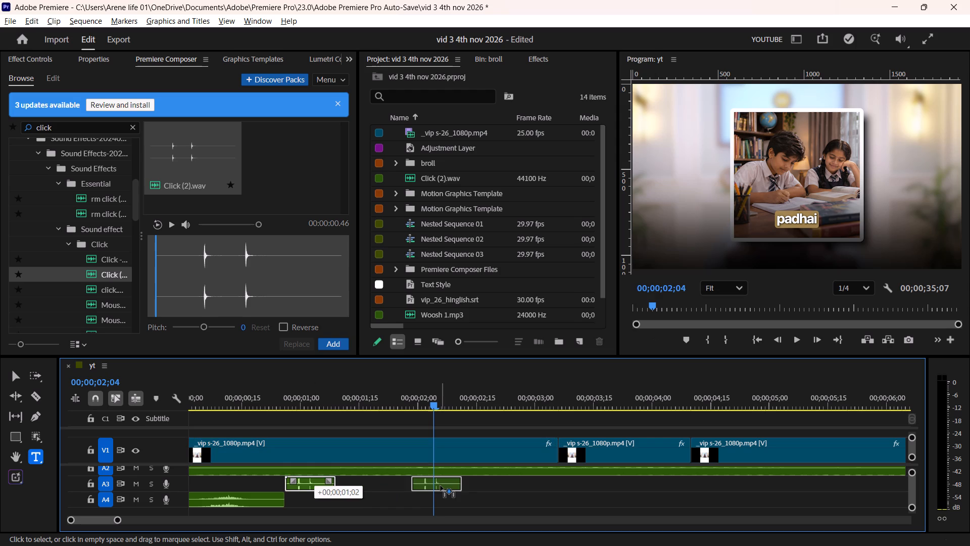
left_click_drag(441, 486, 455, 491, "alt")
key("space")
scroll(454, 491, "down", 4, "alt")
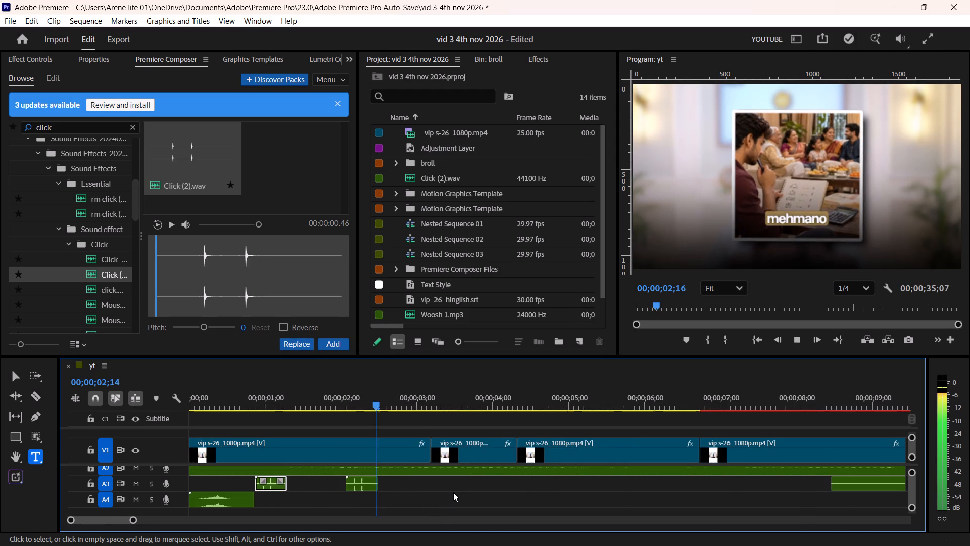
key("space")
Adjust the gain of both click clips on A3 by -13 dB and play back the b-roll section.
left_click_drag(409, 485, 273, 504)
type("g-1")
key("3")
key("Return")
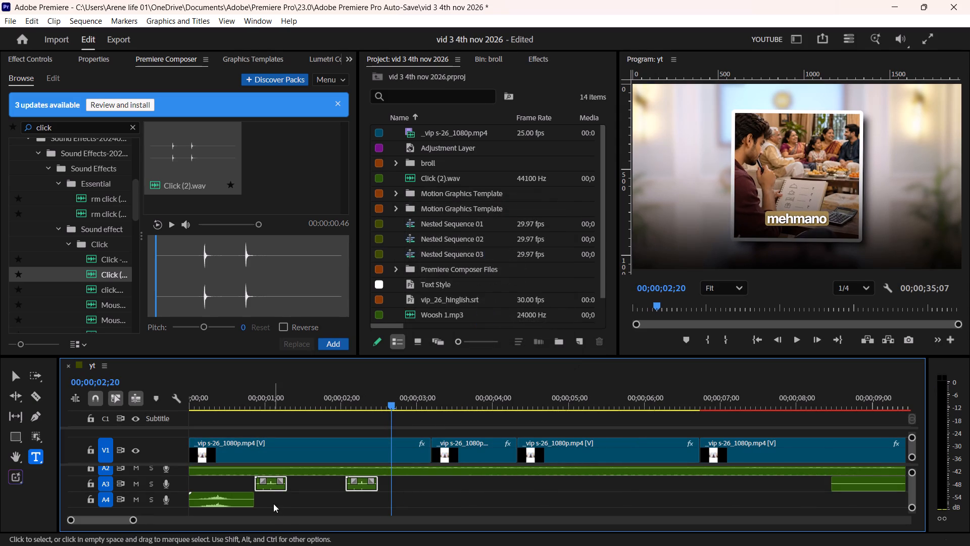
left_click(254, 402)
key("space")
scroll(288, 440, "down", 4, "alt")
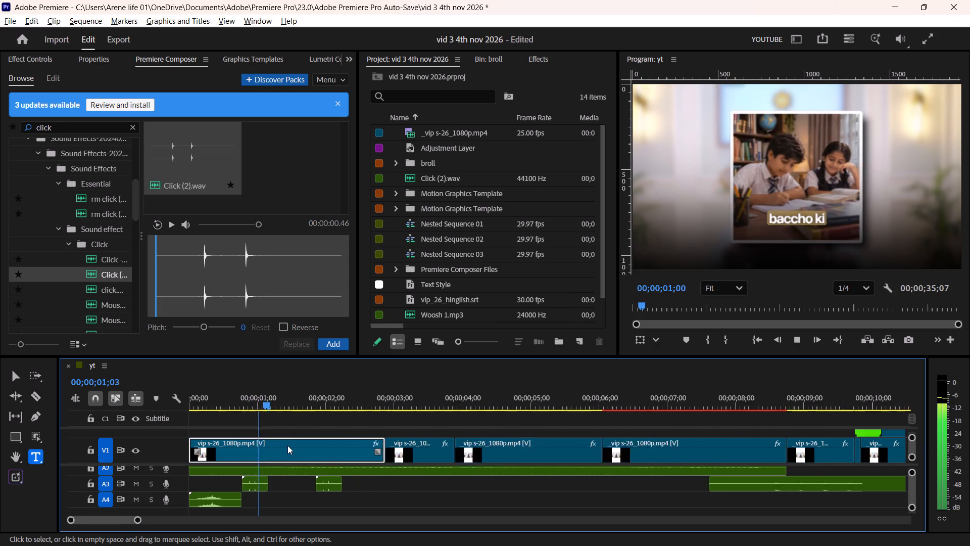
scroll(296, 475, "down", 3, "alt")
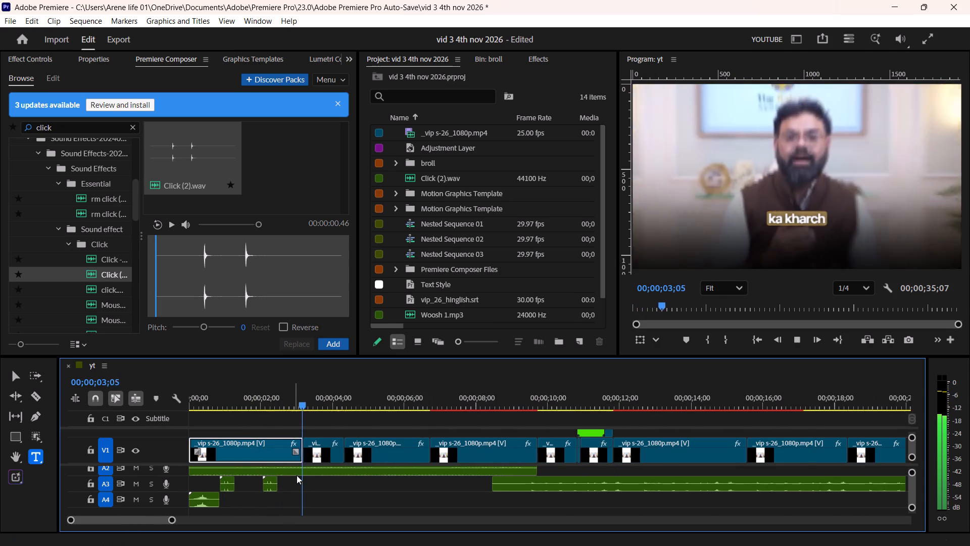
key("space")
Search the sound library for zoom, place zoom (3).wav on A3 at 00;00;03;06 under the second talking clip, and save the project.
left_click_drag(317, 399, 295, 418, "shift")
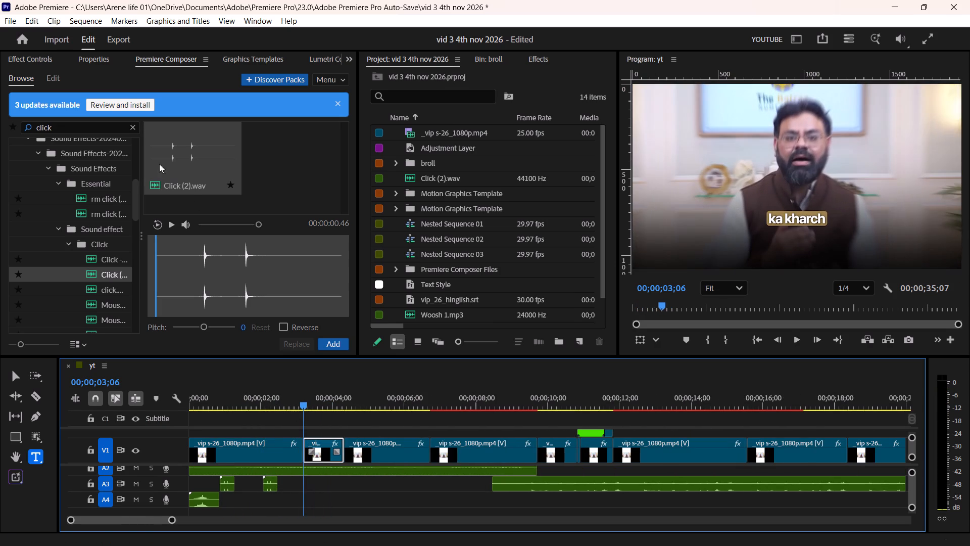
left_click_drag(76, 124, 15, 125)
type("zoom")
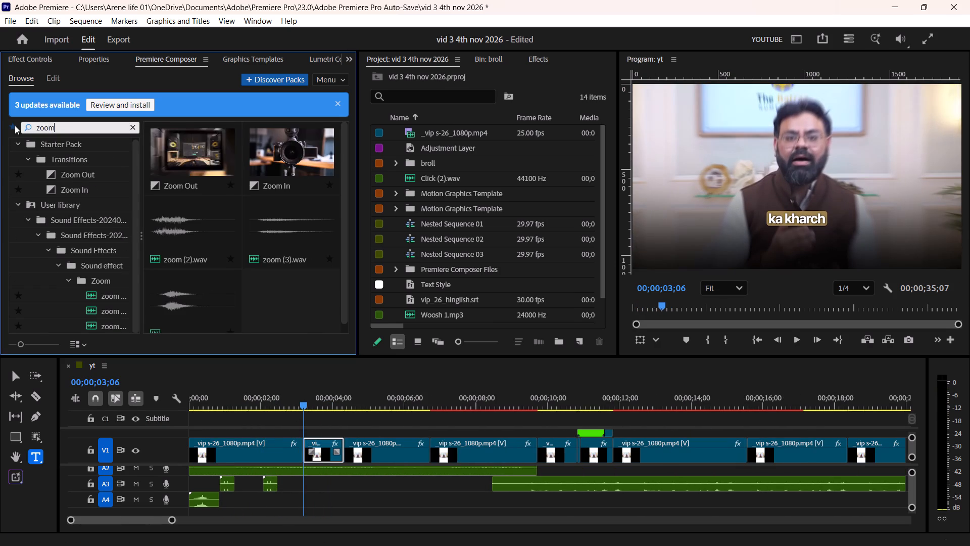
left_click(102, 307)
scroll(100, 307, "down", 2)
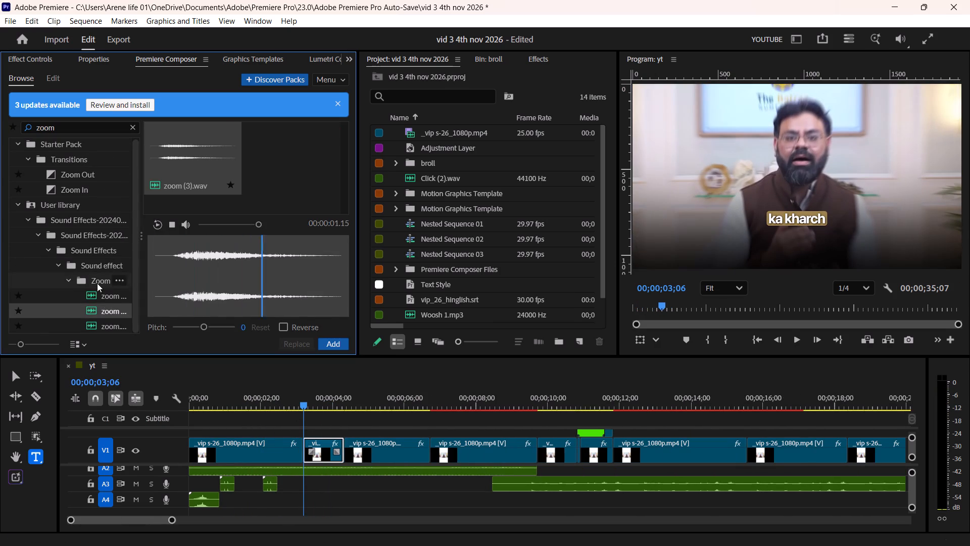
left_click(100, 299)
left_click(102, 307)
left_click_drag(102, 309, 370, 527)
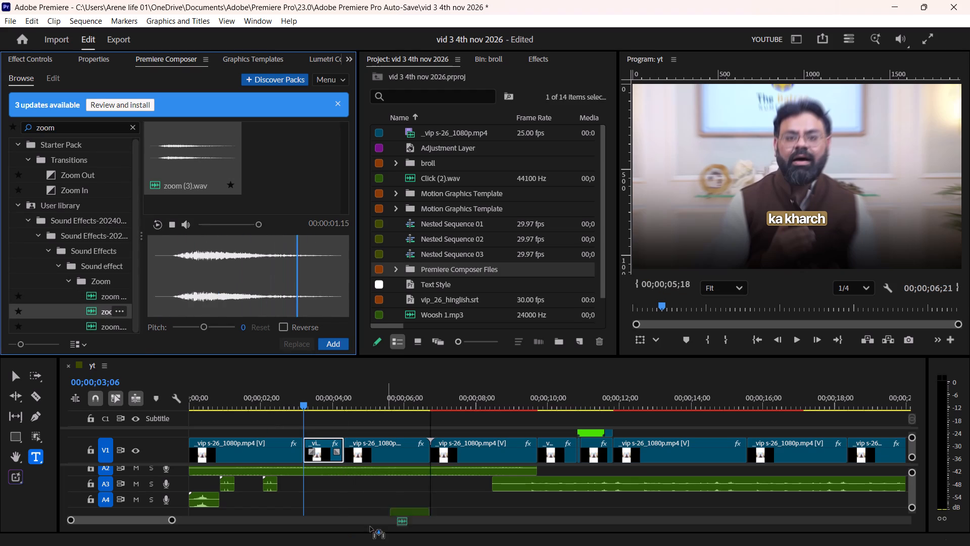
left_click_drag(370, 527, 301, 491)
scroll(301, 491, "up", 6, "alt")
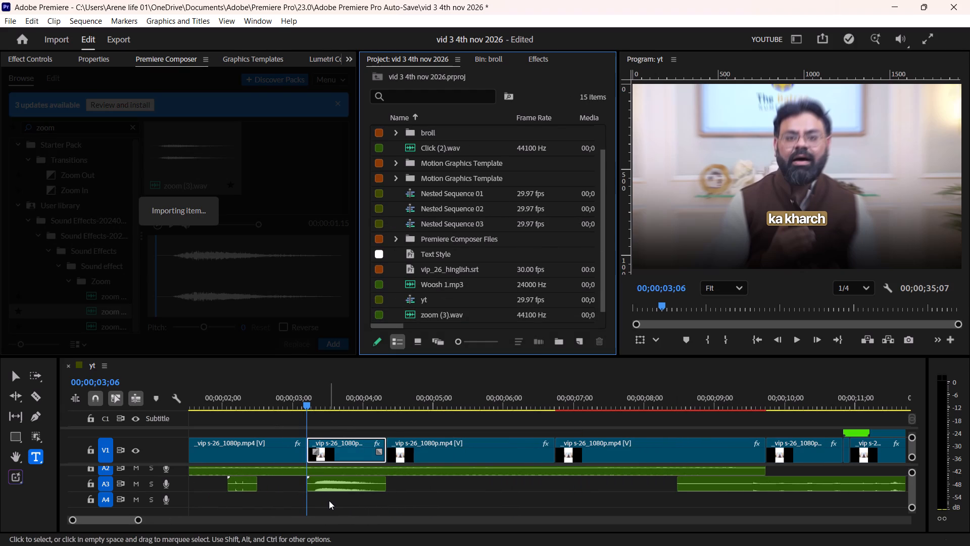
key("ctrl+s")
key("ctrl+s")
Move the zoom sound on A3 about 6 frames earlier and play back the cut into the second talking clip.
left_click_drag(339, 485, 326, 487)
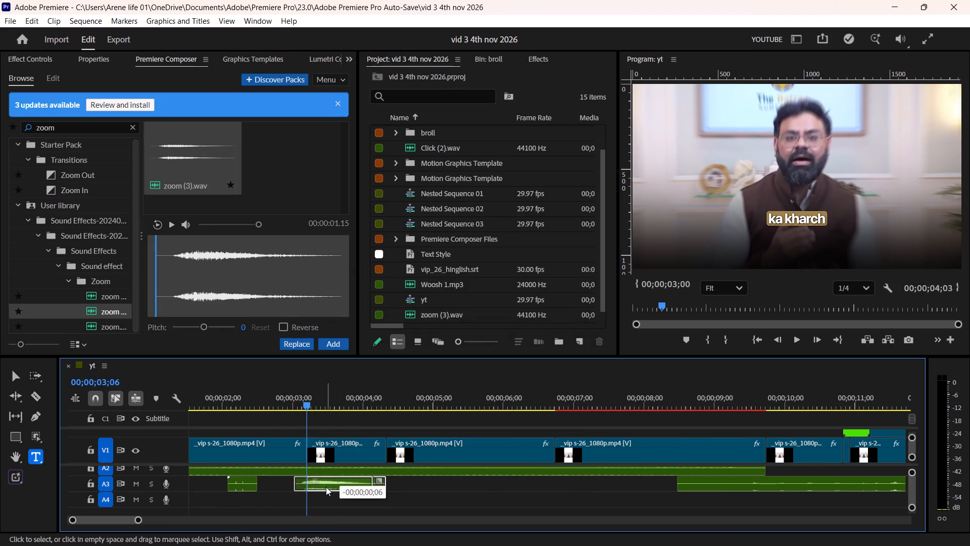
left_click(292, 401)
key("space")
key("space")
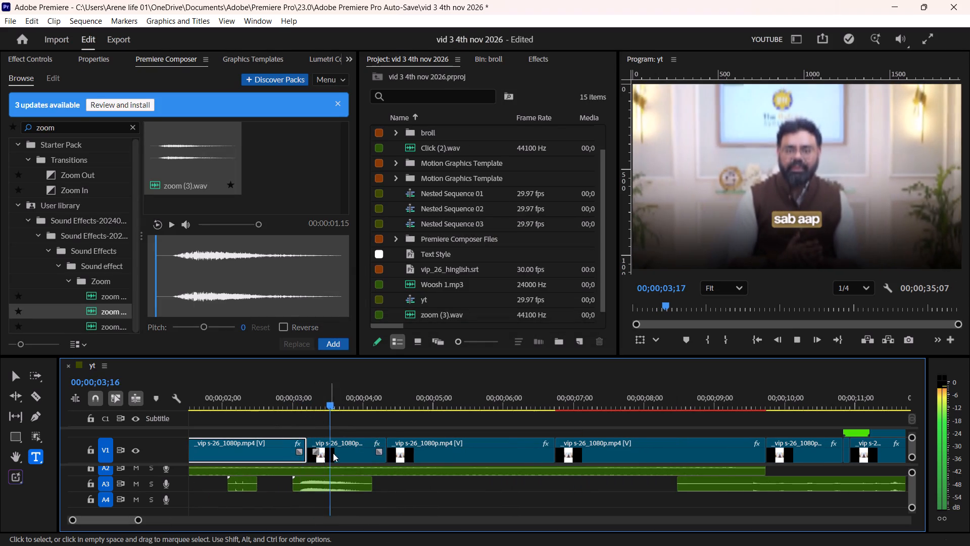
Adjust the gain of the zoom sound on A3 by -13 dB and play back up to the falling-money section.
left_click(331, 485)
type("g-13")
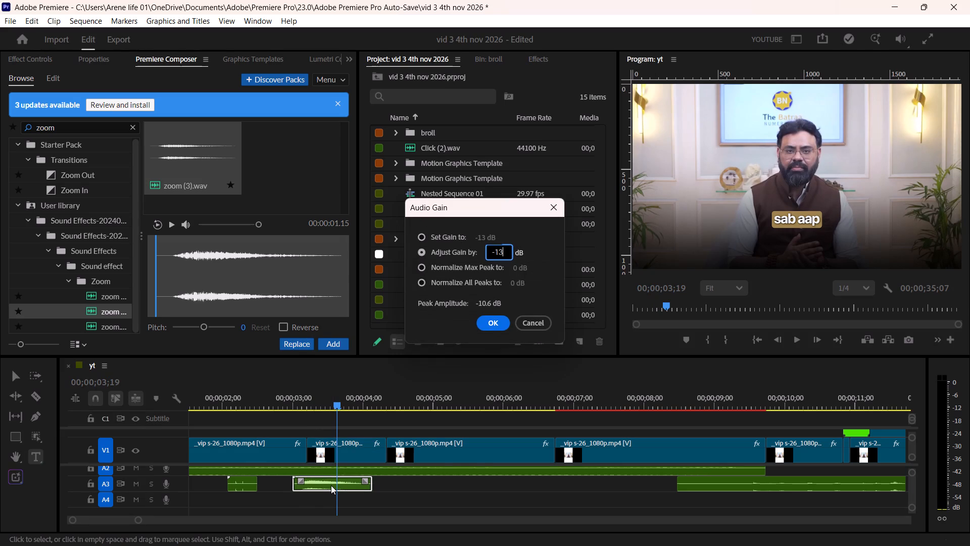
key("Return")
left_click(287, 378)
left_click(303, 398)
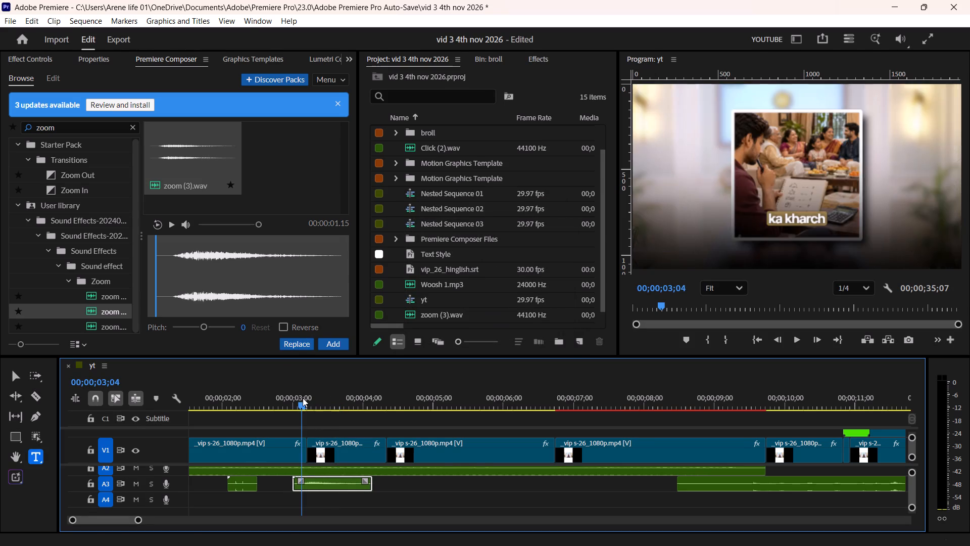
key("space")
scroll(304, 424, "down", 8, "alt")
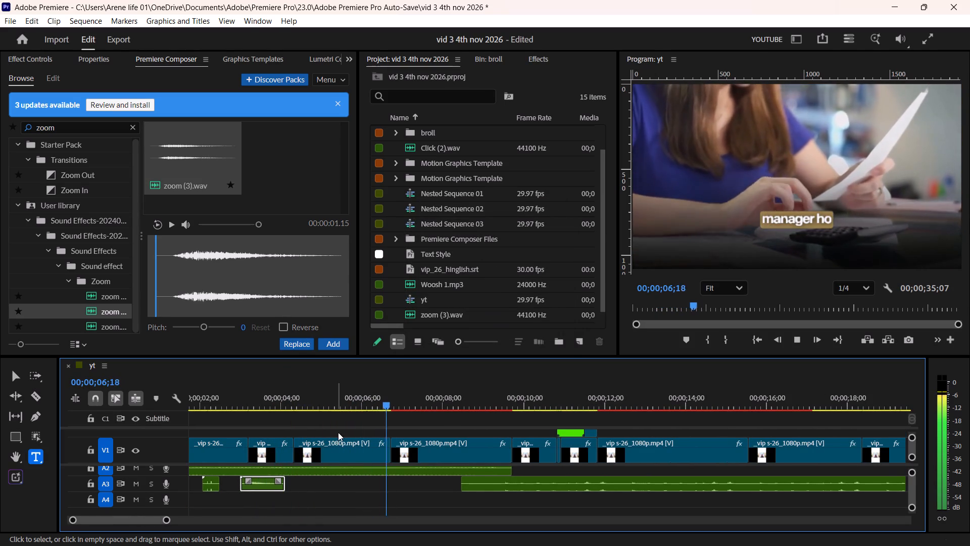
key("space")
key("space")
scroll(421, 434, "down", 4, "alt")
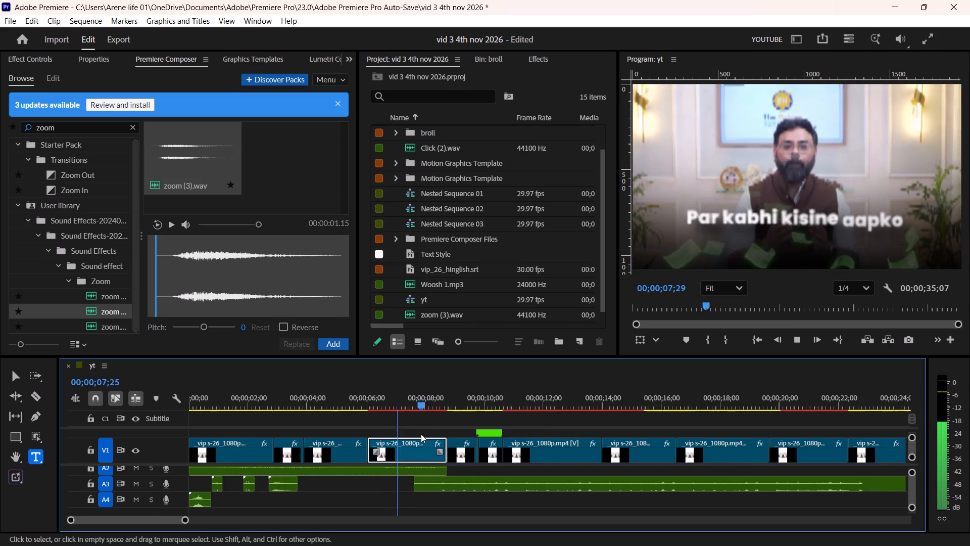
key("space")
Search the sound library for money and place Money-1.mp3 on A4 at 00;00;08;04, where the banknotes fall.
left_click_drag(407, 394, 404, 402, "shift")
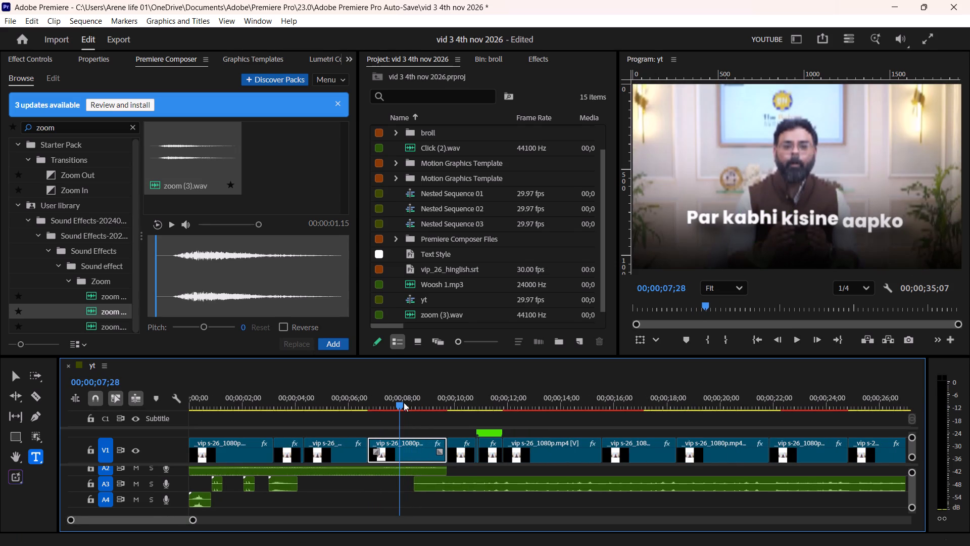
left_click_drag(404, 402, 409, 405, "shift")
left_click_drag(86, 129, 5, 128)
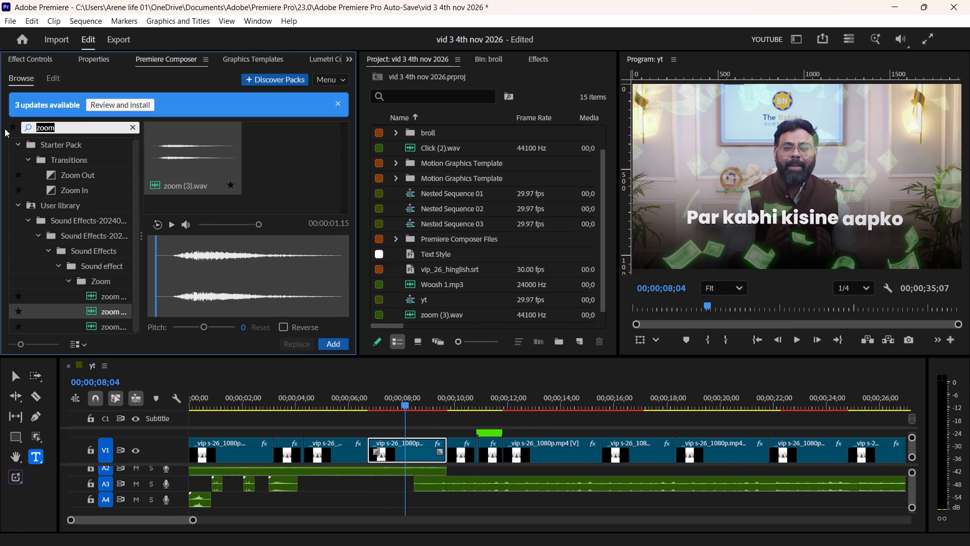
type("money")
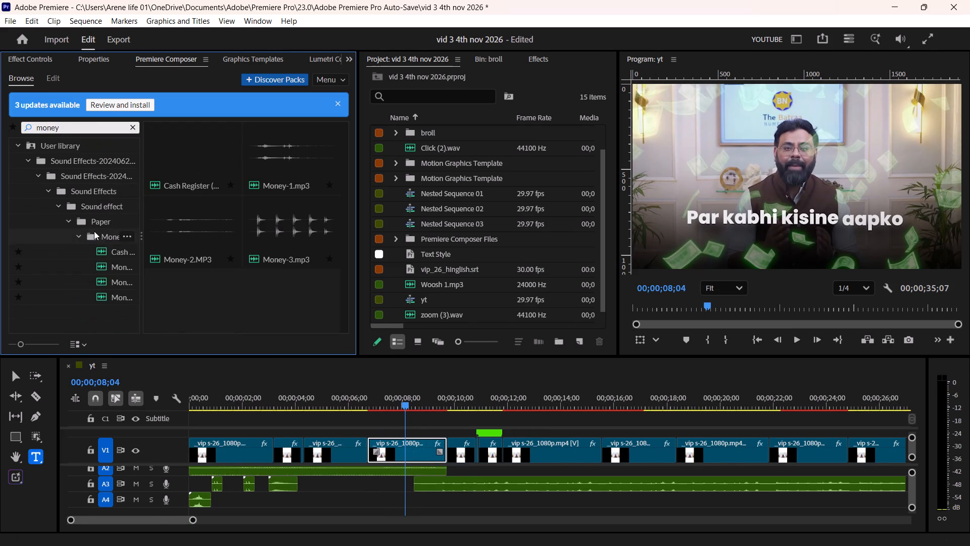
left_click_drag(110, 266, 404, 499)
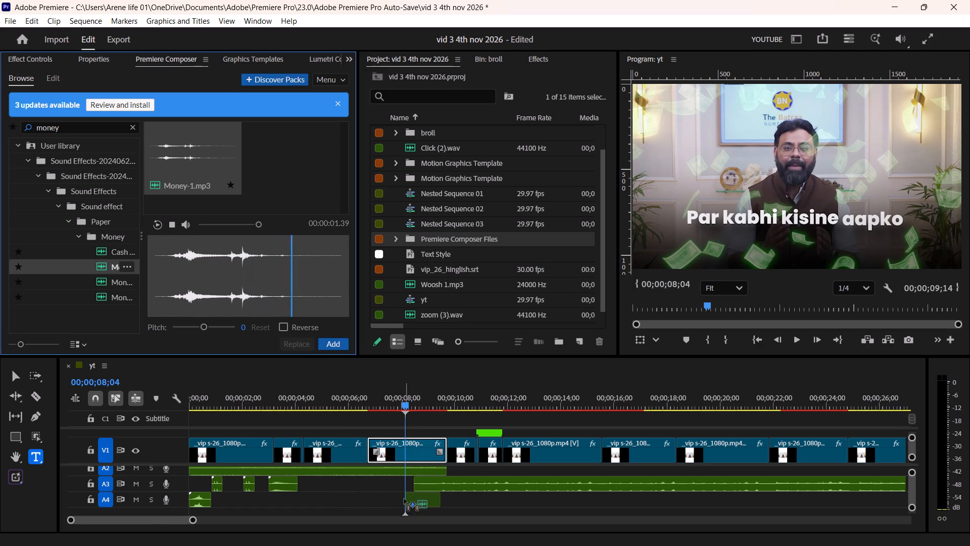
scroll(405, 500, "up", 6, "alt")
Play back the start of the falling banknotes and move the money sound on A4 earlier to 00;00;07;29.
left_click(390, 393)
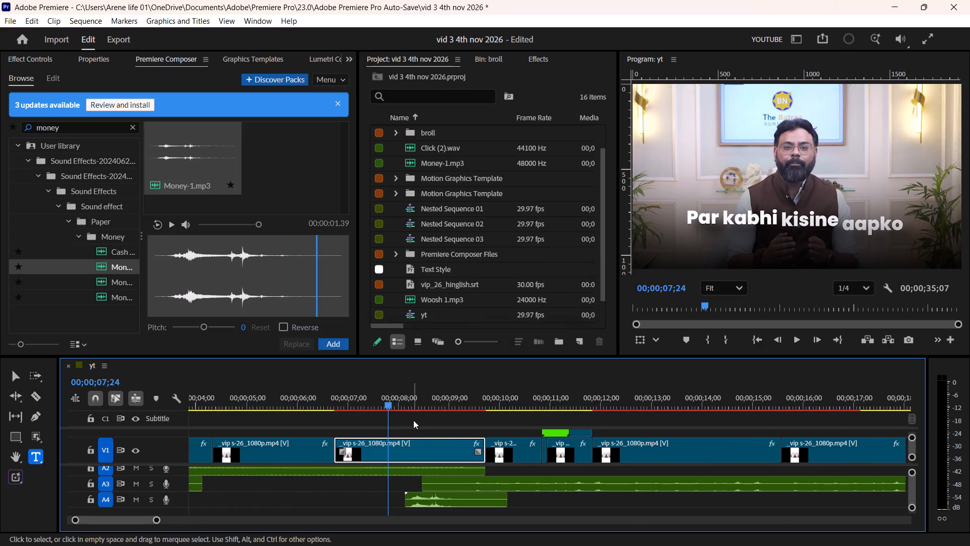
key("space")
key("space")
left_click_drag(412, 399, 396, 411)
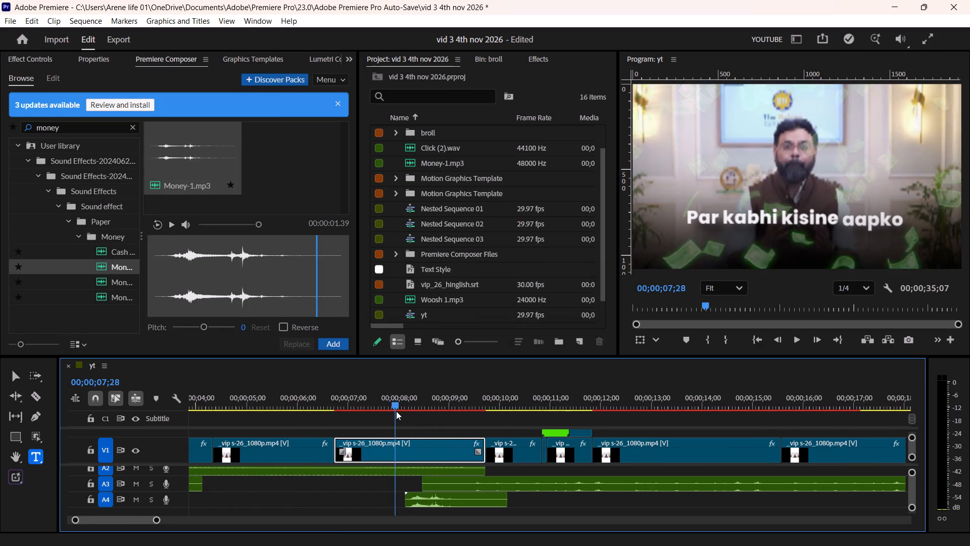
left_click_drag(396, 411, 398, 420)
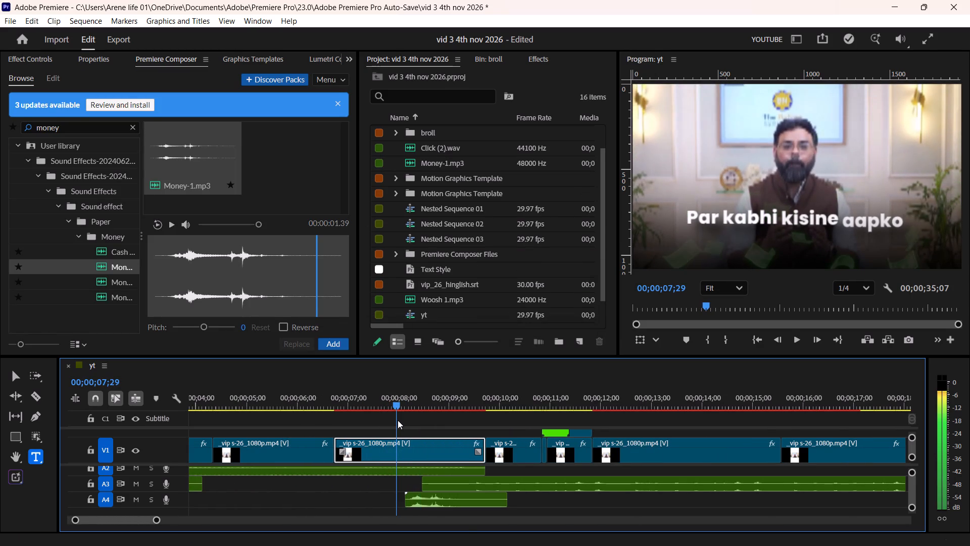
left_click_drag(398, 420, 397, 421)
left_click_drag(441, 501, 433, 502)
Adjust the gain of the money sound on A4 by -18 dB and play back the falling-money section.
key("g")
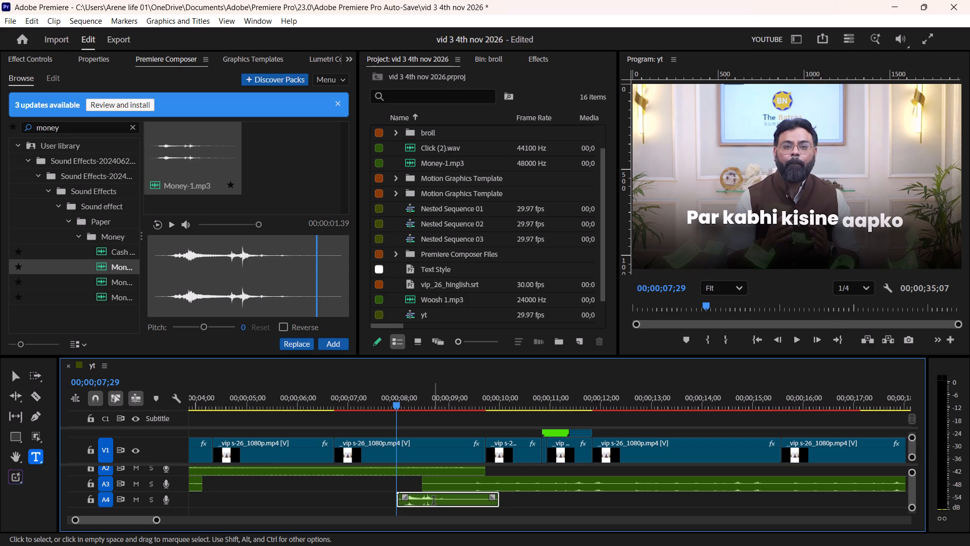
type("-18")
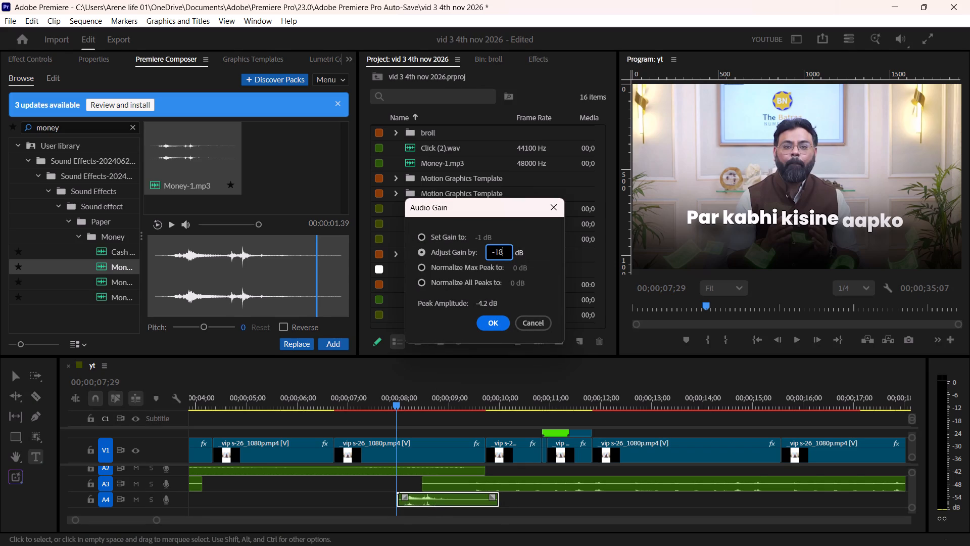
key("Return")
key("space")
scroll(433, 502, "down", 5, "alt")
scroll(422, 490, "down", 3)
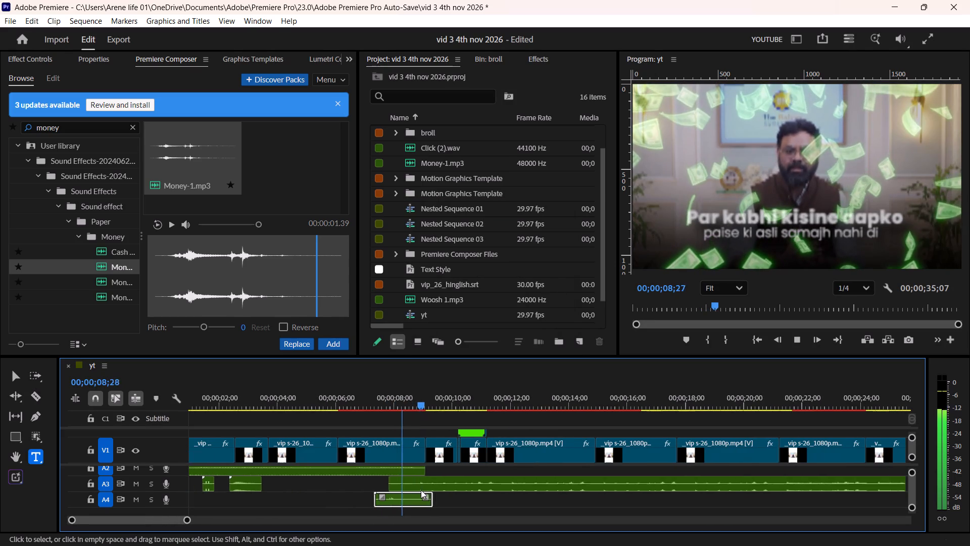
key("space")
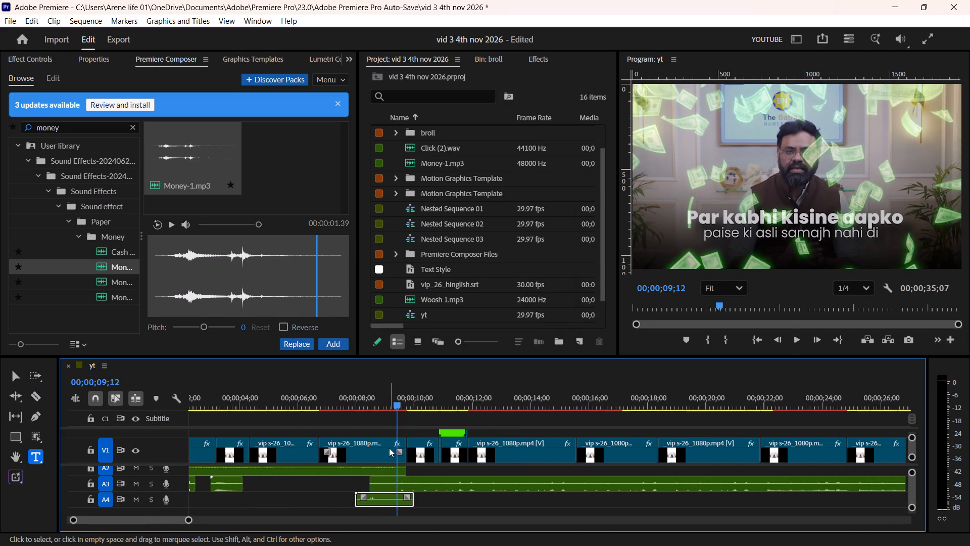
Inspect the upper video tracks over the money section and play back through the gift-box b-roll to find its sound cue.
key("grave")
left_click_drag(327, 125, 327, 153)
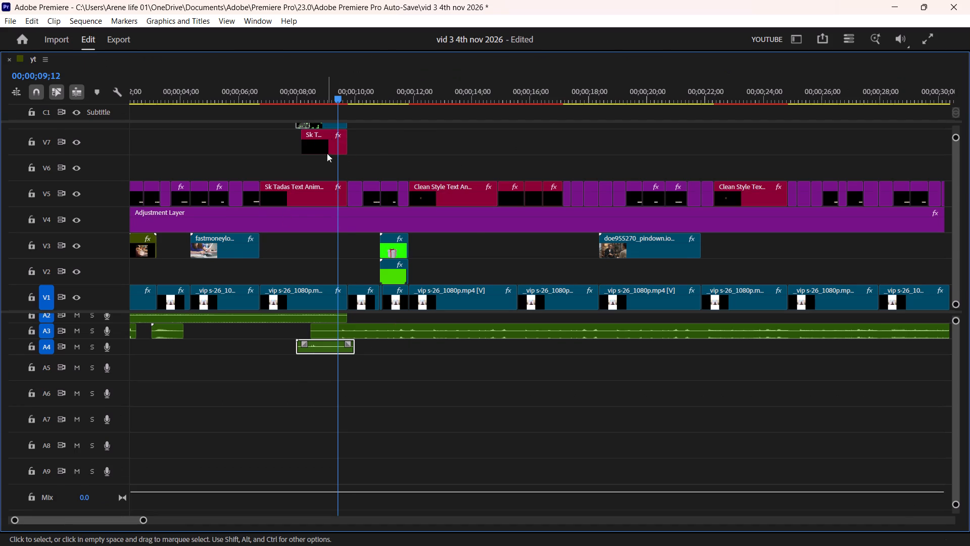
left_click_drag(327, 153, 322, 249)
key("grave")
key("space")
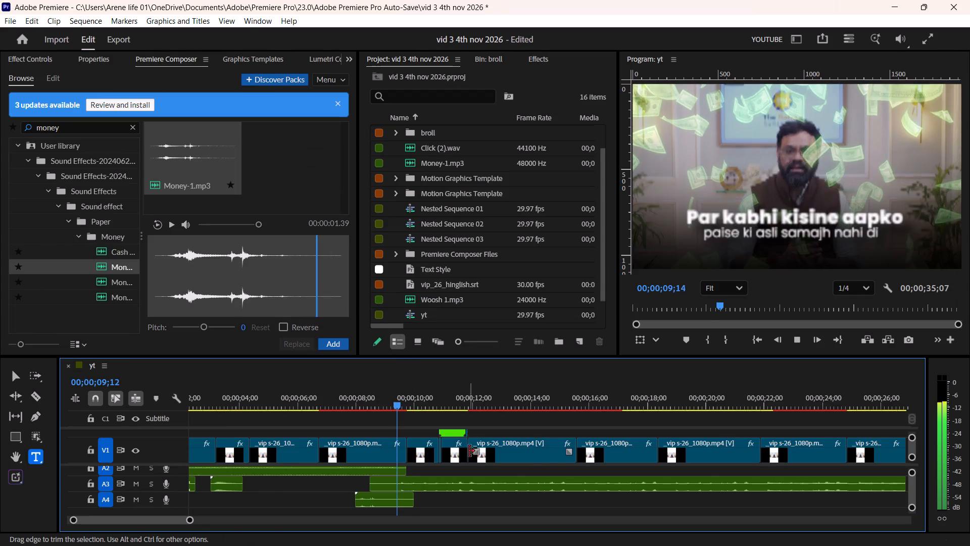
scroll(467, 456, "down", 4, "alt")
scroll(466, 457, "down", 2)
scroll(429, 450, "down", 1, "alt")
key("space")
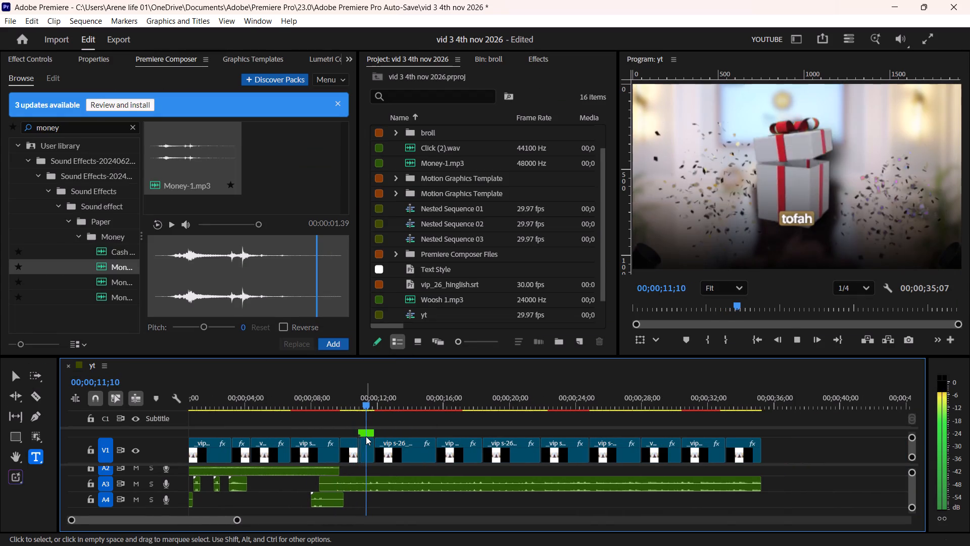
key("space")
scroll(364, 435, "up", 5, "alt")
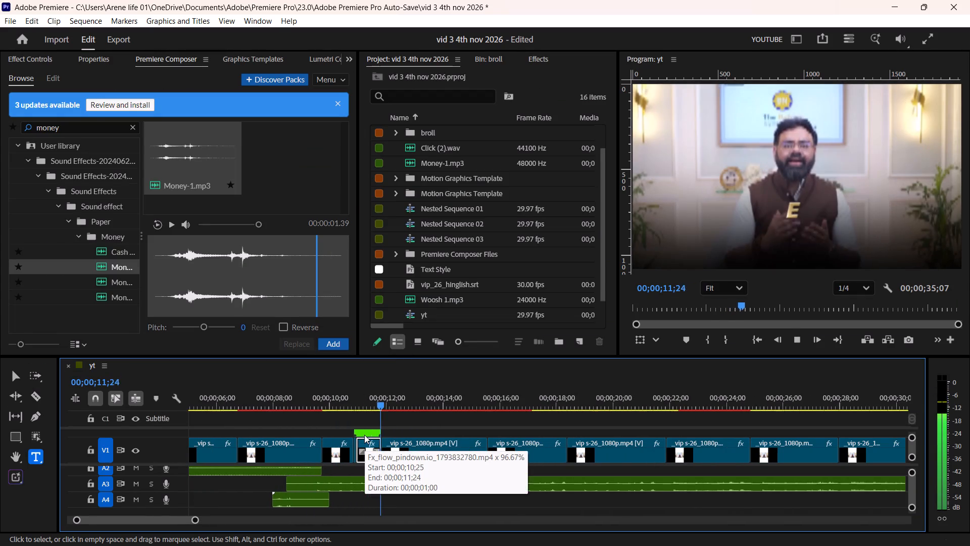
key("space")
left_click_drag(356, 395, 334, 415)
scroll(333, 429, "up", 5, "alt")
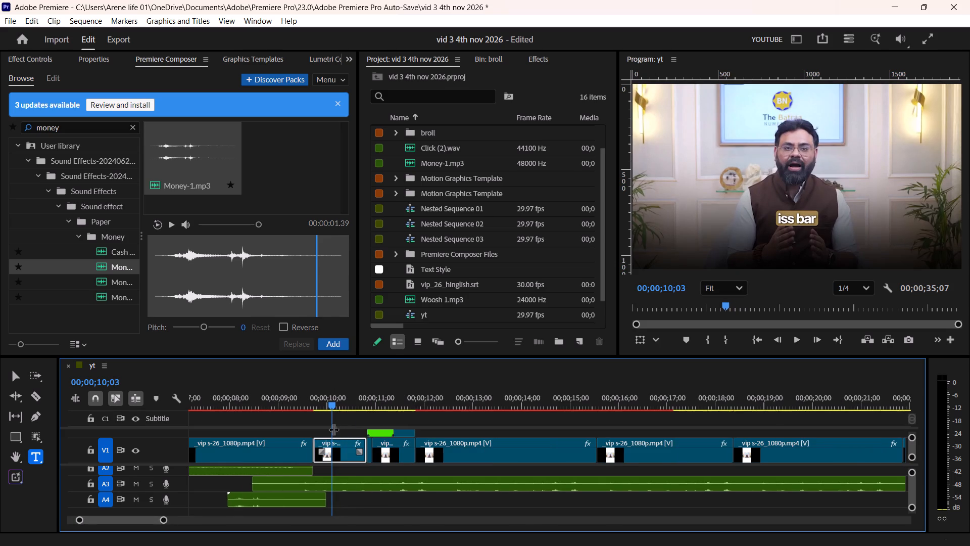
key("space")
key("space")
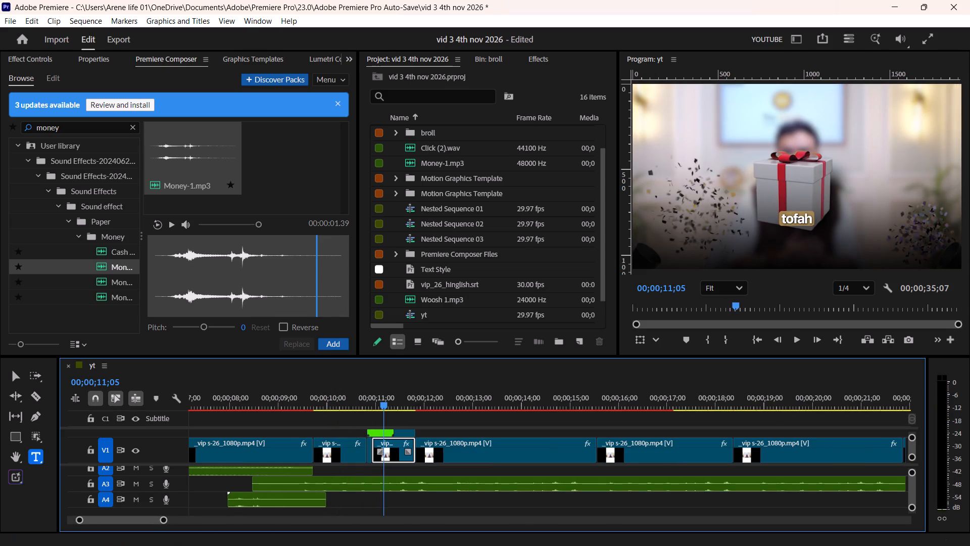
Search the sound library for gift and for ui, and audition the Single UI Beep and Arpeggiated UI sounds.
left_click_drag(82, 124, 11, 139)
type("gift")
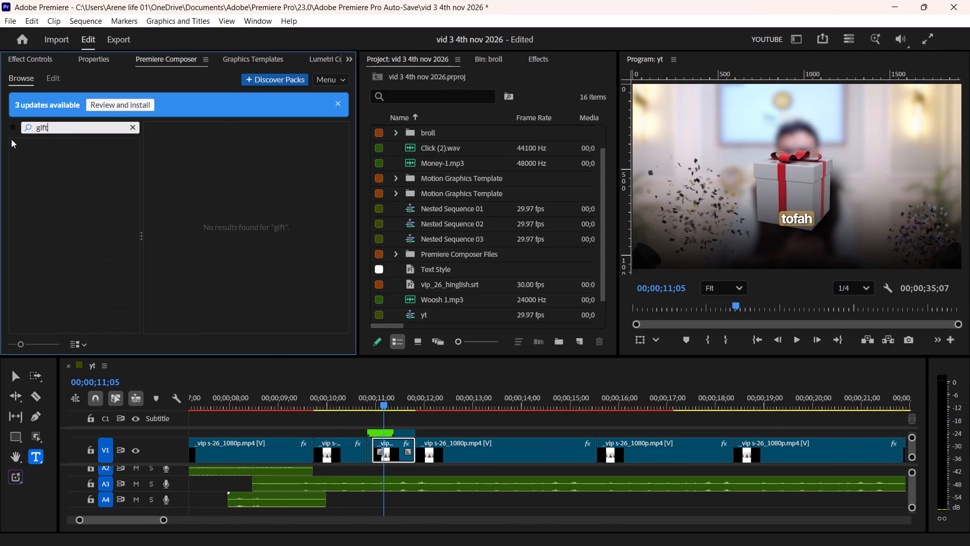
key("BackSpace")
key("BackSpace")
key("BackSpace")
key("BackSpace")
key("BackSpace")
type("ui")
left_click(78, 189)
left_click(84, 205)
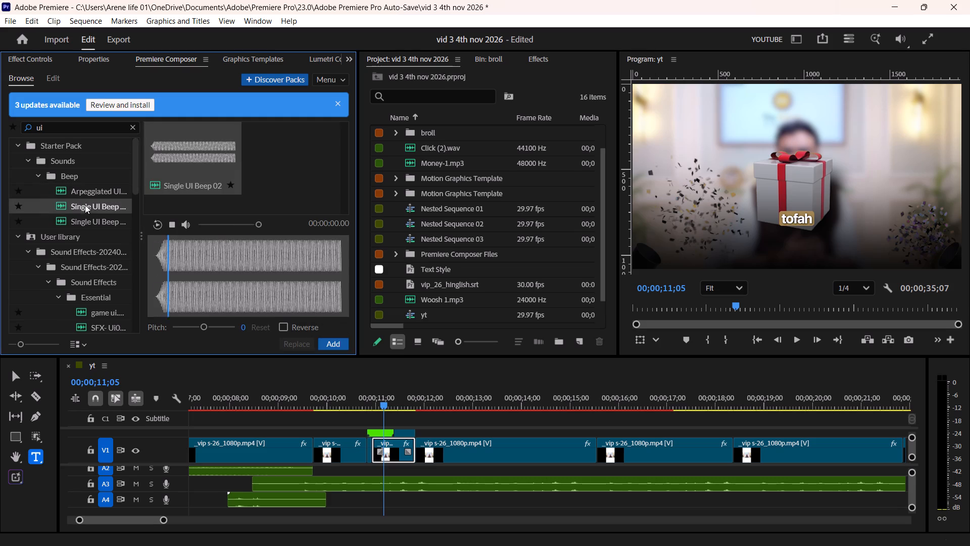
left_click(88, 216)
left_click(93, 187)
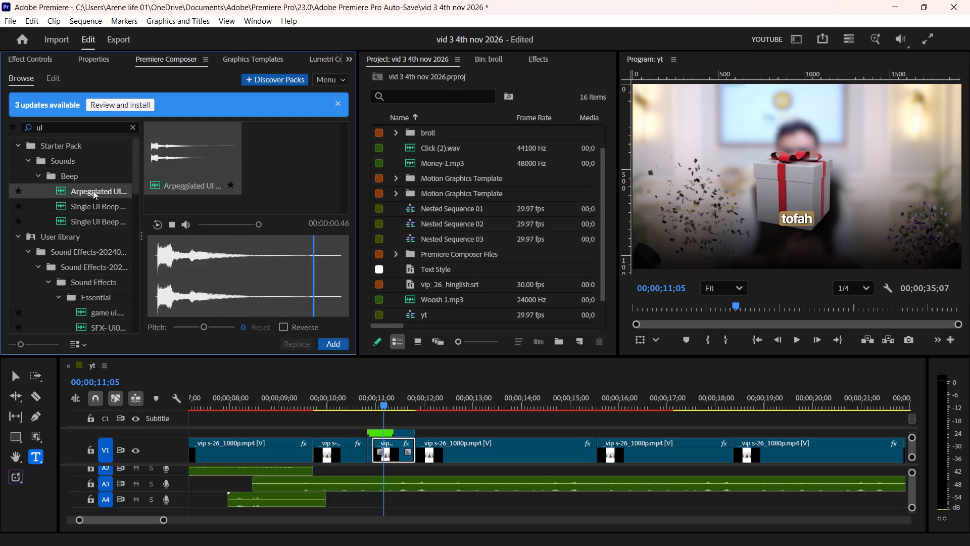
left_click(88, 218)
left_click(90, 186)
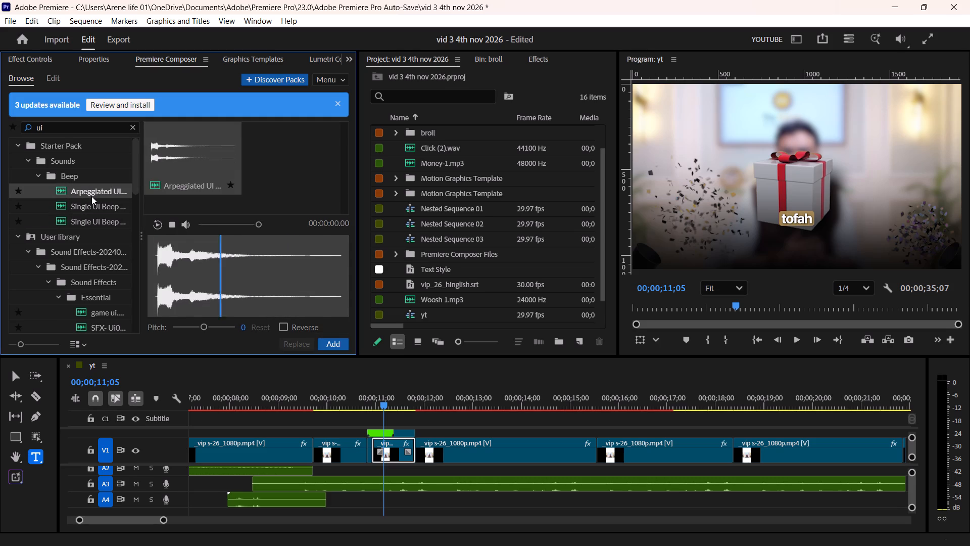
Place the Arpeggiated UI sound on A4 at about 00;00;10;25, aligned with the start of the gift-box b-roll, and play it back.
left_click_drag(90, 192, 358, 501)
scroll(359, 502, "up", 6, "alt")
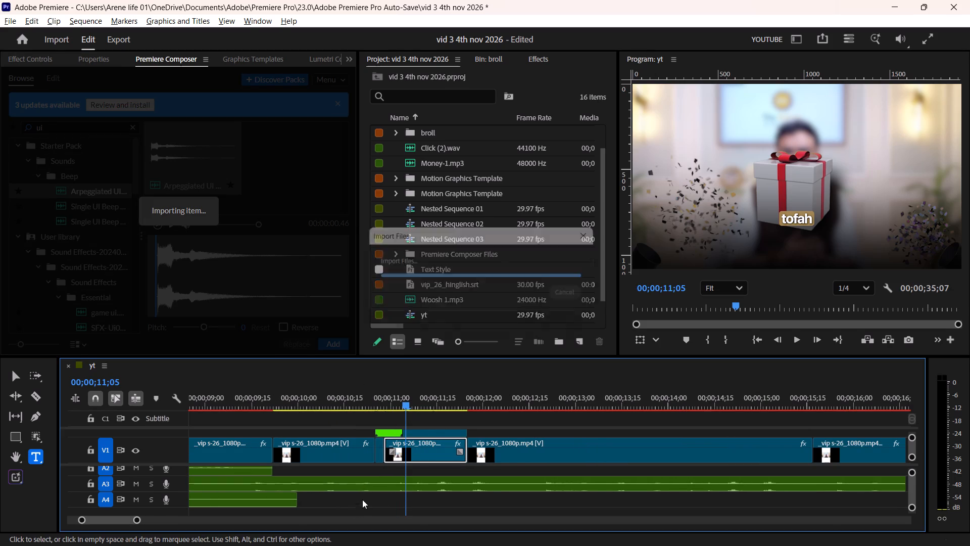
left_click(421, 503)
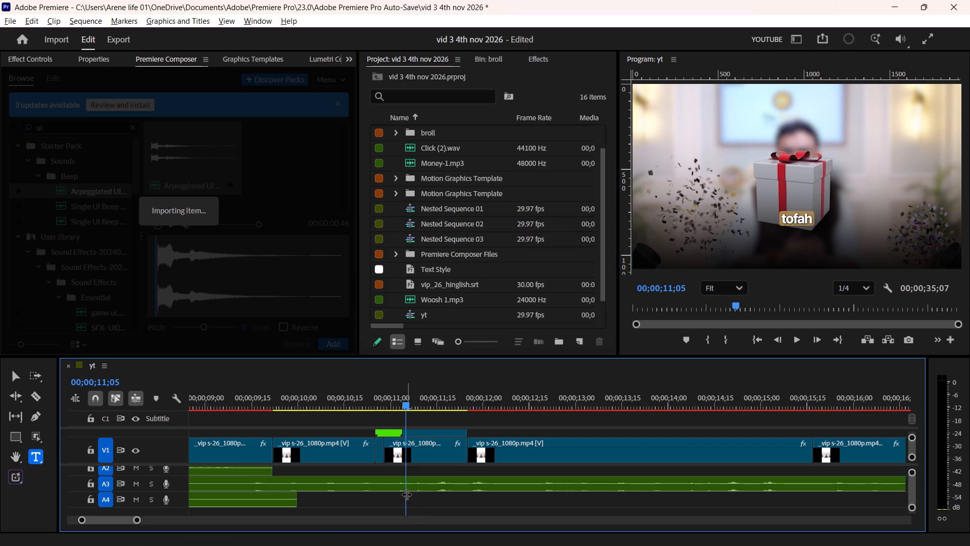
left_click(364, 396)
key("space")
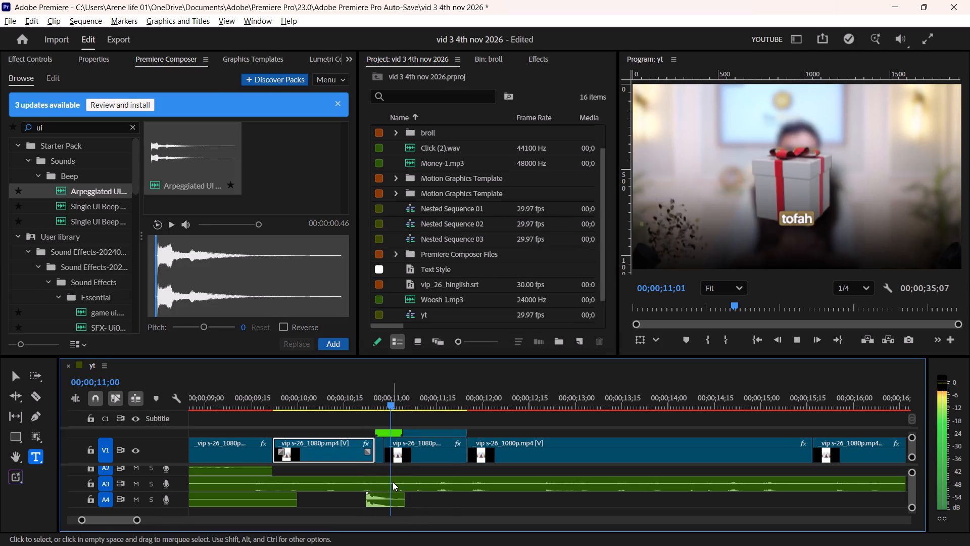
key("space")
left_click_drag(389, 501, 398, 501)
left_click(365, 398)
key("space")
key("space")
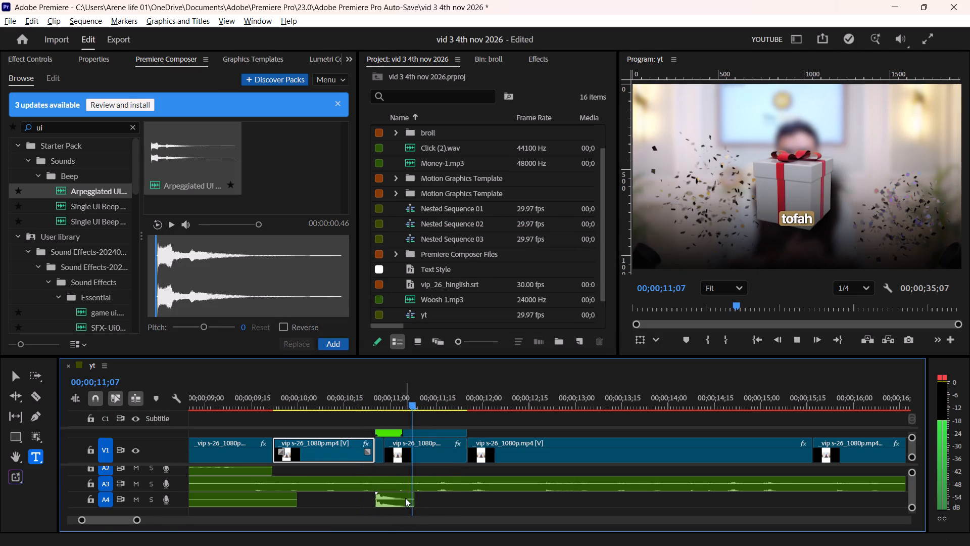
Adjust the gain of the Arpeggiated UI sound on A4 by -10 dB and play back the gift-box b-roll.
left_click(393, 503)
type("g-")
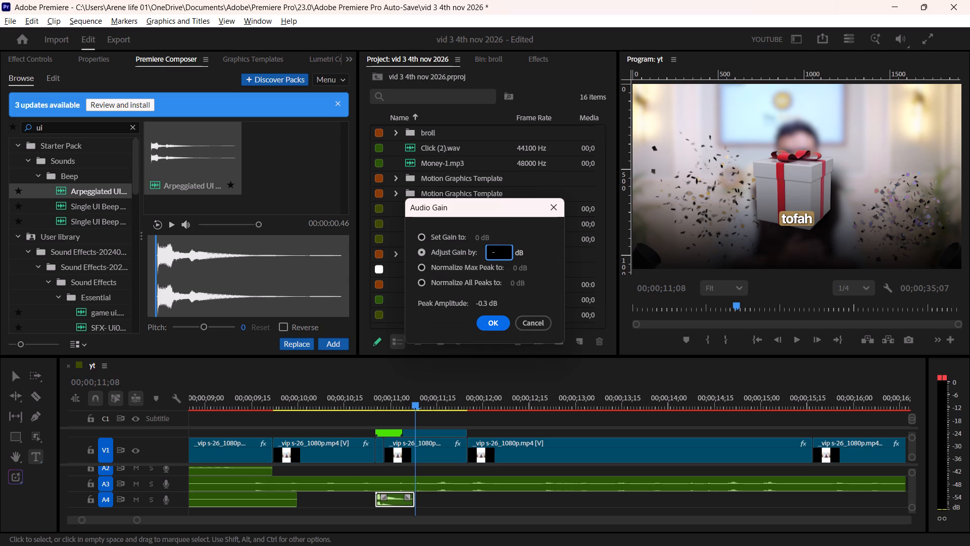
type("10")
key("Return")
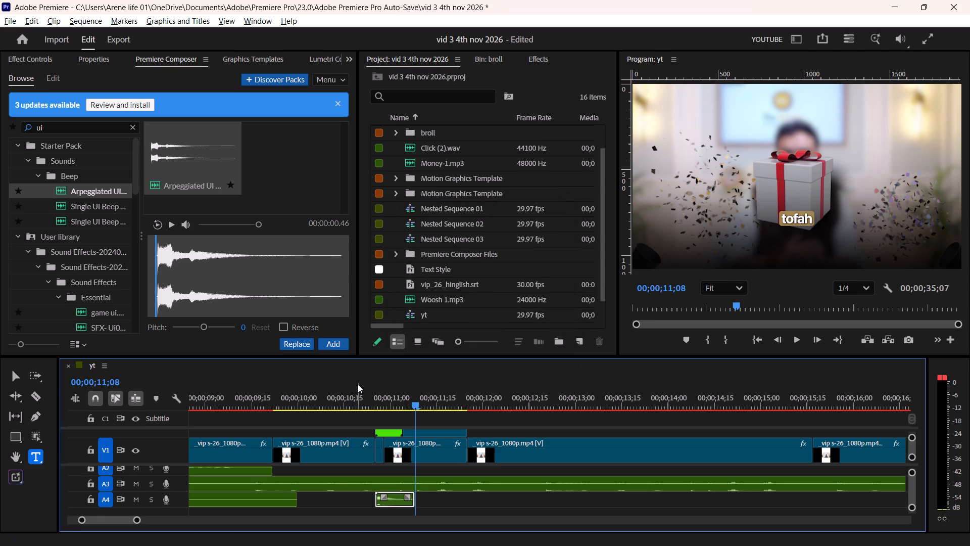
left_click(359, 385)
key("space")
key("space")
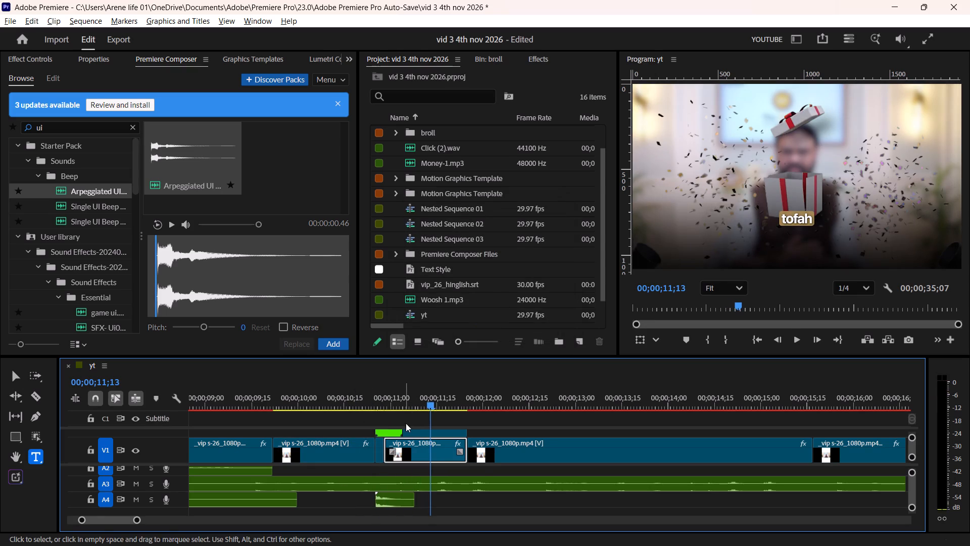
Audition The Builder, the Ting sound and ES_Suckback, and search for blast to audition the Sci-fi Energy Gun and Sci-fi Teleport sounds.
scroll(107, 272, "down", 5)
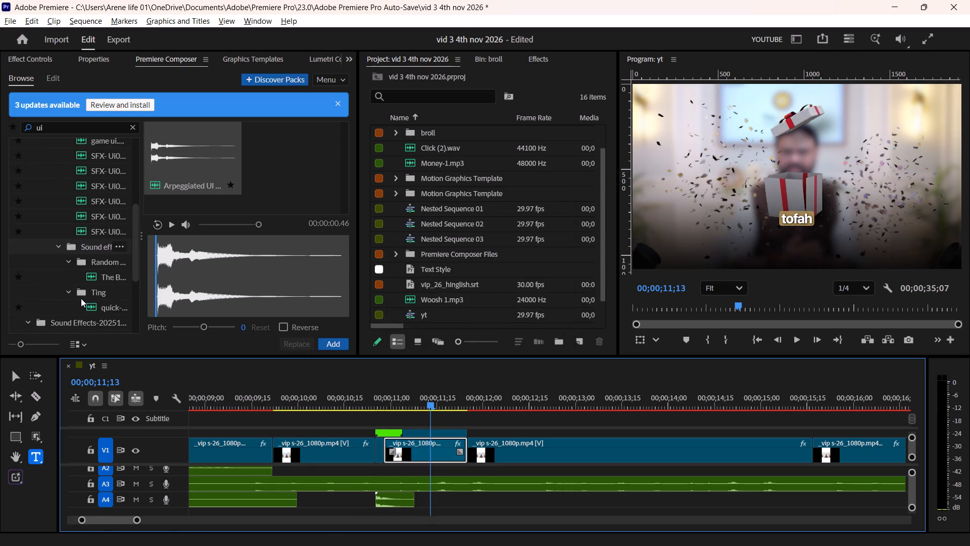
left_click(108, 203)
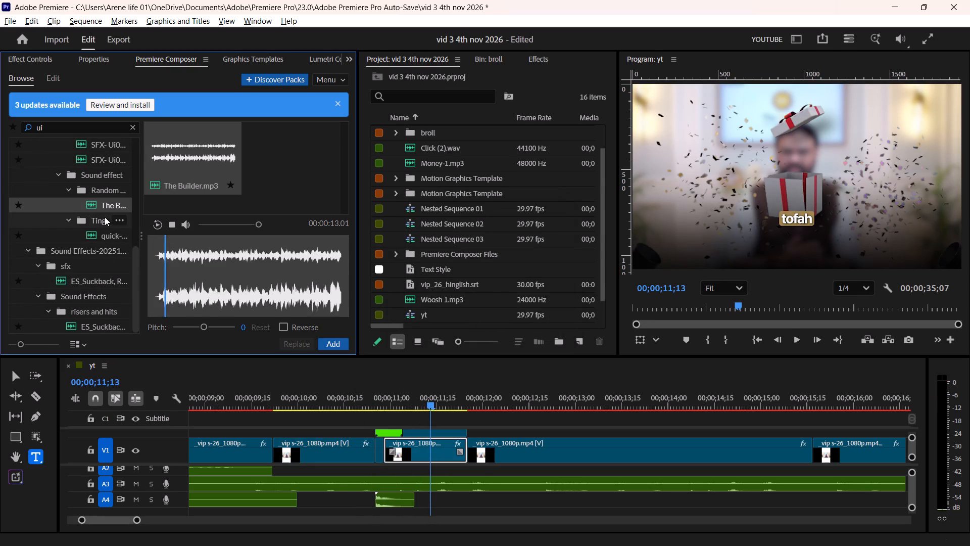
left_click(109, 240)
left_click(78, 281)
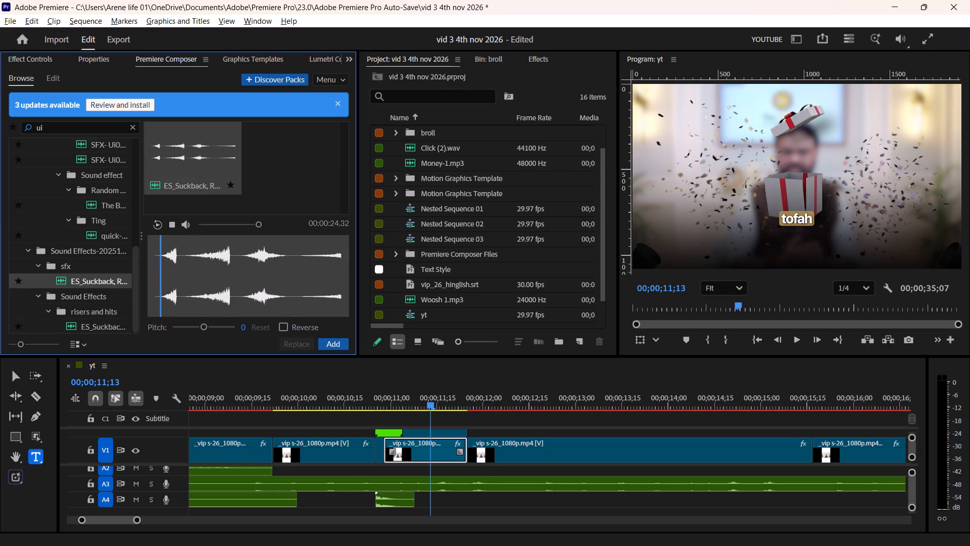
left_click_drag(84, 127, 32, 134)
type("blast")
left_click(93, 188)
left_click(99, 205)
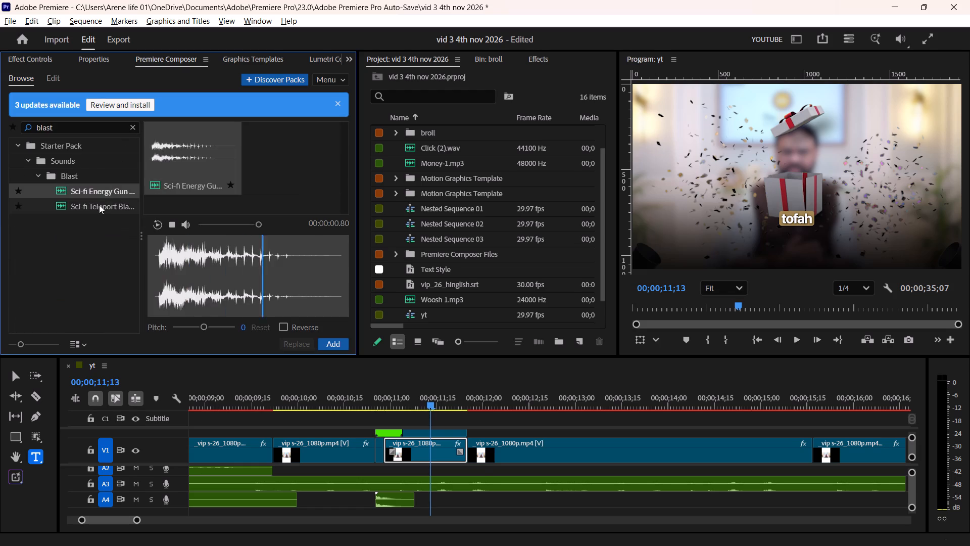
left_click_drag(73, 127, 0, 142)
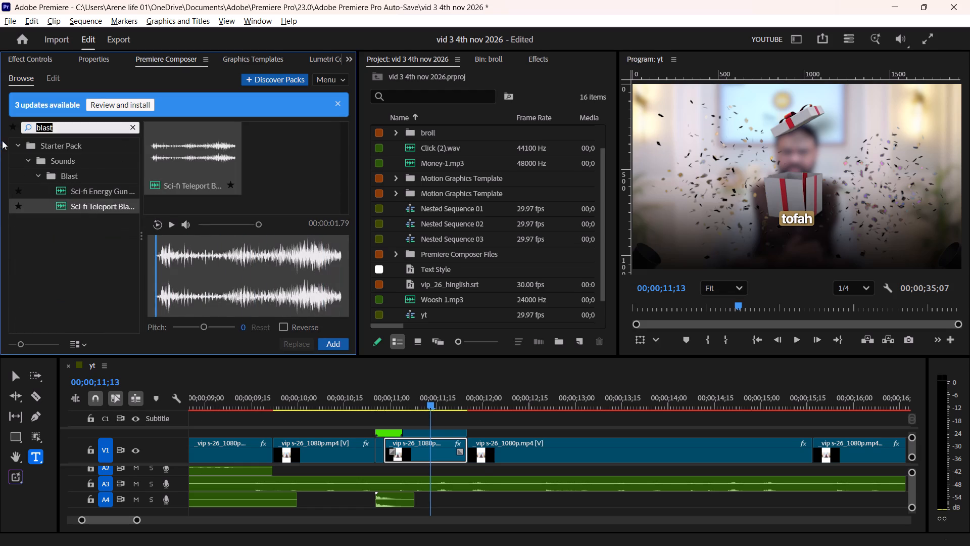
Play back the end of the gift-box b-roll and park the playhead at 00;00;11;25, where the Ek extra training day title starts.
left_click(444, 506)
key("space")
scroll(438, 493, "down", 4, "alt")
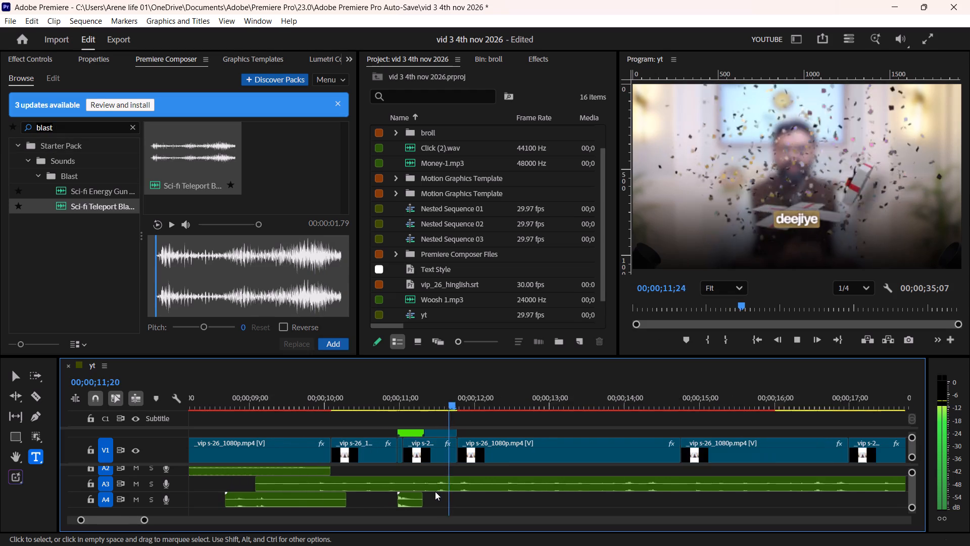
scroll(435, 491, "down", 3)
key("space")
left_click_drag(416, 396, 401, 406, "shift")
scroll(387, 463, "down", 2, "alt")
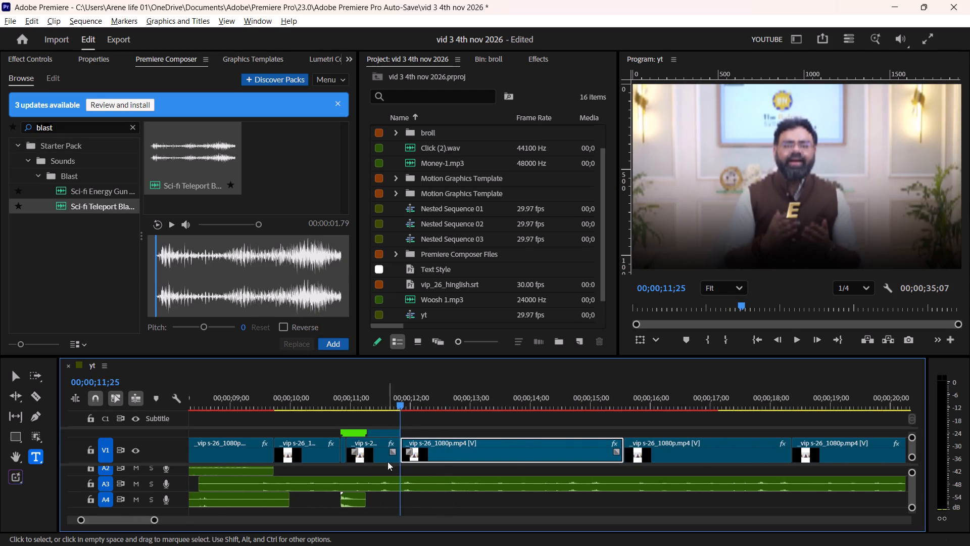
scroll(387, 462, "down", 9, "alt")
scroll(368, 484, "up", 6)
scroll(368, 484, "down", 2, "alt")
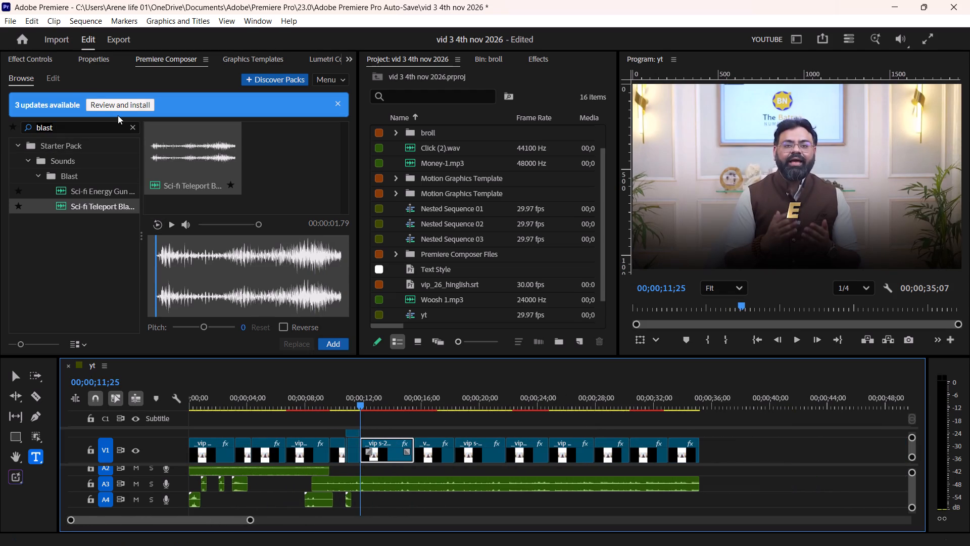
Search the sound library for ui, place SFX-UI03.mp3 on A4 at 00;00;11;25 and play it back.
left_click_drag(72, 129, 2, 139)
key("u")
key("i")
scroll(95, 271, "down", 1)
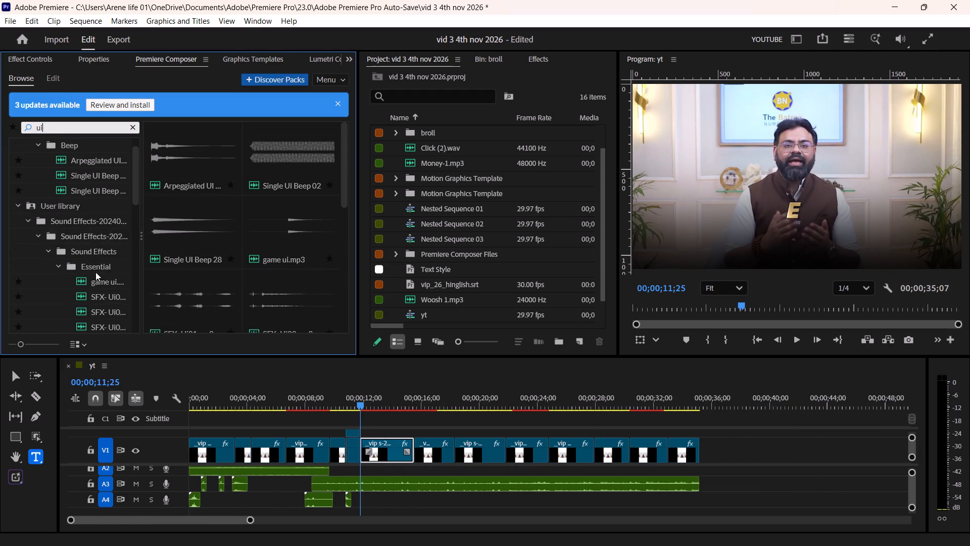
left_click(93, 281)
left_click(98, 293)
left_click_drag(99, 295, 364, 502)
scroll(364, 502, "up", 10, "alt")
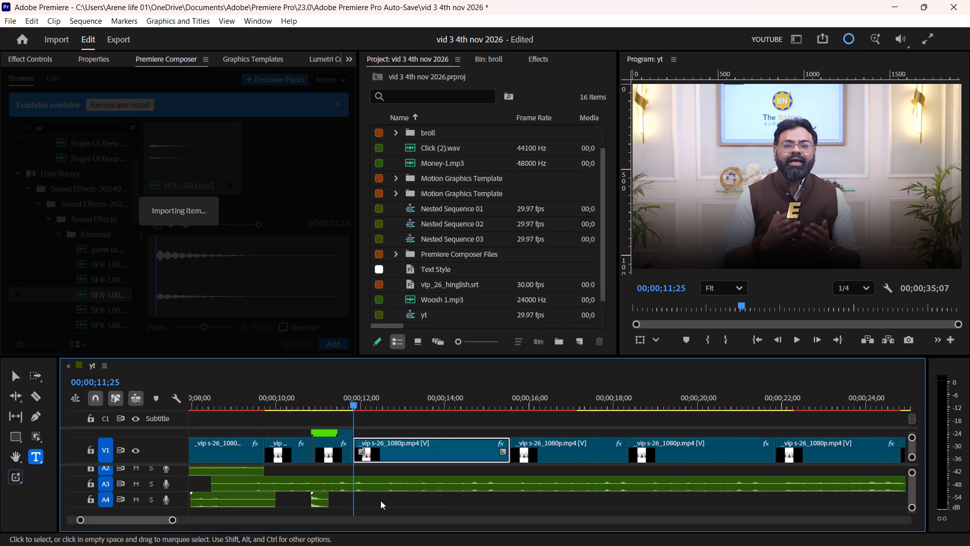
key("space")
key("space")
Adjust the gain of the SFX-UI03 sound on A4 by -14 dB and play back the title.
left_click(377, 500)
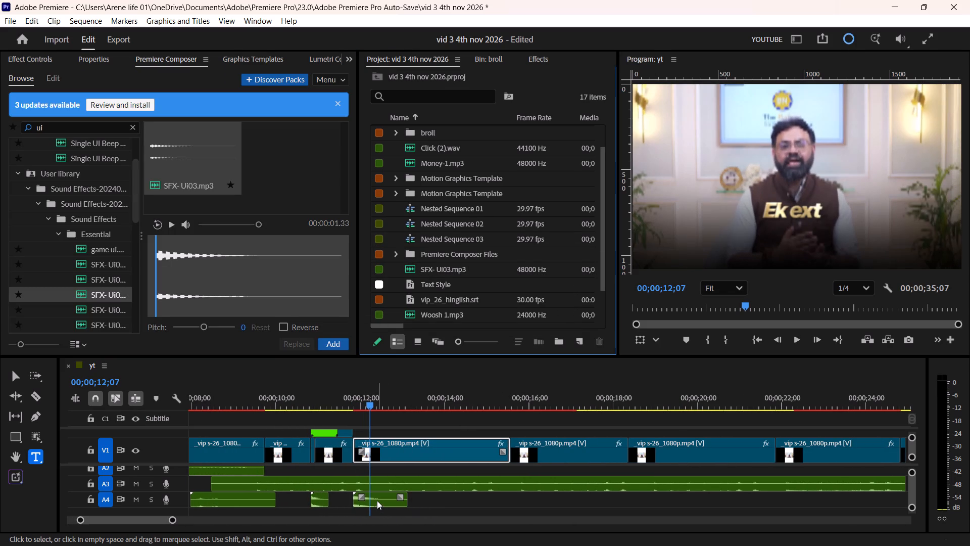
type("g-14")
key("Return")
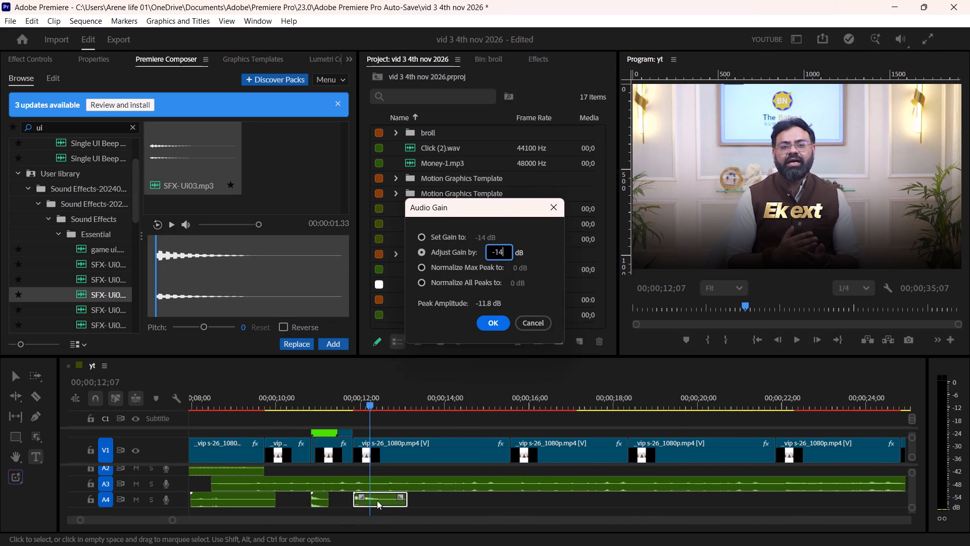
key("space")
scroll(377, 500, "down", 5, "alt")
key("space")
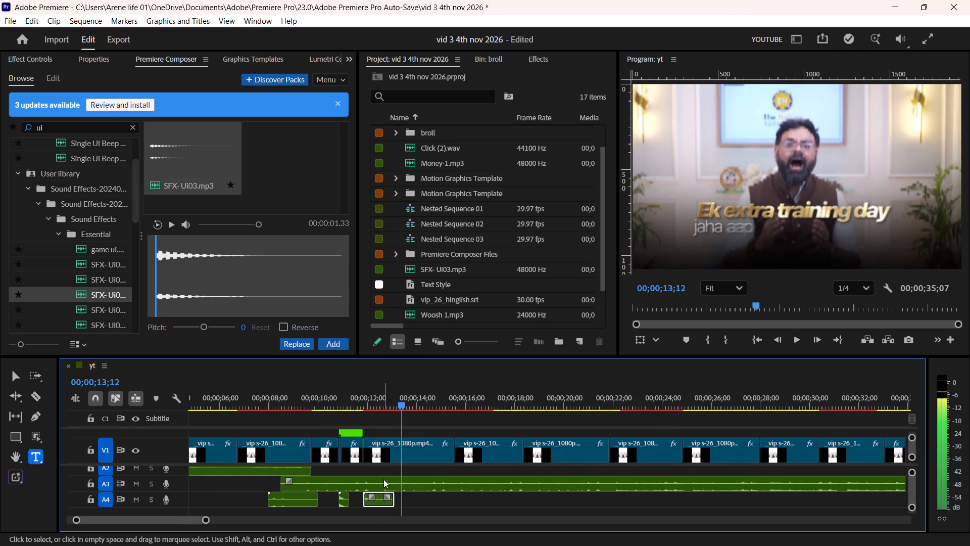
Copy the SFX-UI03 sound along A4 to 00;00;13;05, where the title's second line starts, and play it back.
left_click_drag(400, 401, 395, 406)
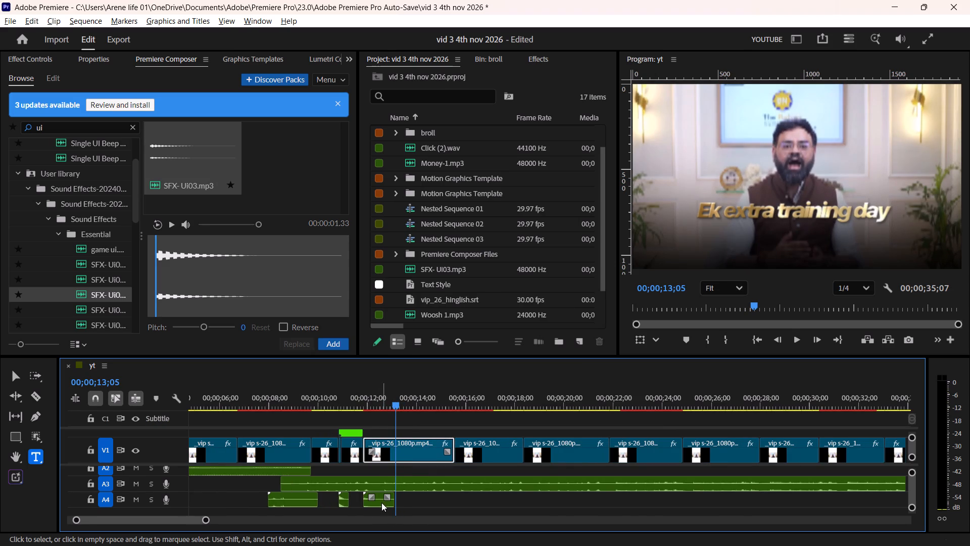
left_click_drag(381, 503, 413, 507, "alt")
key("space")
scroll(413, 507, "down", 5, "alt")
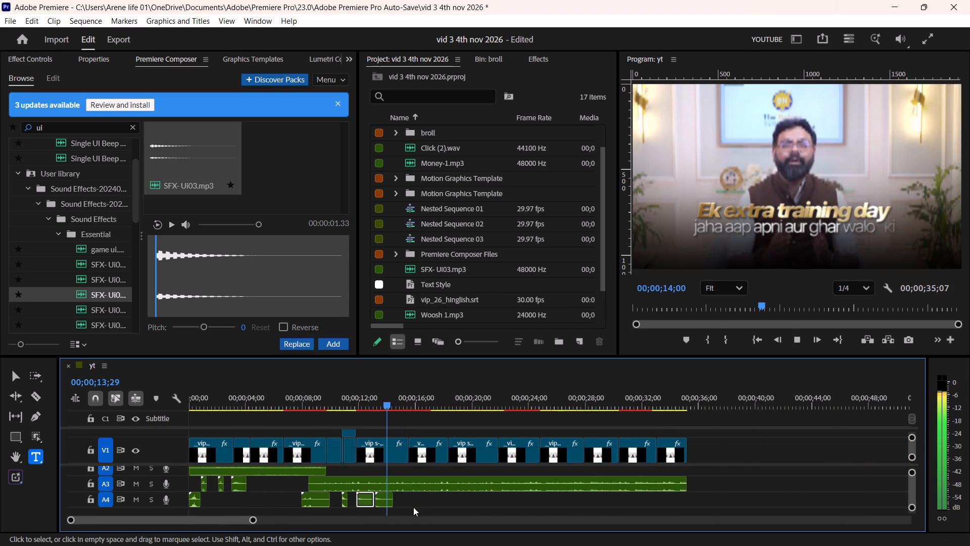
scroll(409, 504, "up", 4, "alt")
key("space")
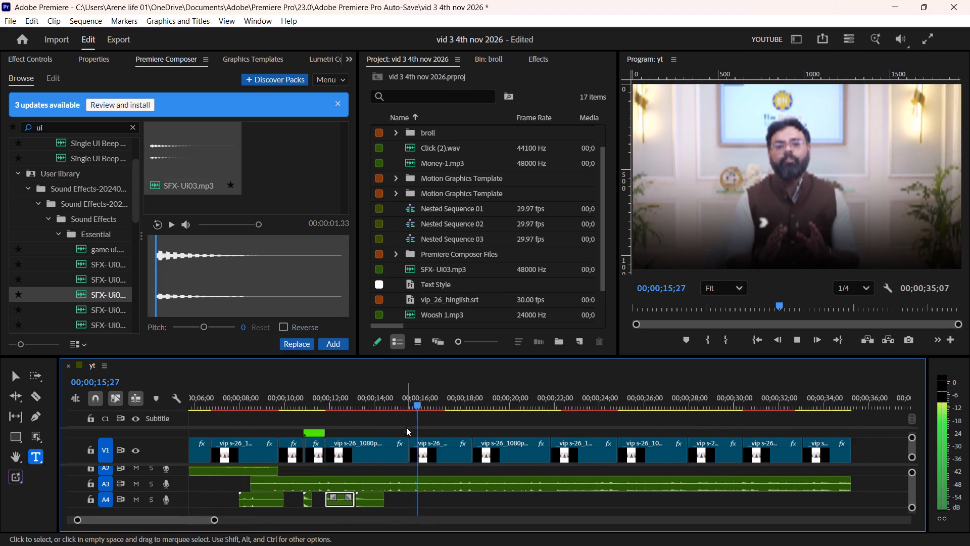
Copy the SFX-UI03 sound along A4 to 00;00;15;17 and play back the Birth Dates and Naam titles.
left_click_drag(415, 391, 409, 396, "shift")
left_click_drag(370, 503, 417, 503, "alt")
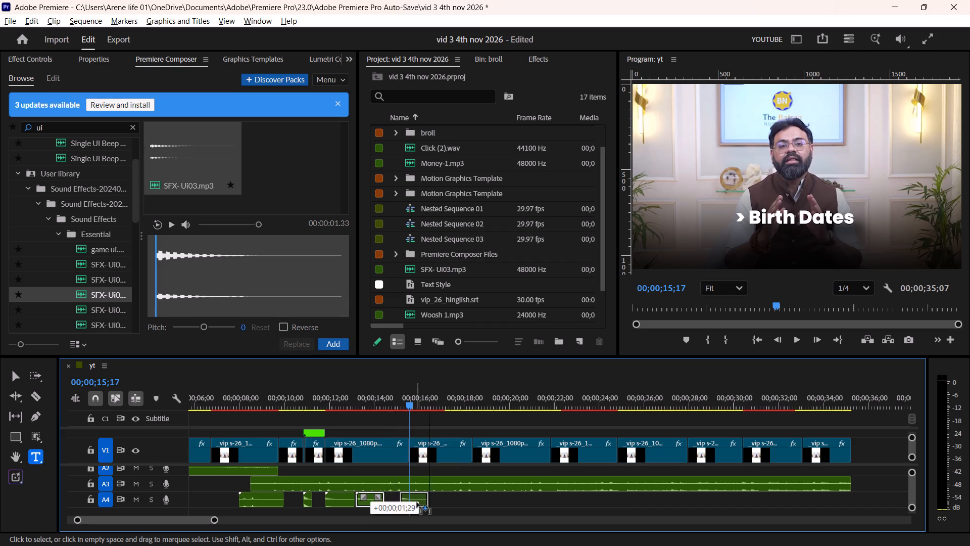
left_click_drag(417, 503, 423, 503, "alt")
key("space")
key("space")
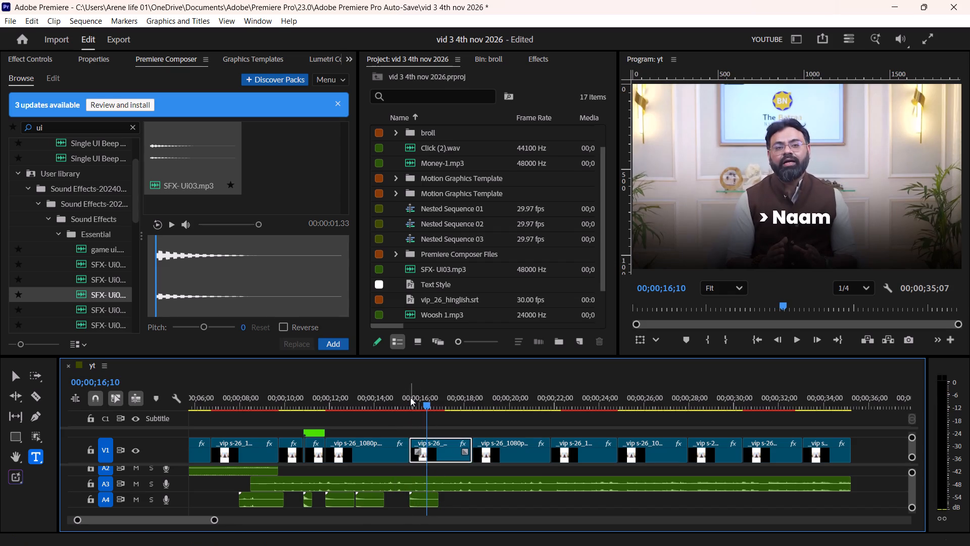
Move the last SFX-UI03 copy on A4 to 00;00;14;27, aligned with the start of the Birth Dates title.
left_click_drag(406, 399, 391, 407)
scroll(396, 439, "up", 10, "ctrl")
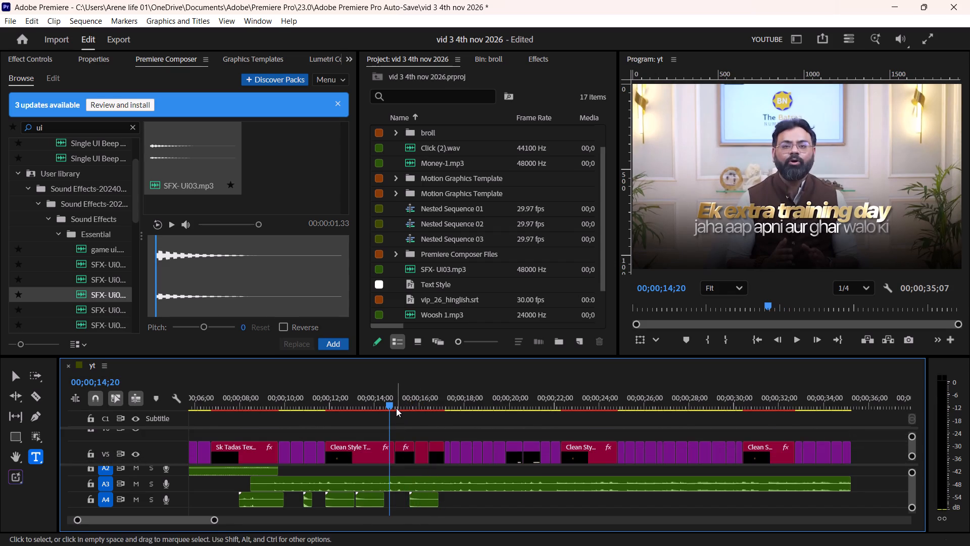
left_click(393, 401, "shift")
left_click_drag(422, 504, 405, 504)
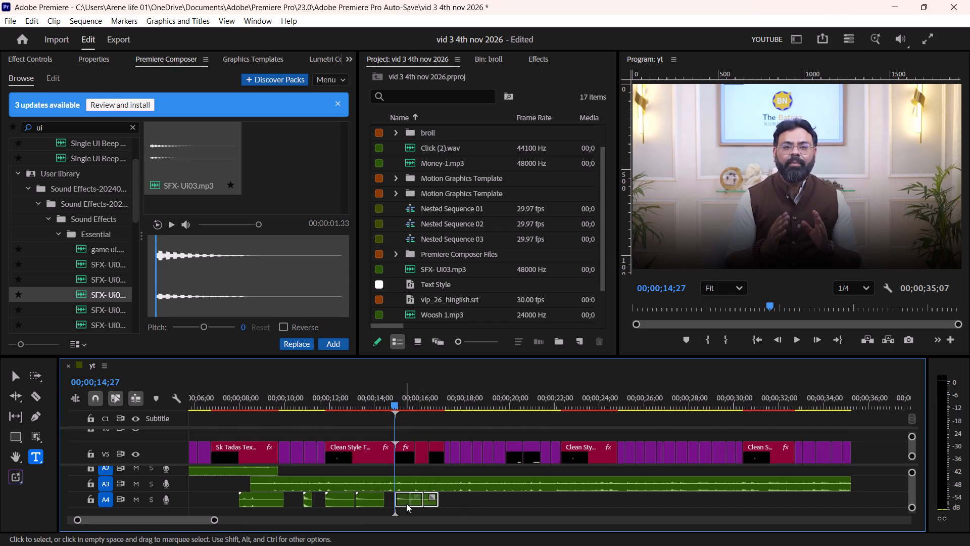
Copy the SFX-UI03 sound along A4 to about 00;00;15;23, at the start of the Naam title, and play it back.
left_click_drag(412, 502, 453, 507, "alt")
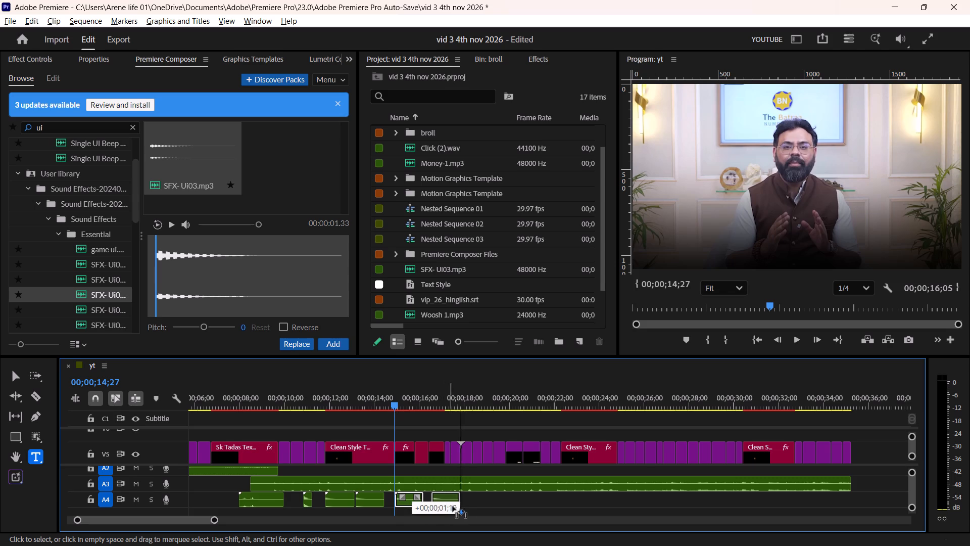
left_click_drag(453, 507, 456, 506, "alt")
left_click_drag(457, 503, 427, 508)
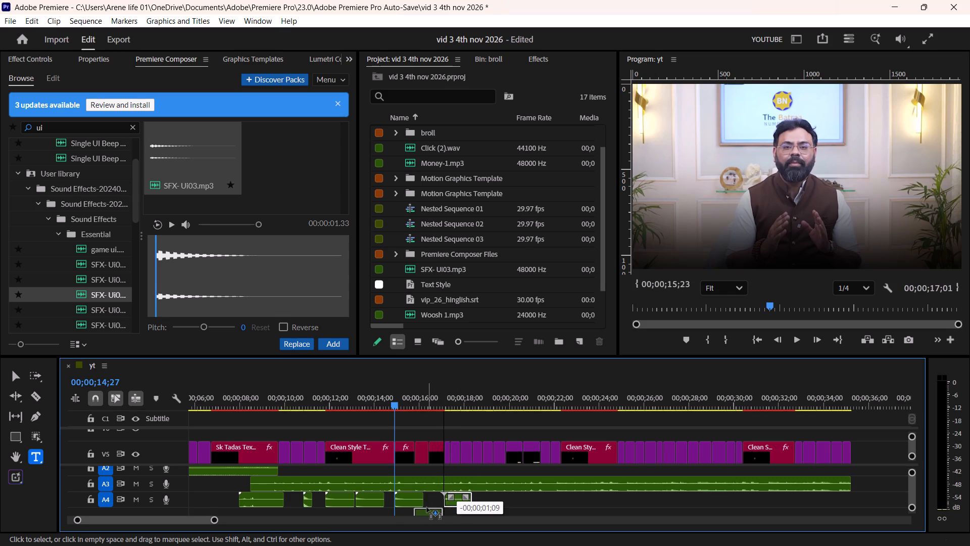
left_click_drag(427, 508, 428, 504)
key("space")
scroll(434, 497, "down", 2)
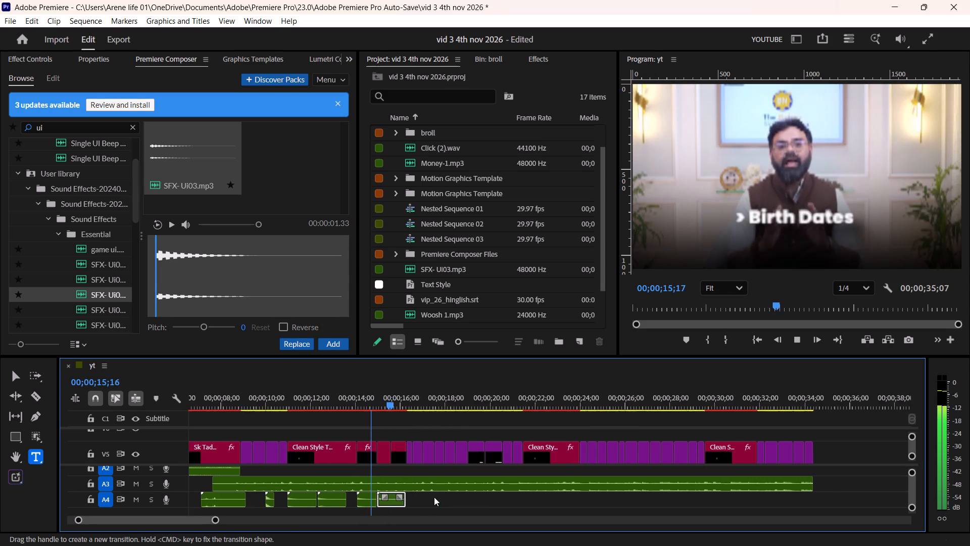
key("space")
Copy the SFX-UI03 sound along A4 to 00;00;16;13, where the title following Naam starts, and play it back.
scroll(389, 468, "up", 5, "alt")
left_click(391, 401, "shift")
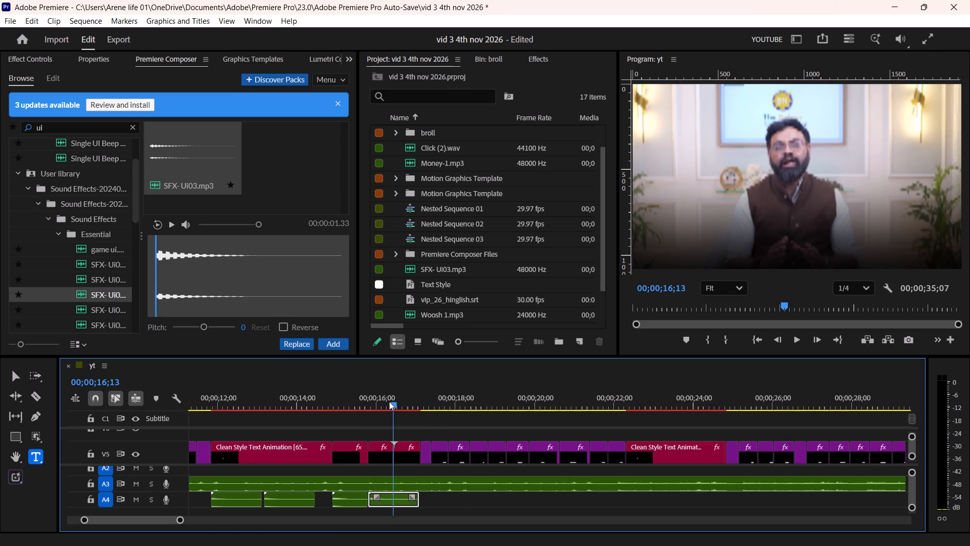
left_click_drag(399, 500, 420, 500, "alt")
key("space")
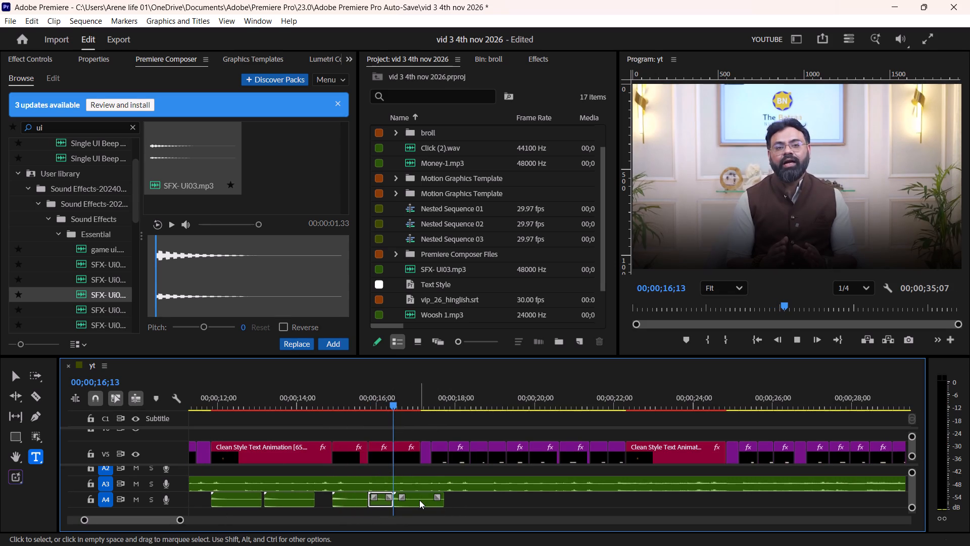
scroll(418, 499, "down", 8, "alt")
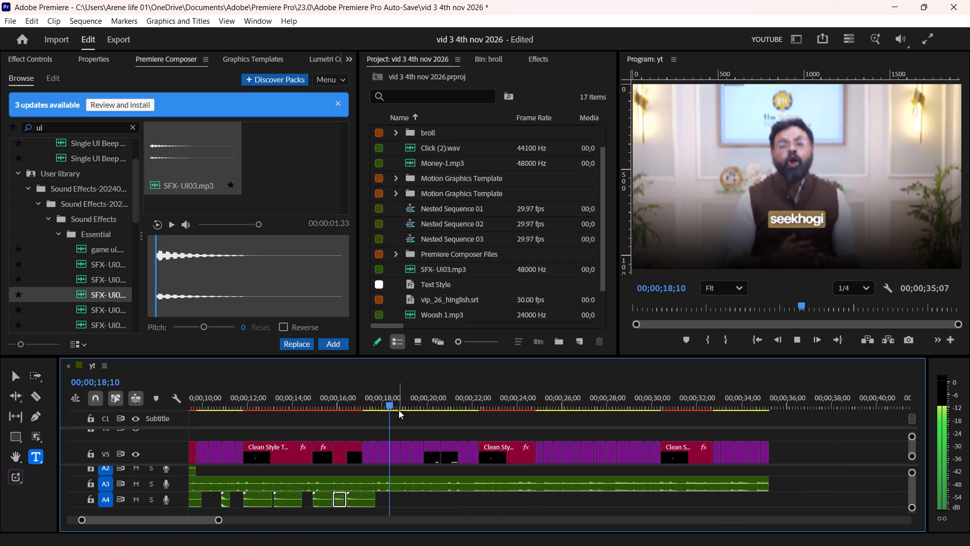
key("space")
Copy the A3 sound effect at about 00;00;03;00 to A4 at 00;00;21;26, the end of the worried-woman b-roll, and play it back.
left_click_drag(400, 405, 466, 406)
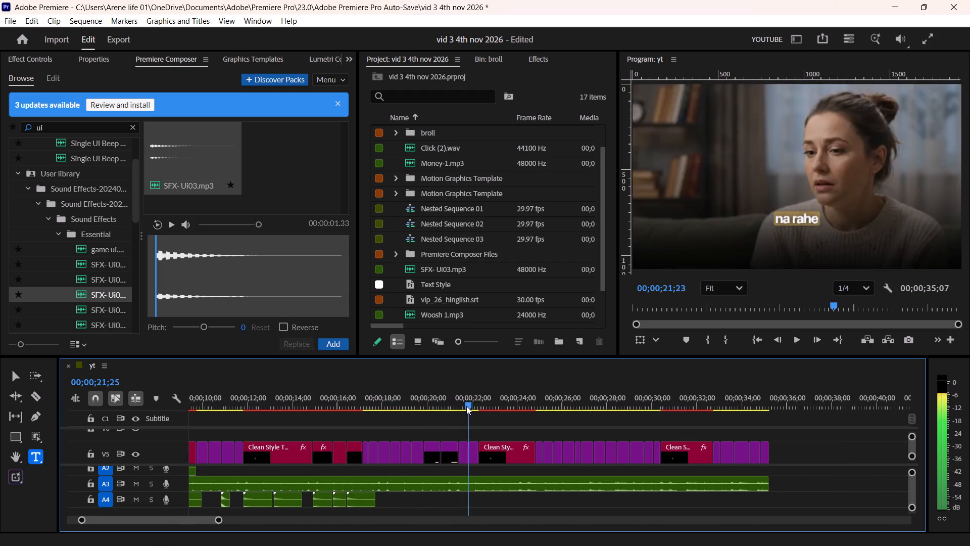
left_click_drag(466, 406, 462, 412)
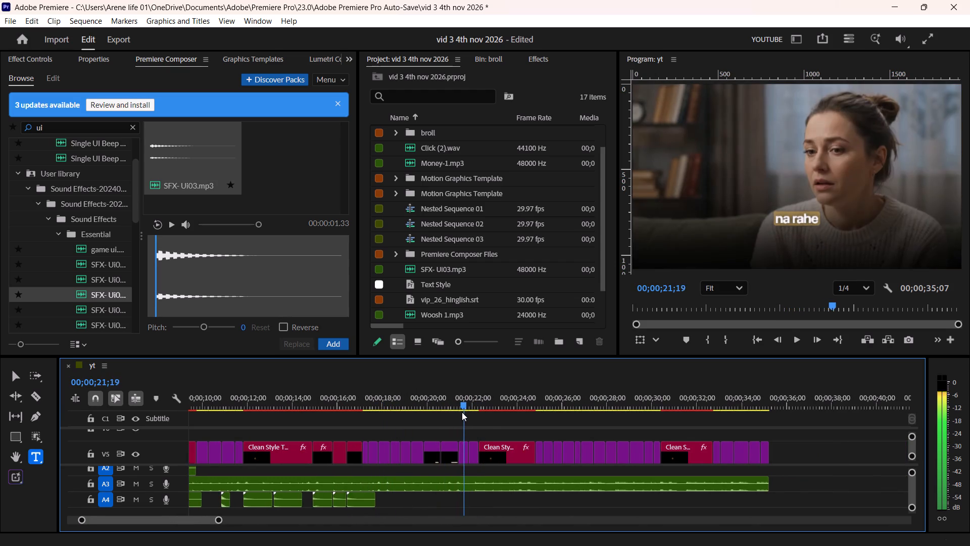
left_click_drag(462, 412, 466, 408)
scroll(461, 435, "down", 7, "ctrl")
left_click(468, 403, "shift")
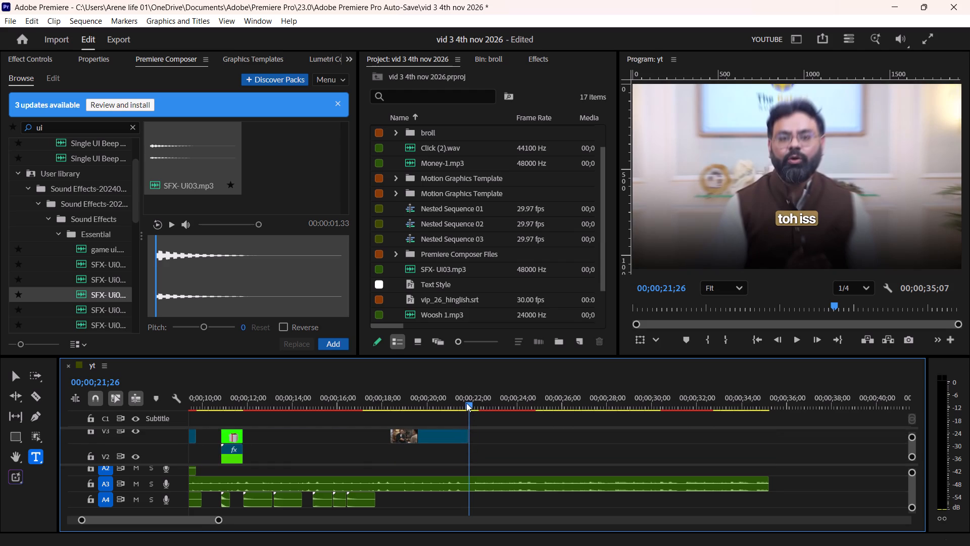
scroll(361, 487, "down", 3, "alt")
scroll(360, 488, "up", 4)
scroll(306, 494, "up", 5, "alt")
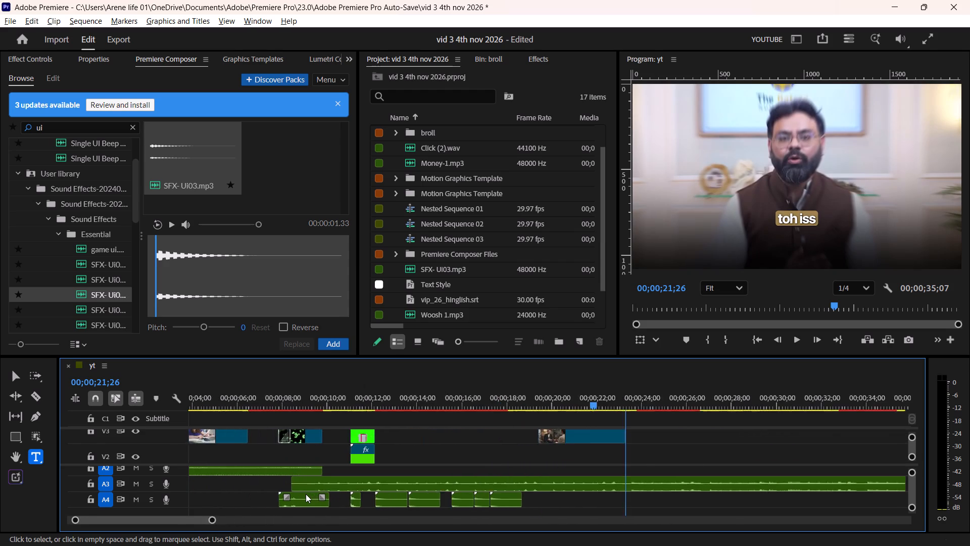
scroll(306, 494, "down", 2)
scroll(306, 494, "up", 4)
scroll(306, 494, "down", 2, "alt")
scroll(288, 496, "up", 3)
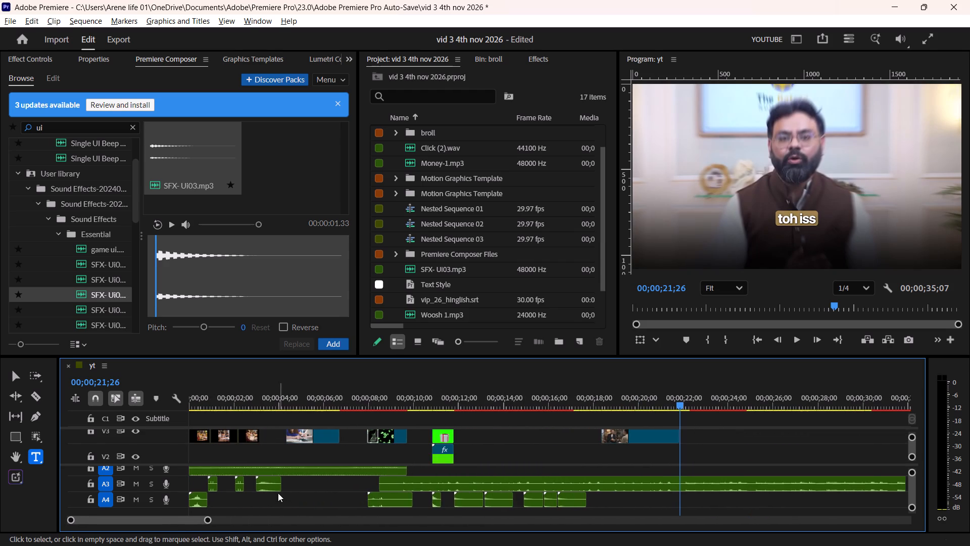
left_click_drag(270, 488, 690, 503, "alt")
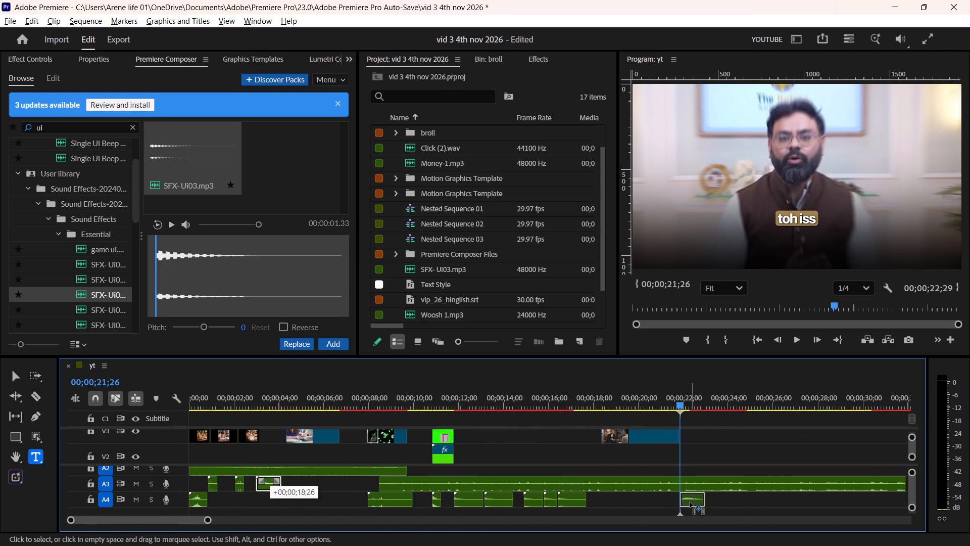
scroll(691, 503, "up", 6, "alt")
key("space")
key("space")
Turn off snapping, shift the copied sound on A4 earlier to about 00;00;21;20 and play back the transition.
left_click_drag(692, 499, 678, 501)
left_click_drag(677, 502, 684, 502)
key("s")
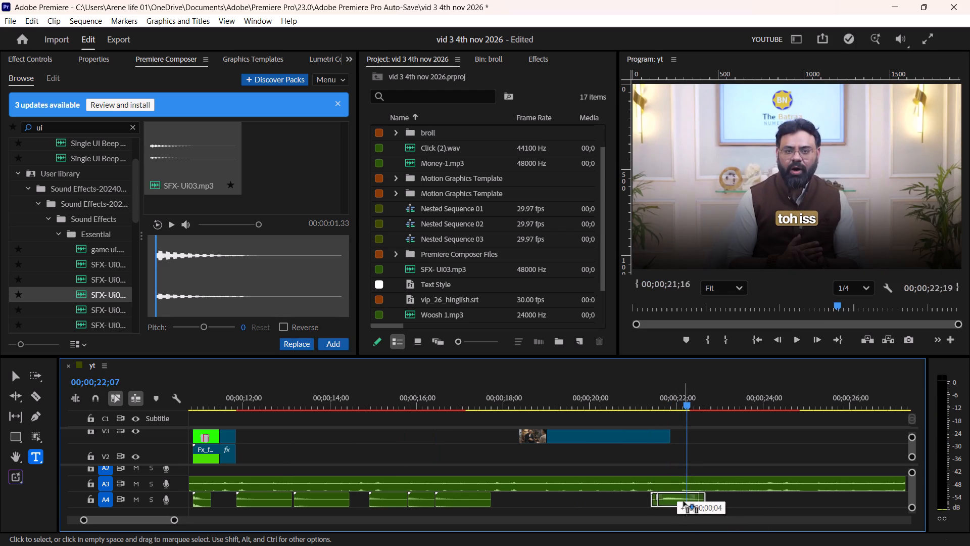
left_click_drag(684, 502, 687, 502)
left_click(662, 399)
key("space")
scroll(668, 476, "down", 4, "alt")
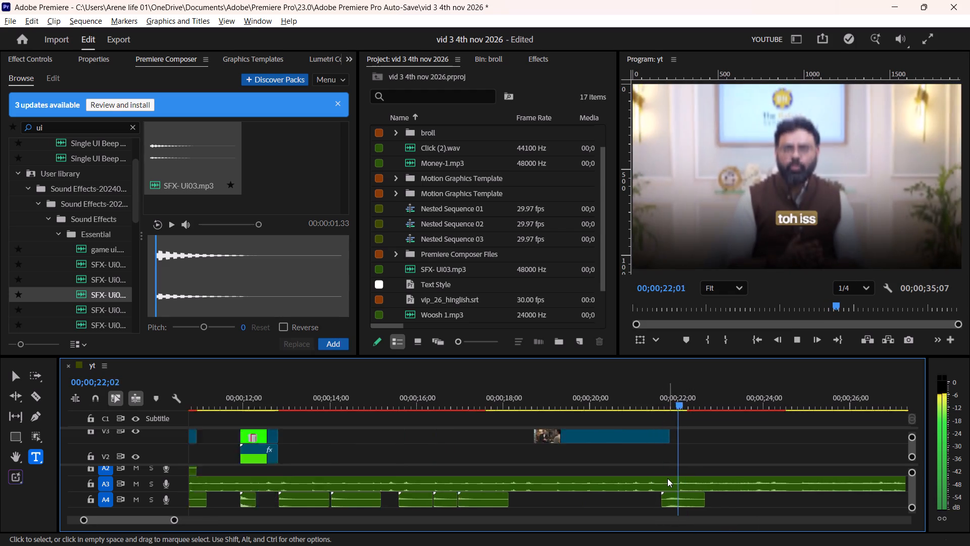
scroll(667, 478, "down", 4, "alt")
key("space")
Copy the SFX-UI03 sound from A4 to A5 at 00;00;22;09, where the Quantom Numerology title starts, and play it back.
left_click_drag(617, 398, 610, 414, "shift")
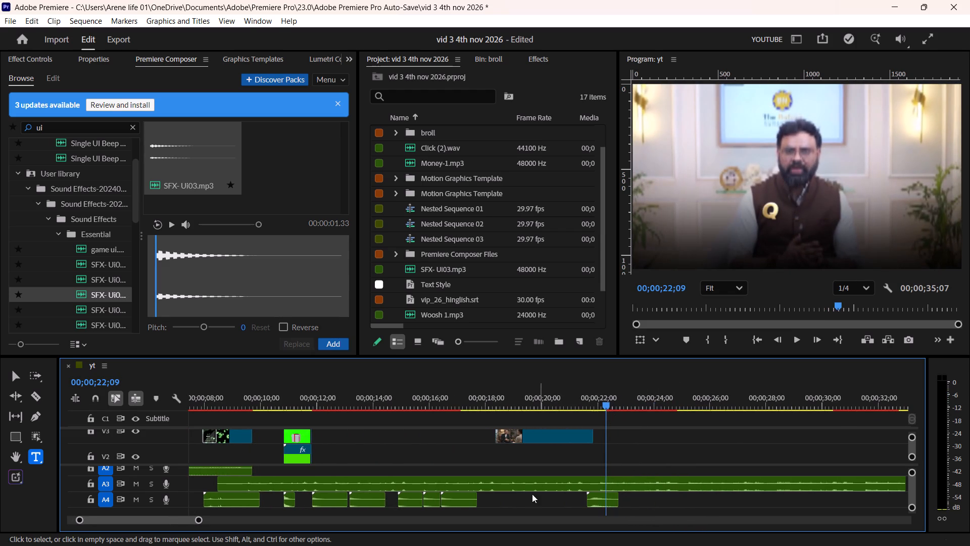
left_click_drag(455, 502, 621, 512, "alt")
key("space")
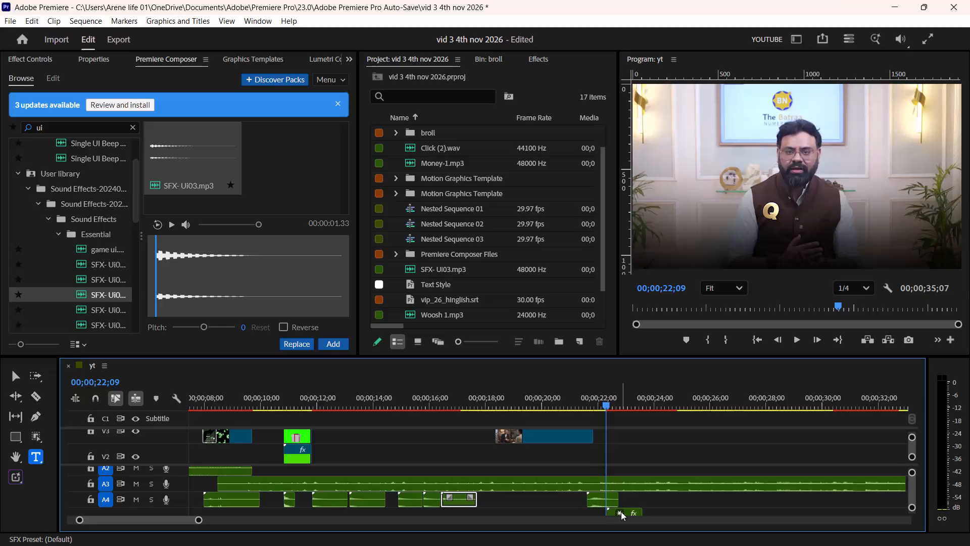
scroll(621, 512, "down", 3)
scroll(597, 503, "down", 5, "alt")
key("space")
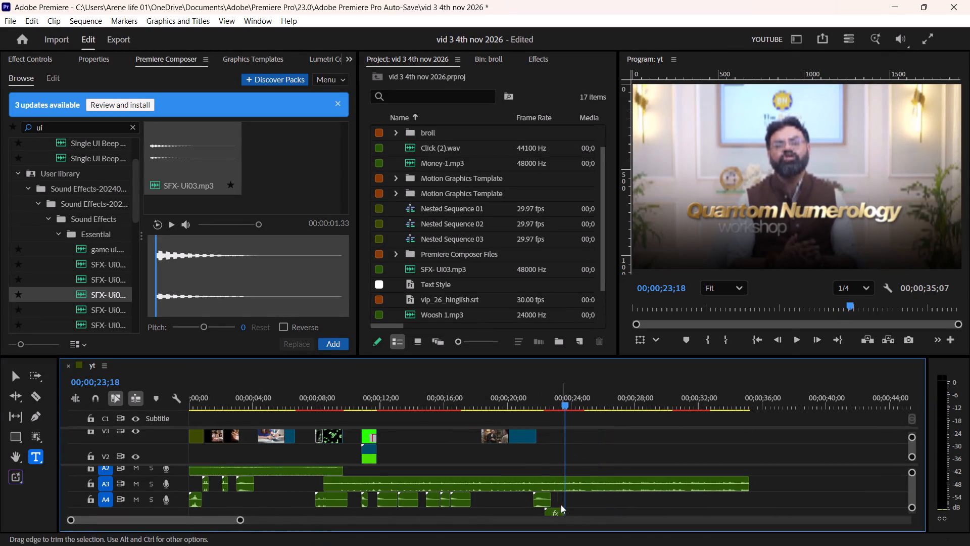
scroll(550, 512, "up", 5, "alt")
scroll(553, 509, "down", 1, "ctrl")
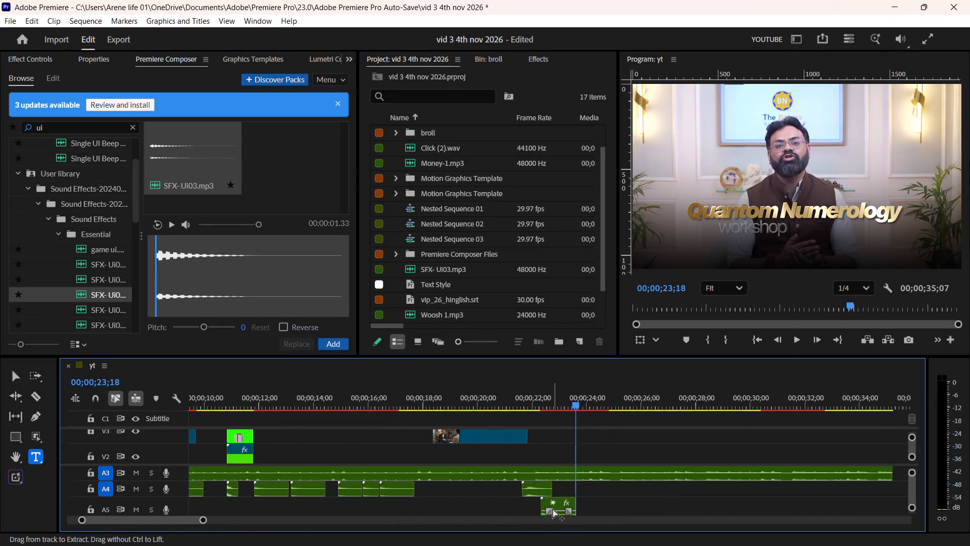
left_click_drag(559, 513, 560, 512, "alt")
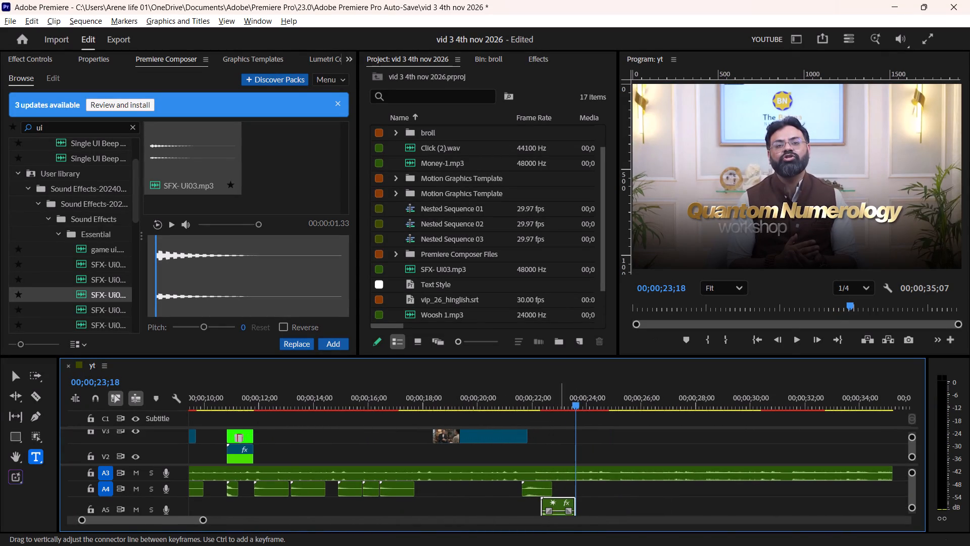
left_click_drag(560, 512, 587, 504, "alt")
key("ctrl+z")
Copy the A5 sound onto A4 at 00;00;23;18, with snapping turned on to align it, and play it back.
scroll(570, 499, "down", 2, "ctrl")
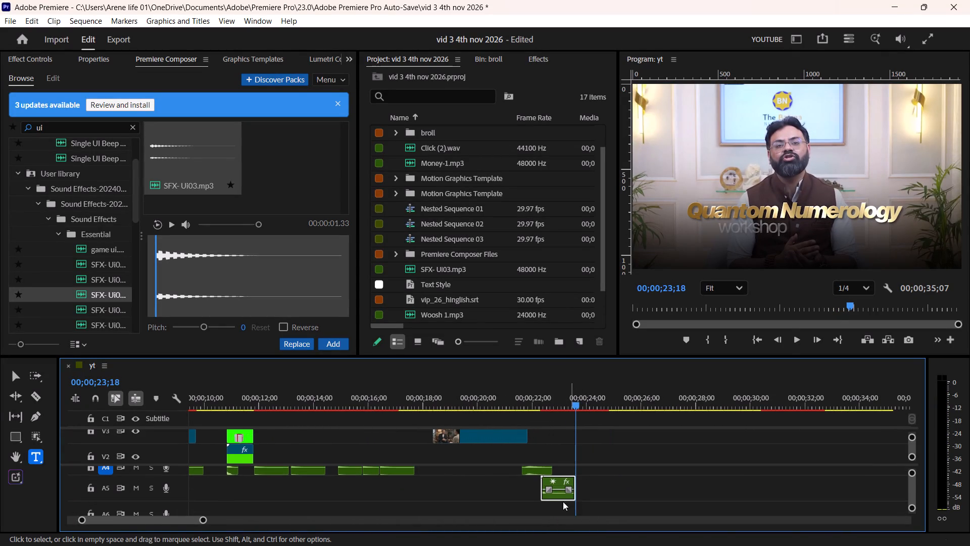
left_click_drag(560, 495, 602, 477, "alt")
scroll(601, 477, "up", 3, "ctrl")
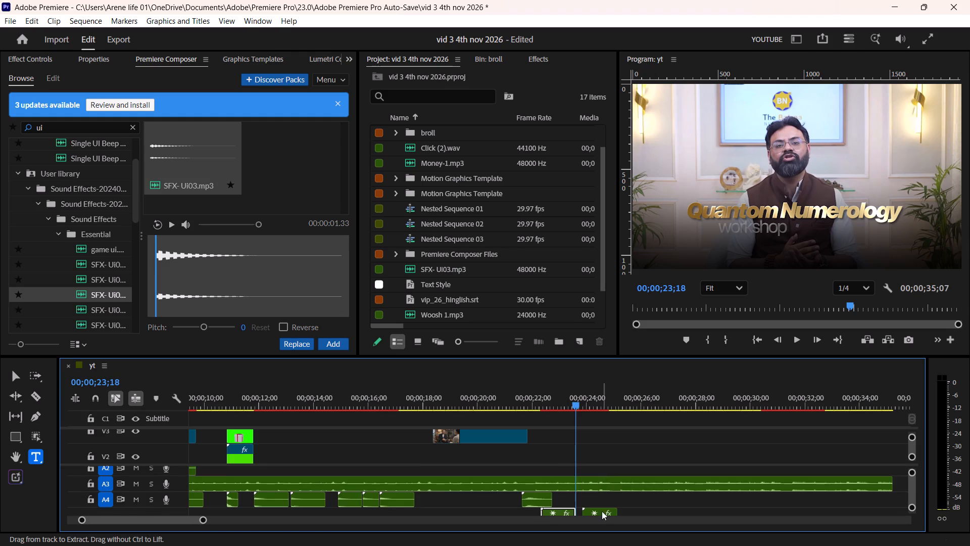
scroll(601, 505, "down", 1, "ctrl")
left_click(600, 514)
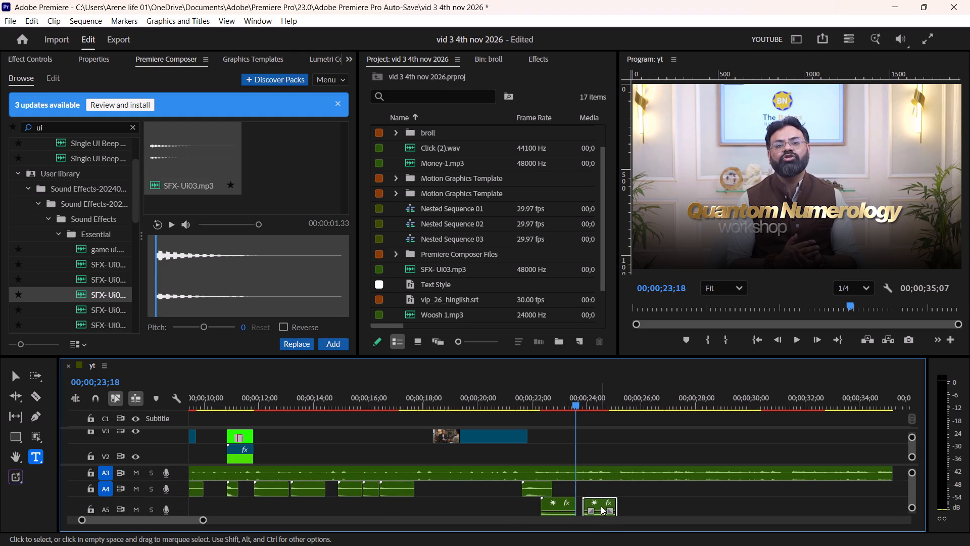
left_click_drag(601, 506, 592, 491)
key("s")
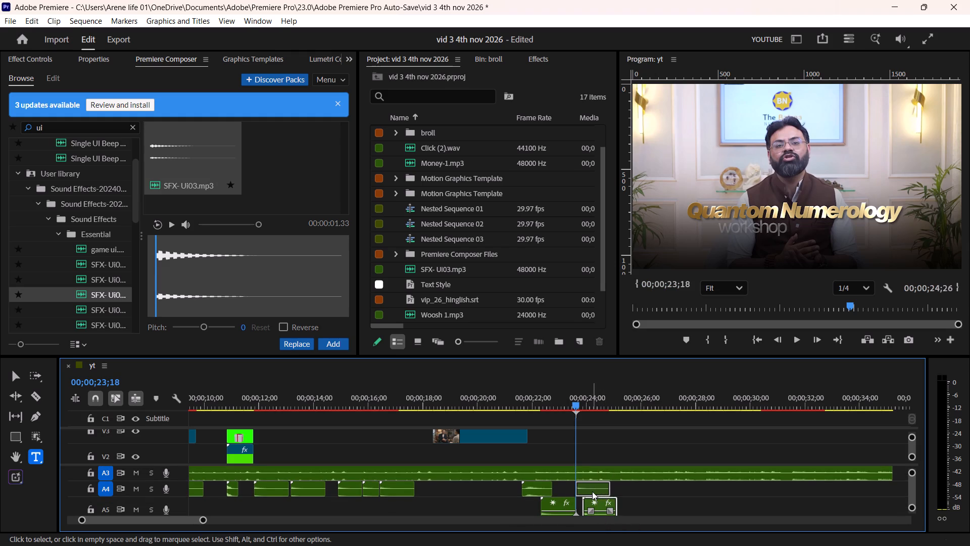
key("space")
scroll(592, 491, "down", 5, "alt")
scroll(592, 491, "down", 4)
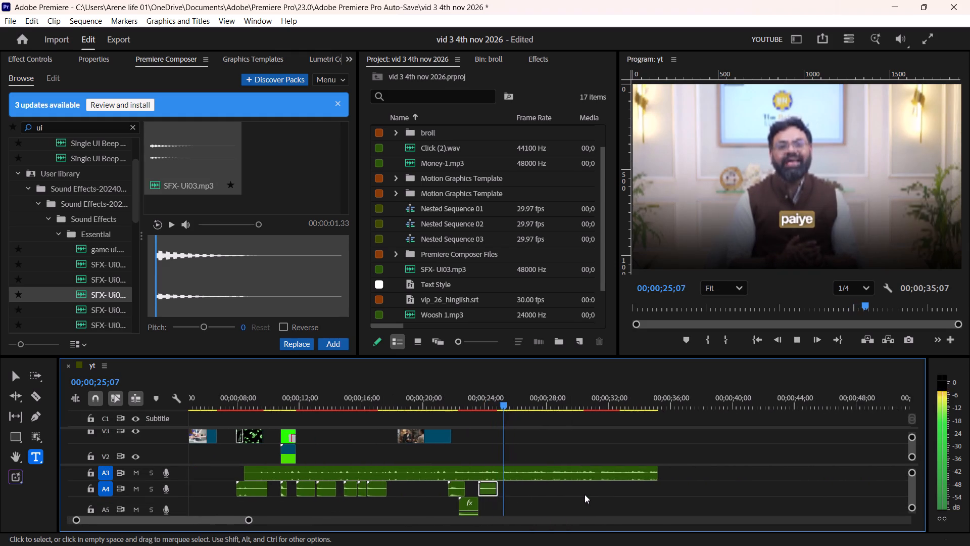
scroll(540, 469, "down", 3, "alt")
key("space")
Copy the last A4 sound effect along A4 to 00;00;30;12, where the Private Session title starts, and play it back.
left_click_drag(499, 408, 503, 408)
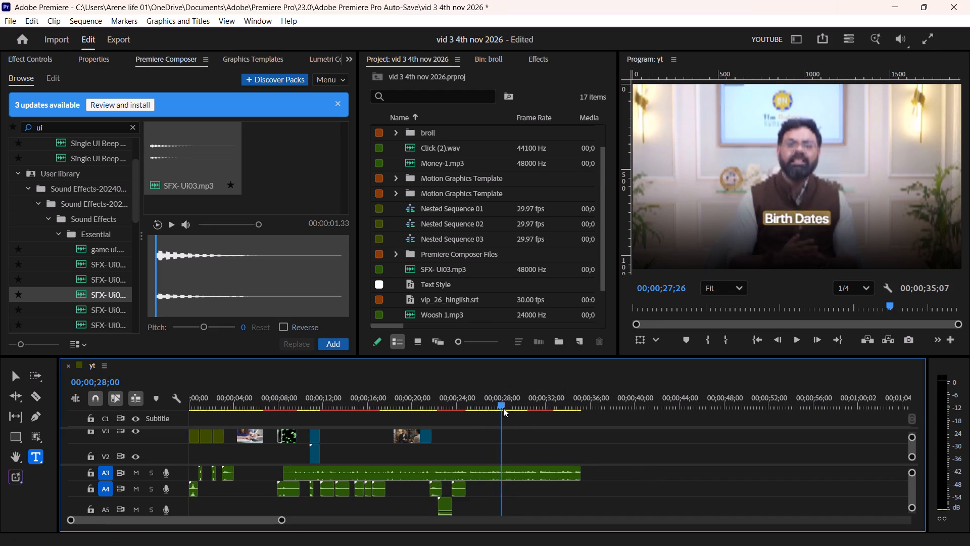
left_click_drag(503, 408, 530, 407)
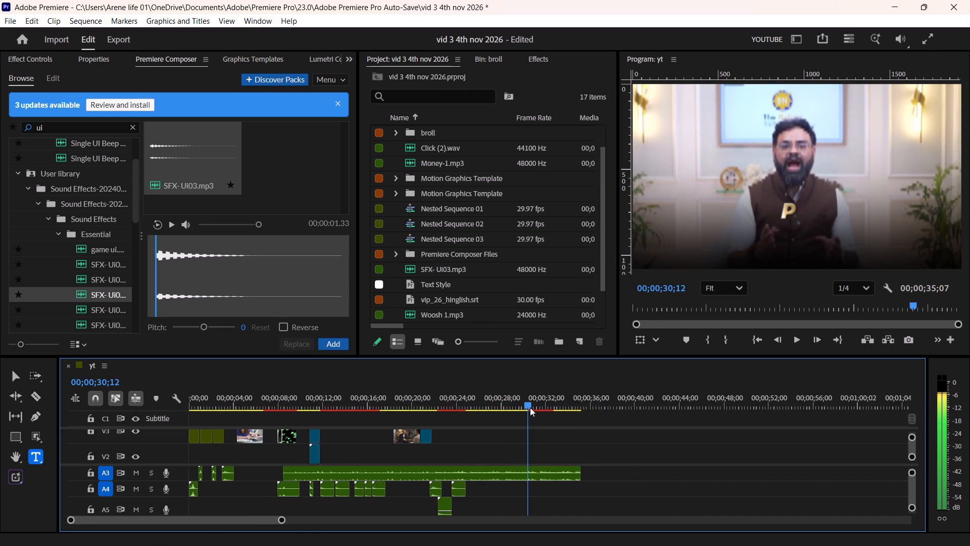
left_click_drag(530, 407, 528, 408)
left_click_drag(458, 493, 536, 491, "alt")
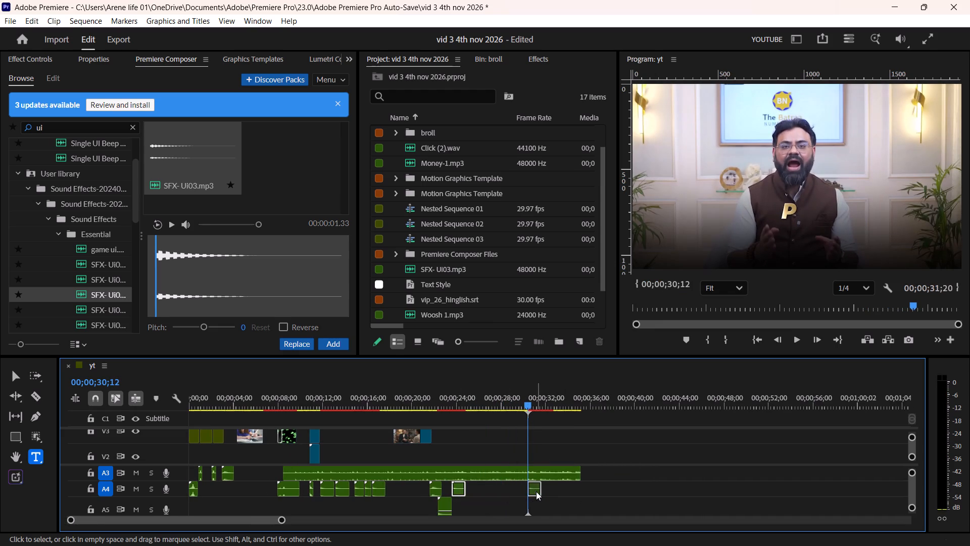
key("space")
scroll(532, 491, "up", 9, "alt")
key("space")
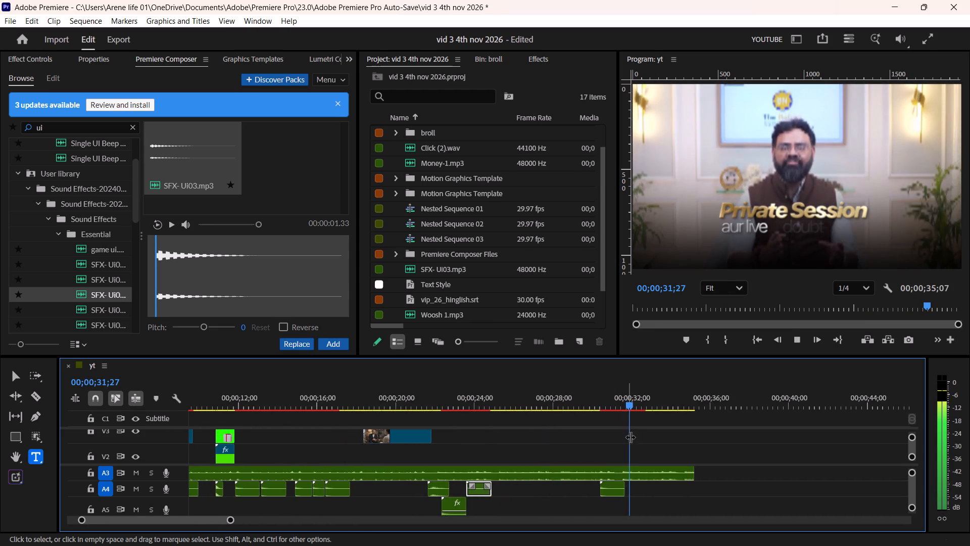
Copy the sound from A4 to A5 at about 00;00;31;12, for the Private Session title's second line, and play through the ending.
left_click_drag(629, 402, 619, 407)
left_click_drag(614, 493, 641, 507, "alt")
key("space")
scroll(638, 507, "down", 4, "alt")
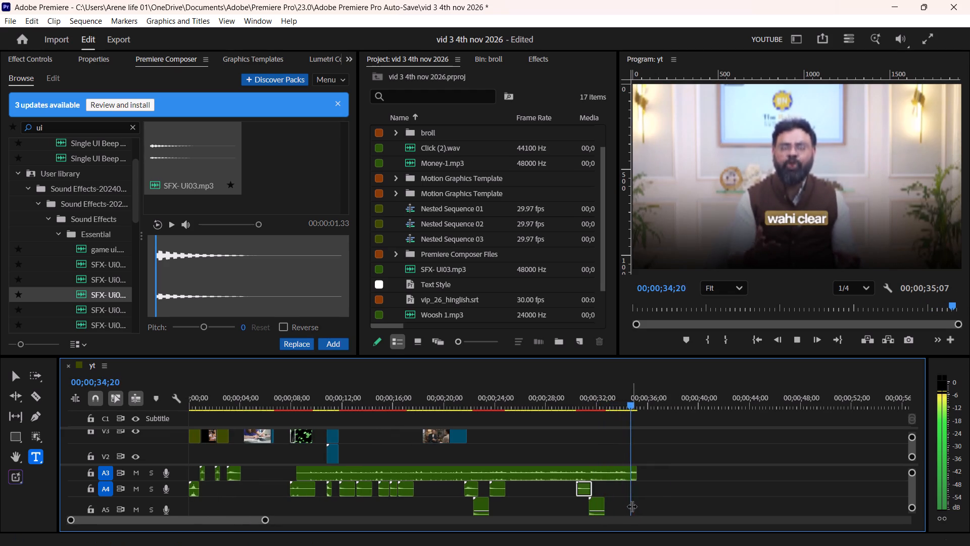
Save the project.
key("ctrl+s")
key("ctrl+s")
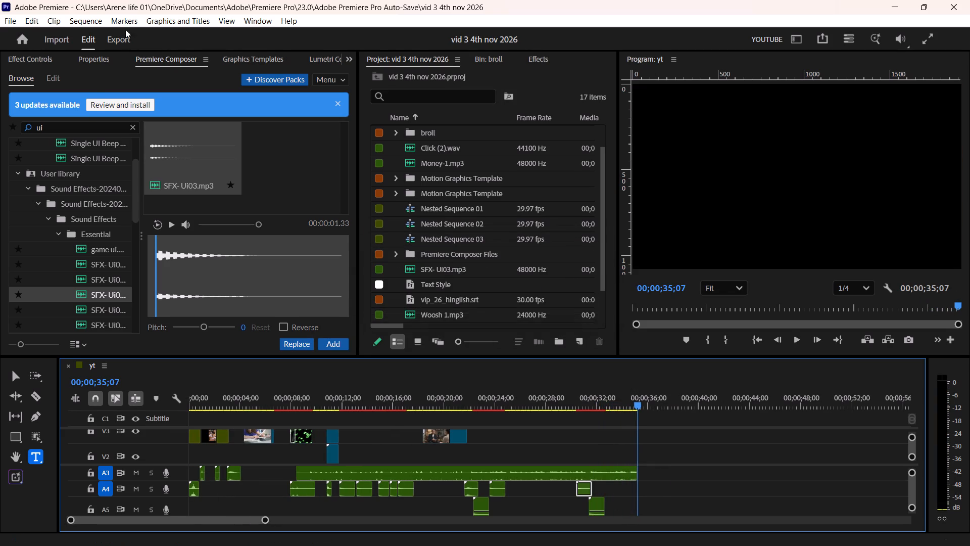
Open the export settings for the yt sequence and set the format to H.264.
left_click(121, 38)
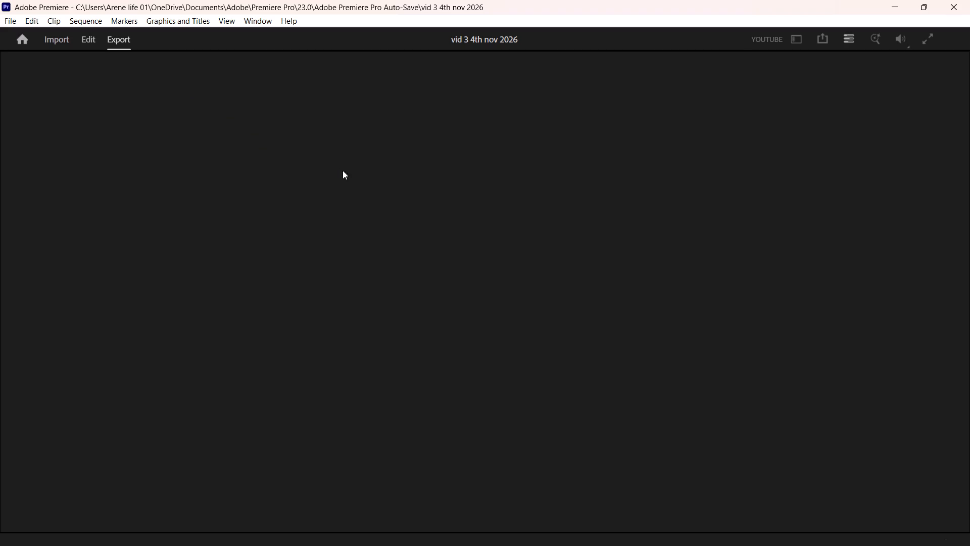
left_click(337, 188)
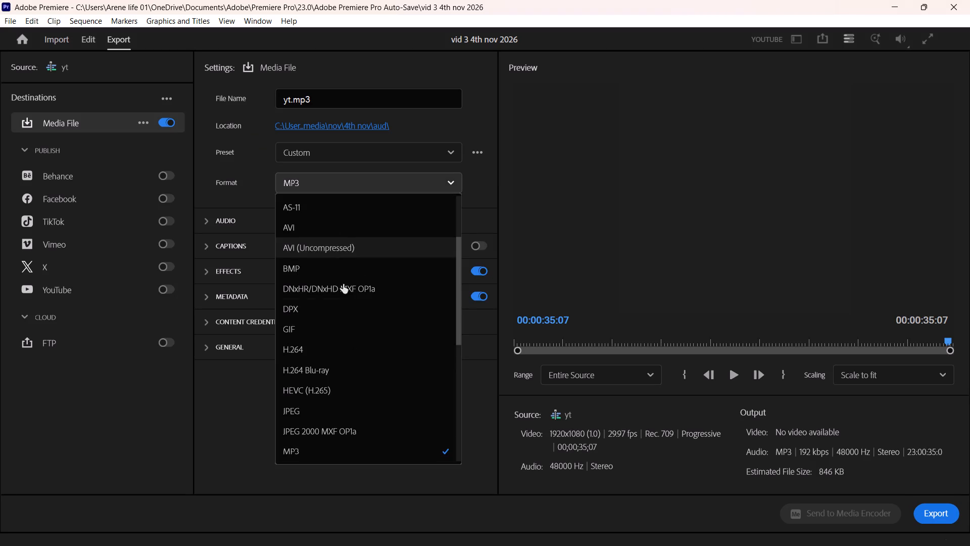
left_click(327, 353)
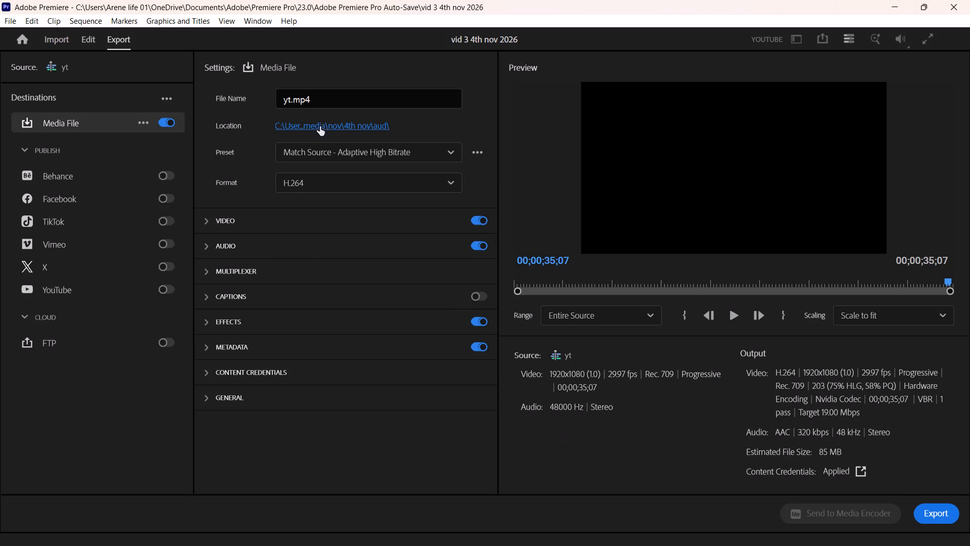
Set the export destination to the final folder inside 4th nov and name the file vip 26.
left_click(328, 126)
left_click(75, 59)
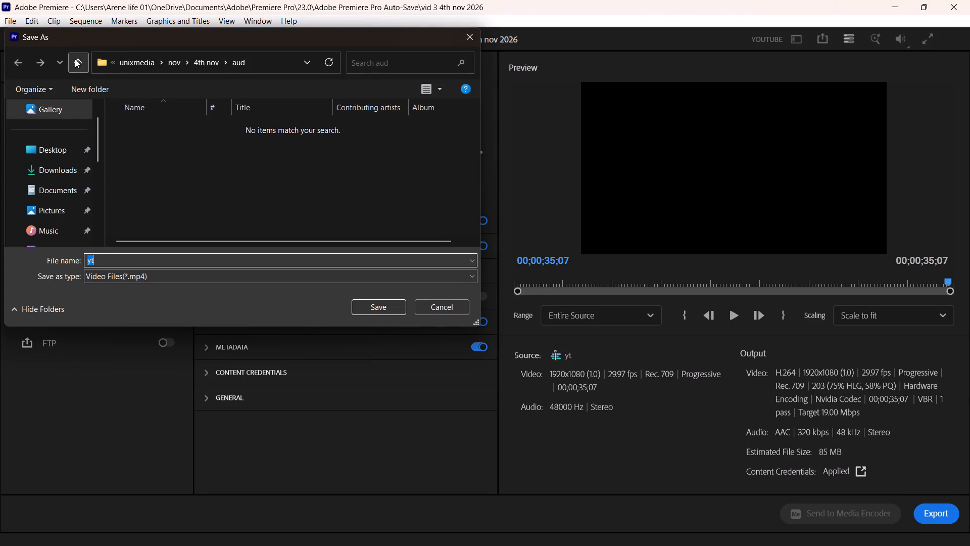
double_click(226, 129)
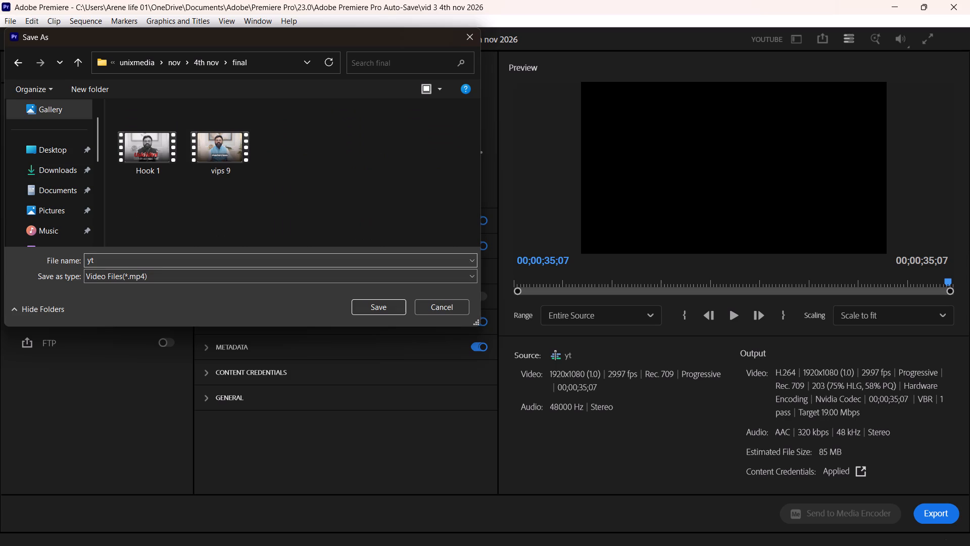
left_click(157, 260)
type("vip 26")
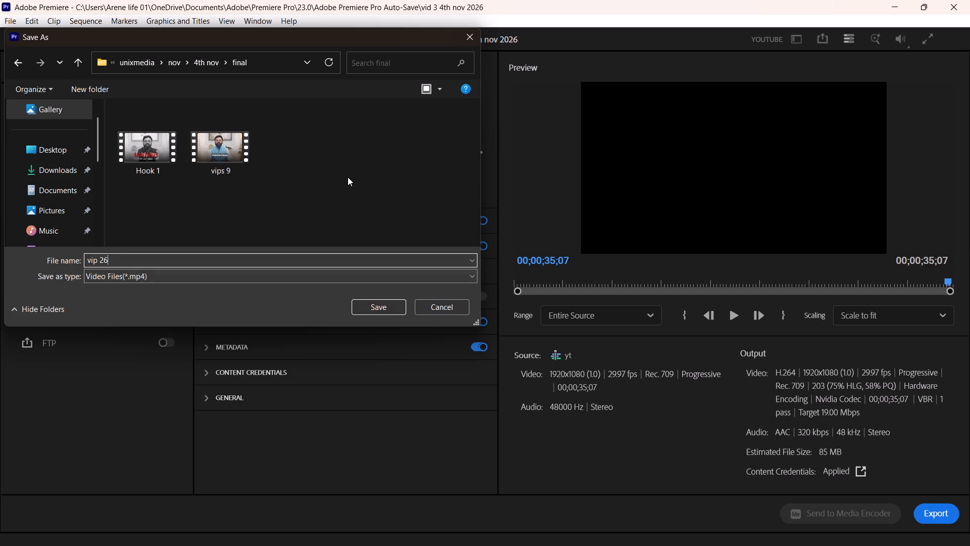
left_click(348, 177)
left_click(372, 313)
Start exporting the yt sequence as vip 26.mp4.
left_click(934, 511)
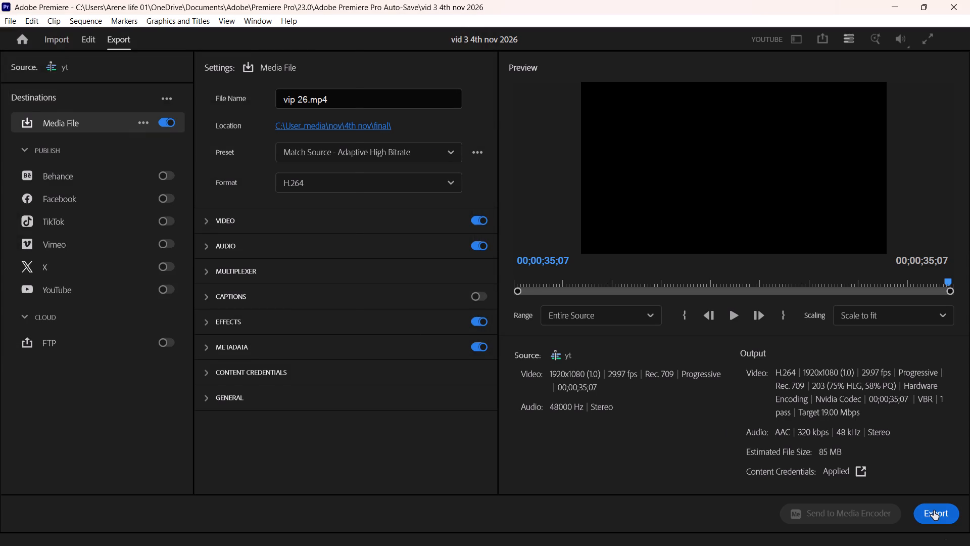
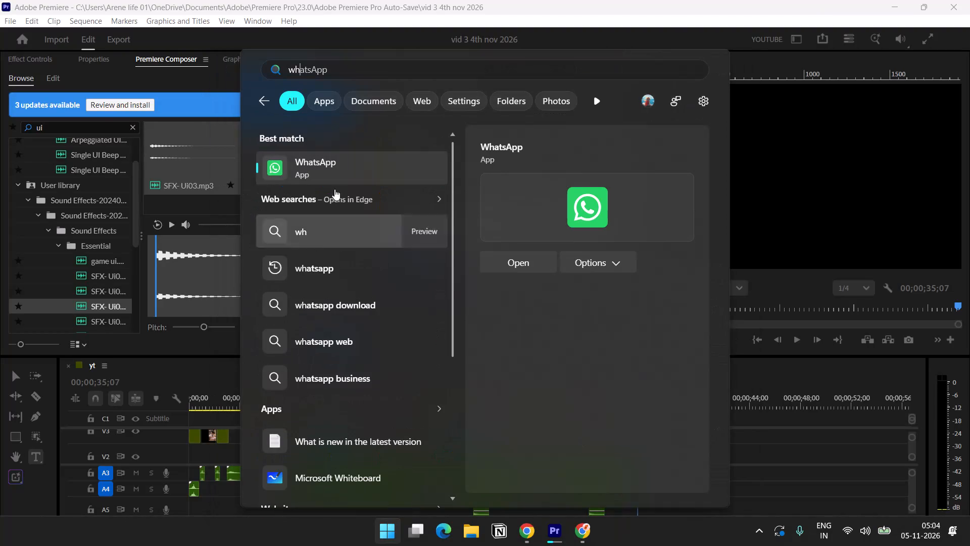
Open WhatsApp from the system search results while the yt sequence is encoding.
left_click(325, 166)
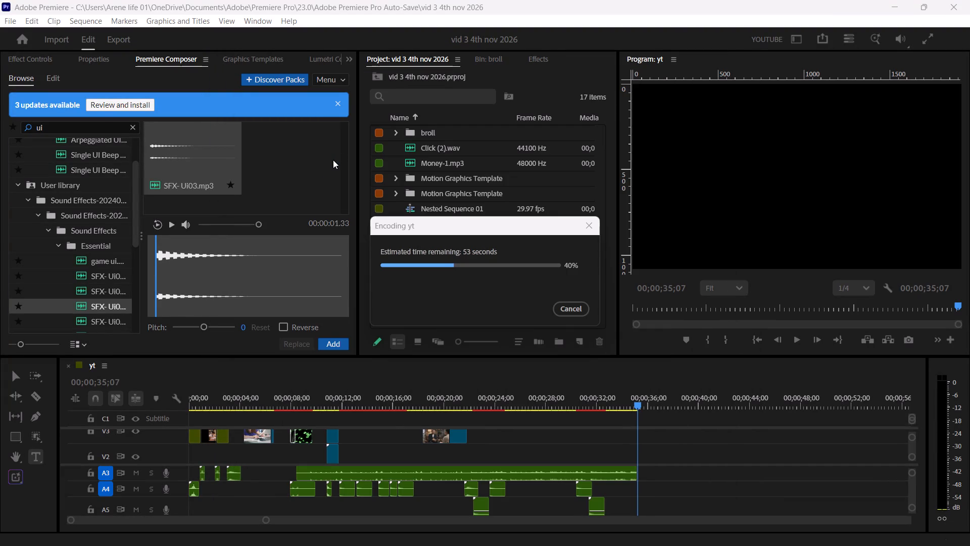
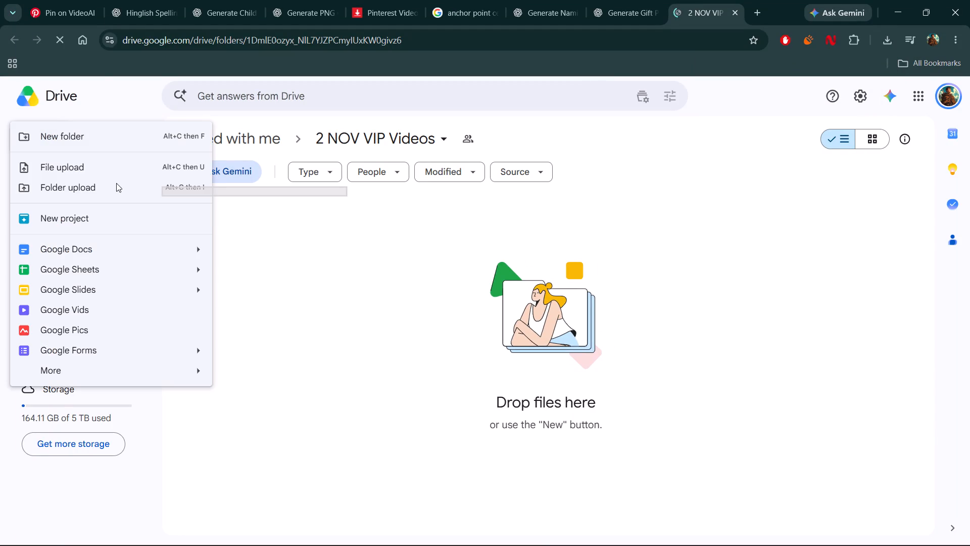
Start a file upload into the shared 2 NOV VIP Videos folder in Google Drive.
left_click(80, 165)
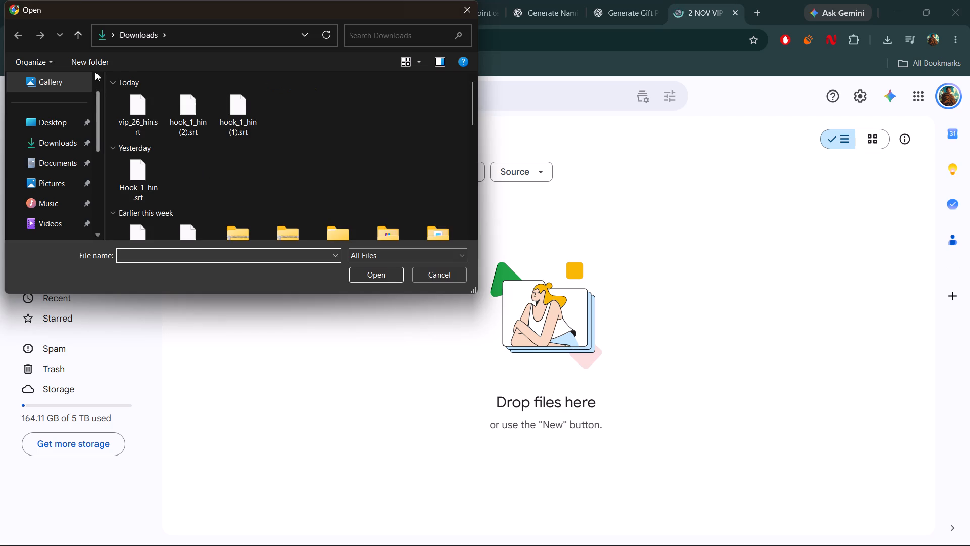
Upload Hook 1 and vips 9 from the final folder inside unixmedia's 4th nov folder to the 2 NOV VIP Videos Drive folder.
left_click(60, 125)
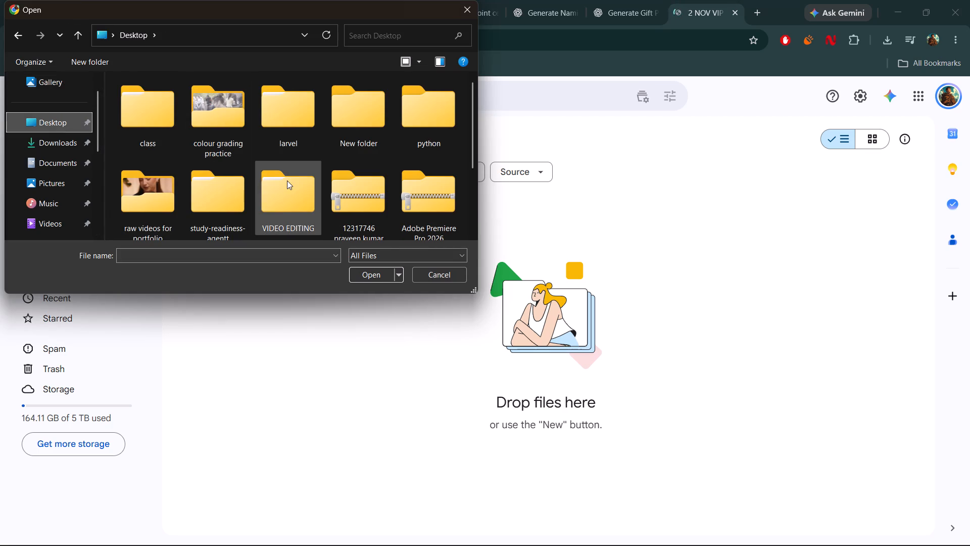
double_click(279, 203)
double_click(192, 177)
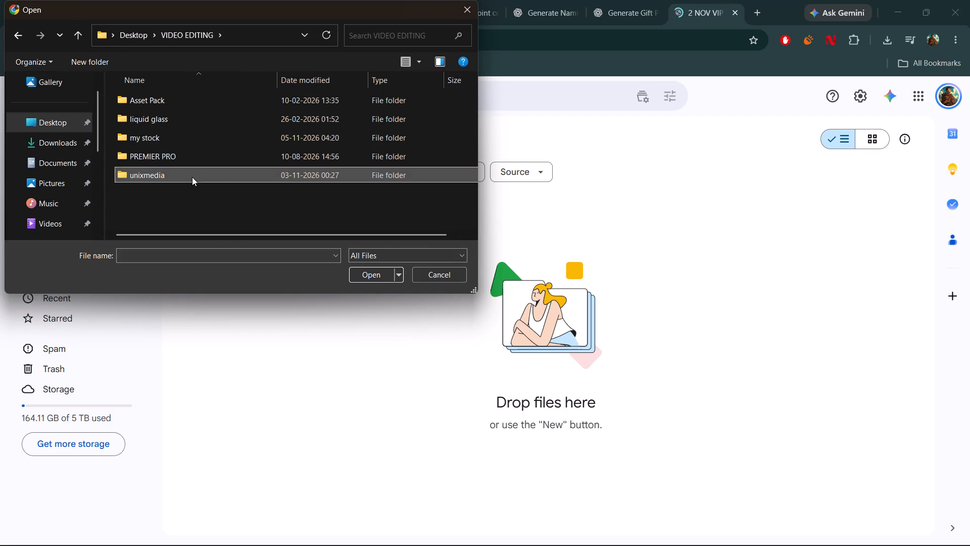
double_click(179, 123)
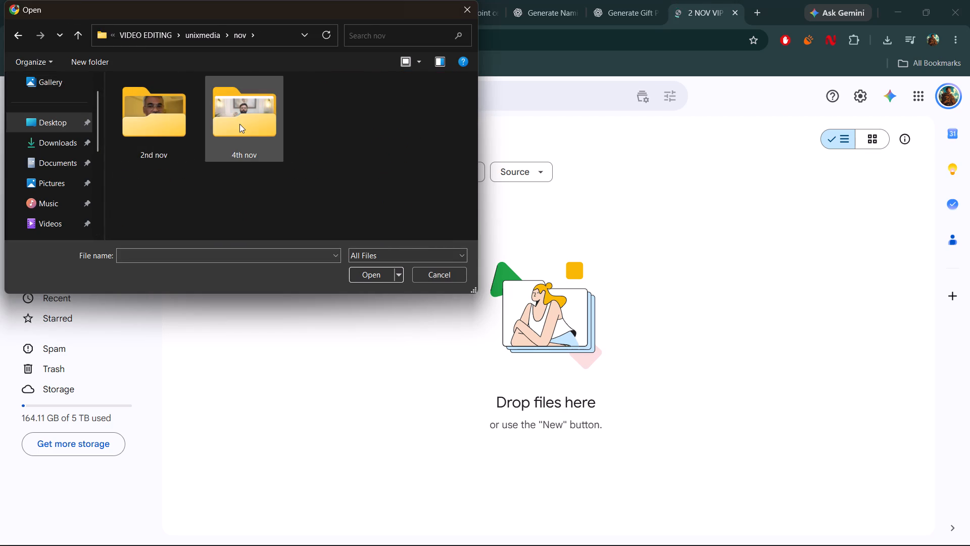
double_click(239, 124)
double_click(212, 113)
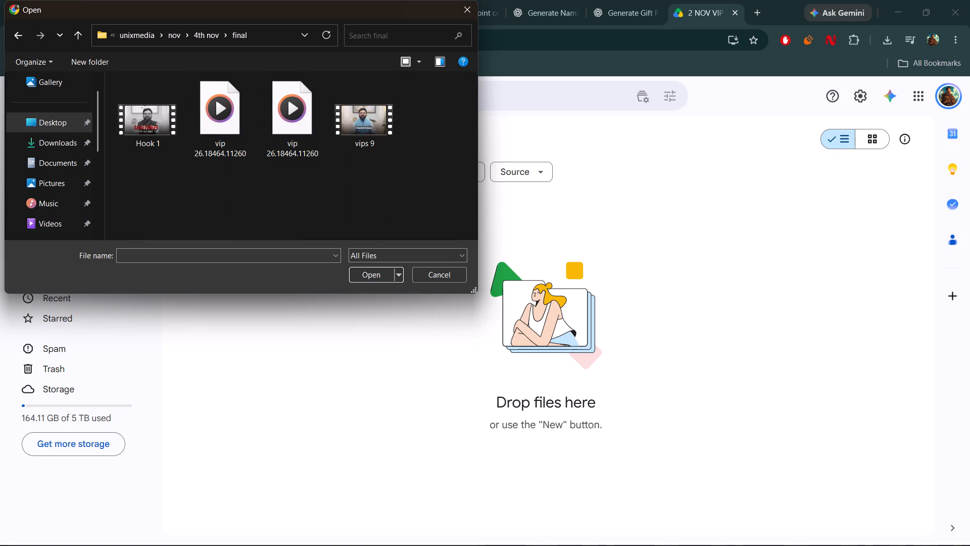
left_click(539, 529)
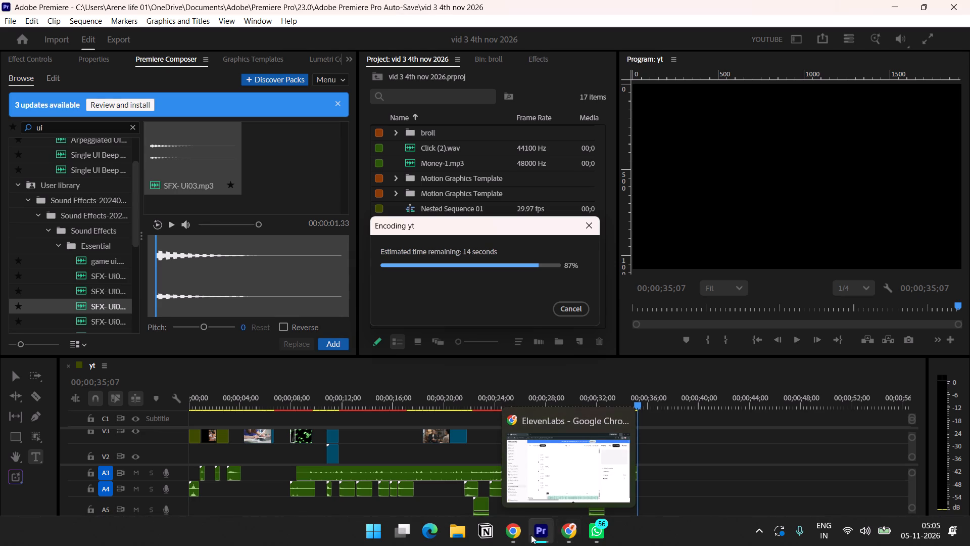
left_click(520, 535)
left_click(144, 130)
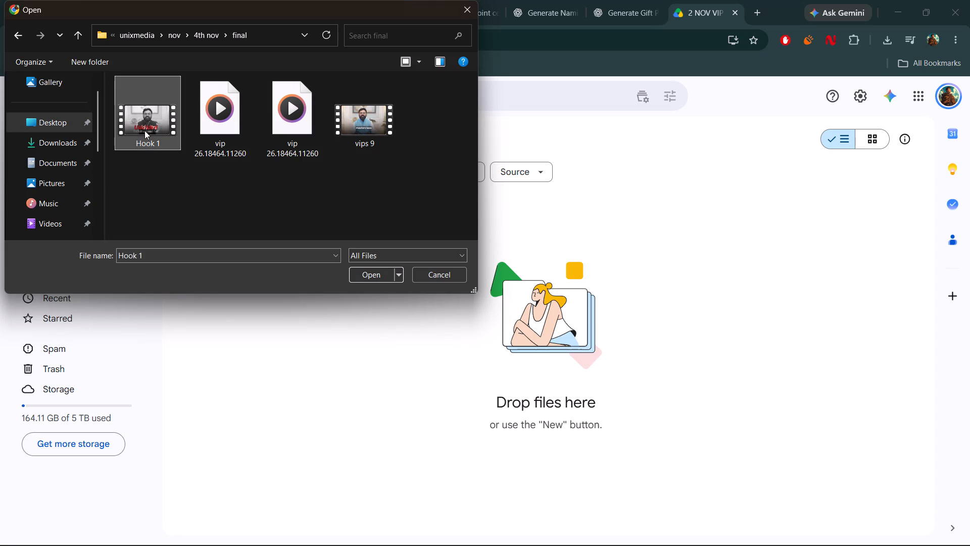
left_click(370, 108, "ctrl")
left_click(373, 277)
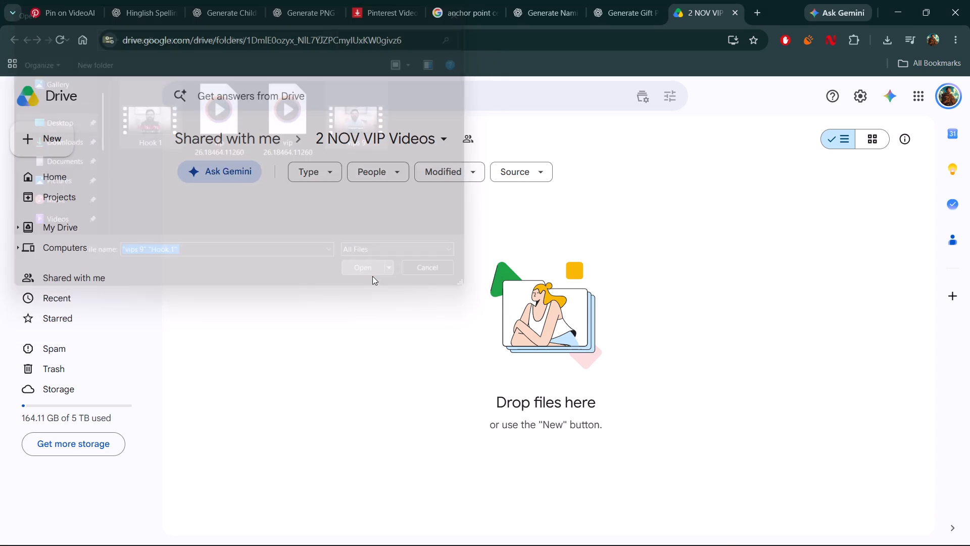
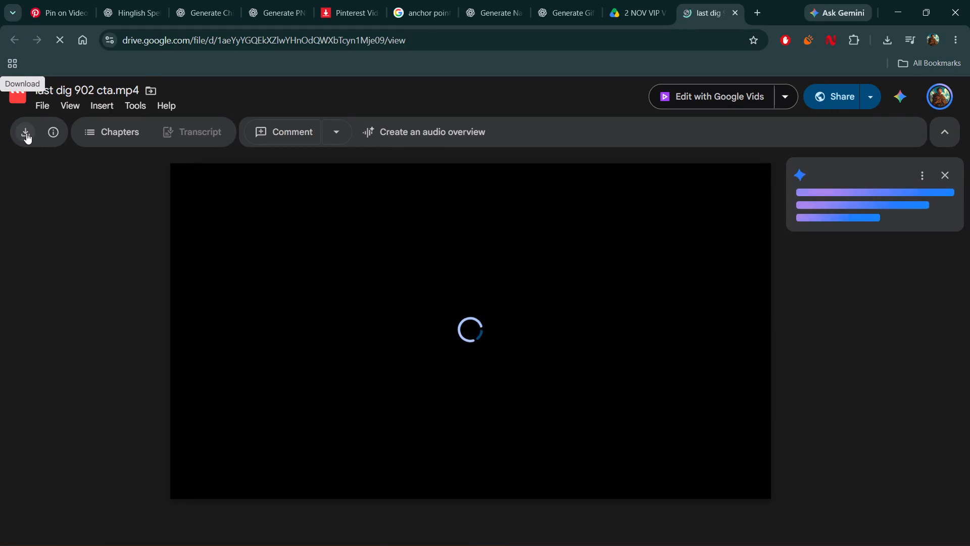
Download last dig 902 cta.mp4 from Drive into the 2nd nov folder inside unixmedia's nov folder.
left_click(26, 133)
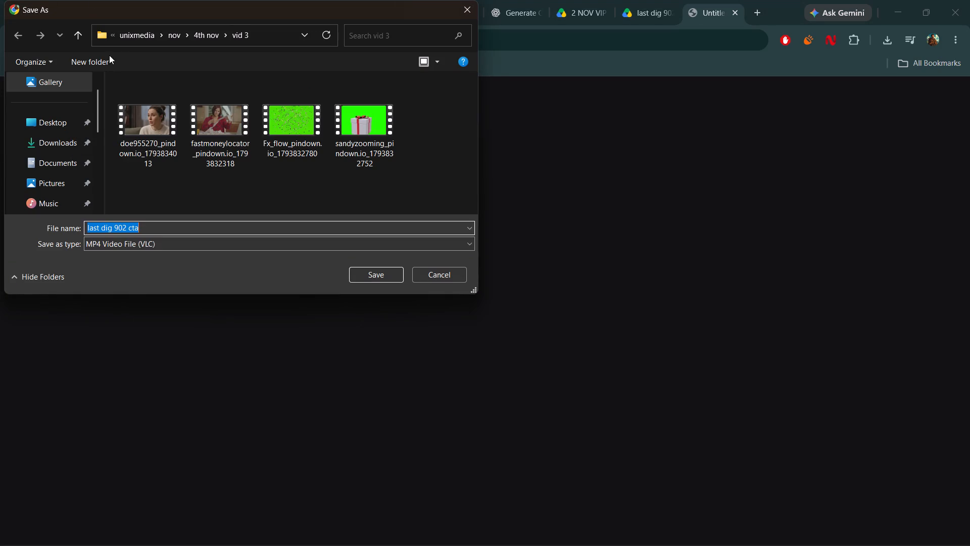
left_click(82, 33)
left_click(82, 33)
double_click(159, 104)
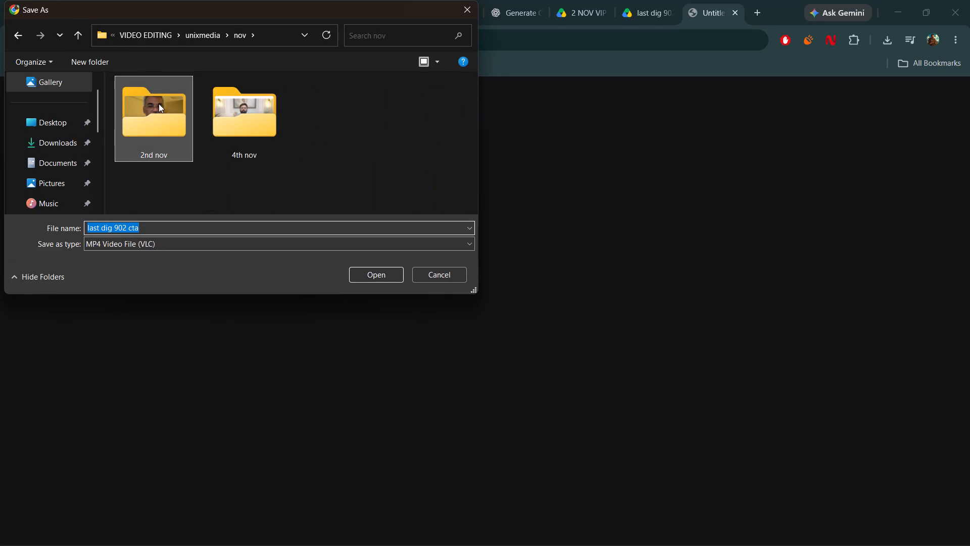
scroll(210, 168, "down", 4)
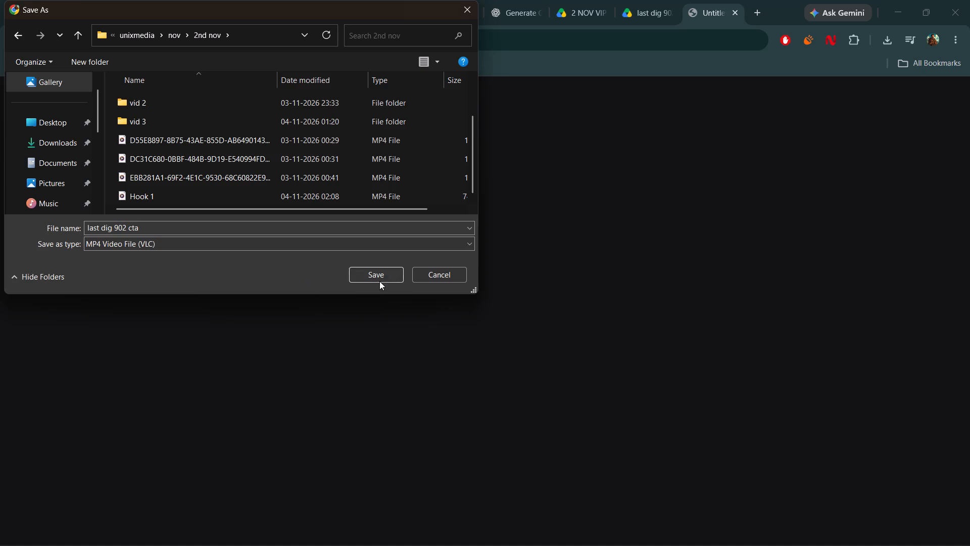
left_click(379, 279)
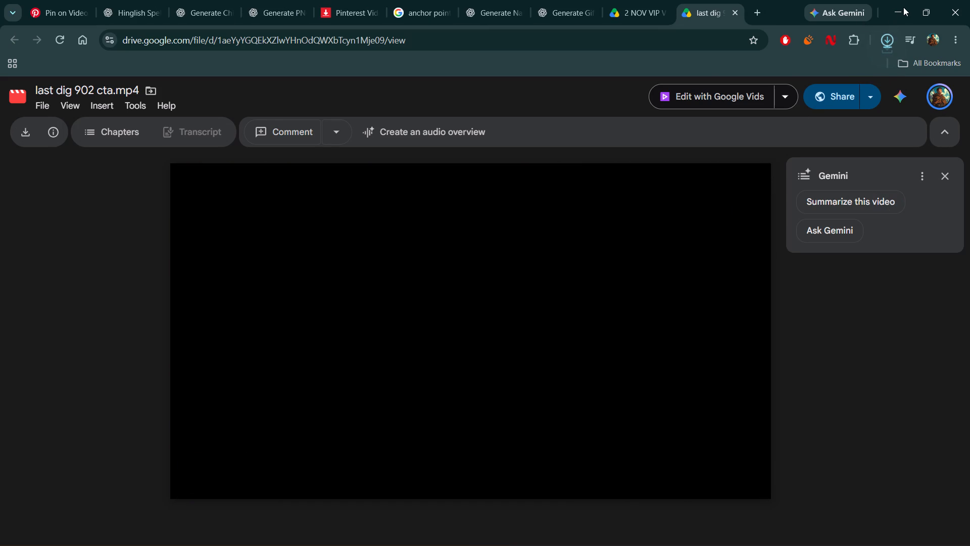
Upload vip 26.mp4 to the 2 NOV VIP Videos Drive folder.
left_click(624, 4)
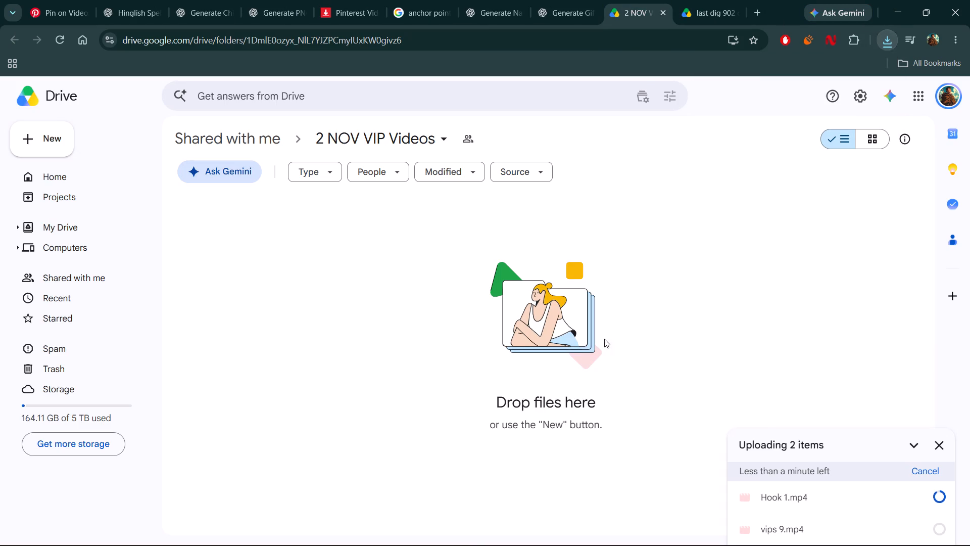
left_click(43, 131)
left_click(109, 168)
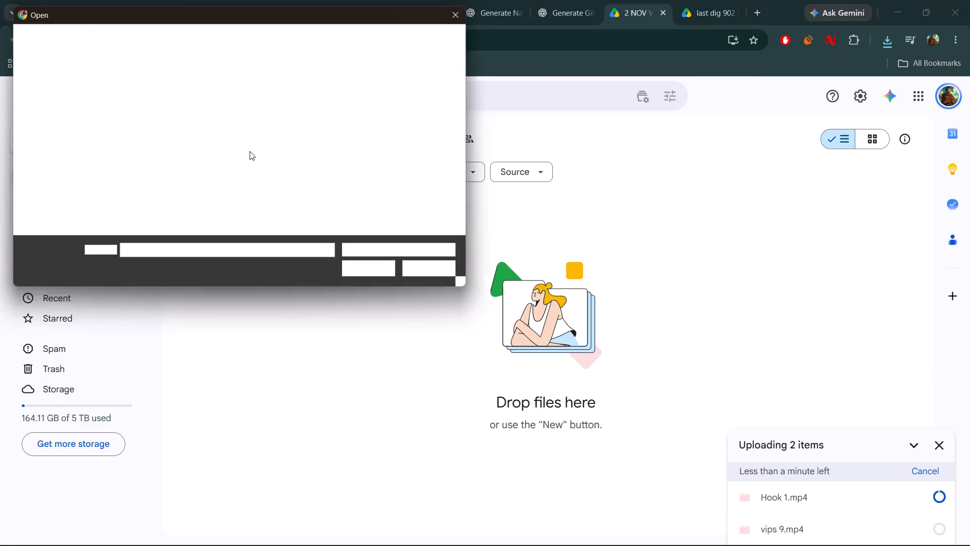
left_click(223, 125)
left_click(369, 274)
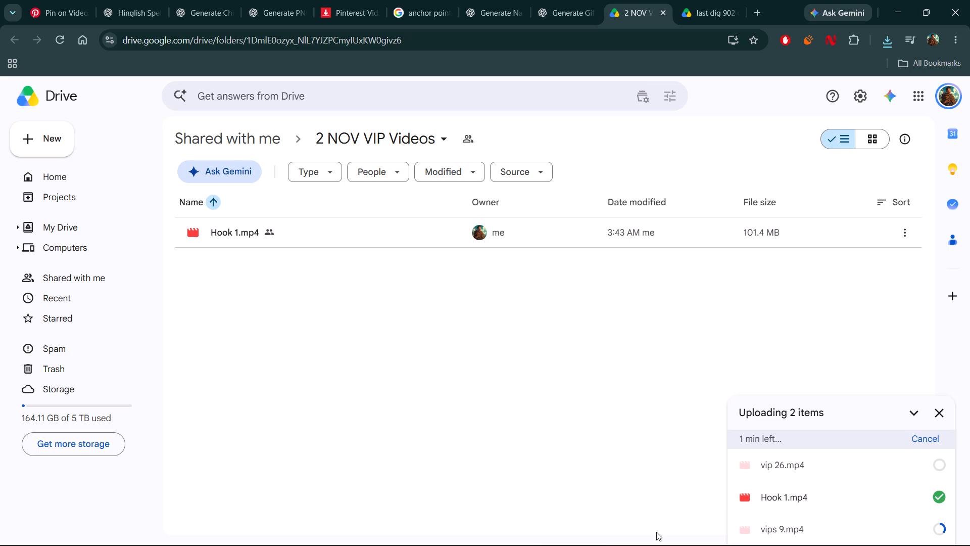
Switch to File Explorer and open the unixmedia folder inside VIDEO EDITING on the Desktop.
left_click(448, 529)
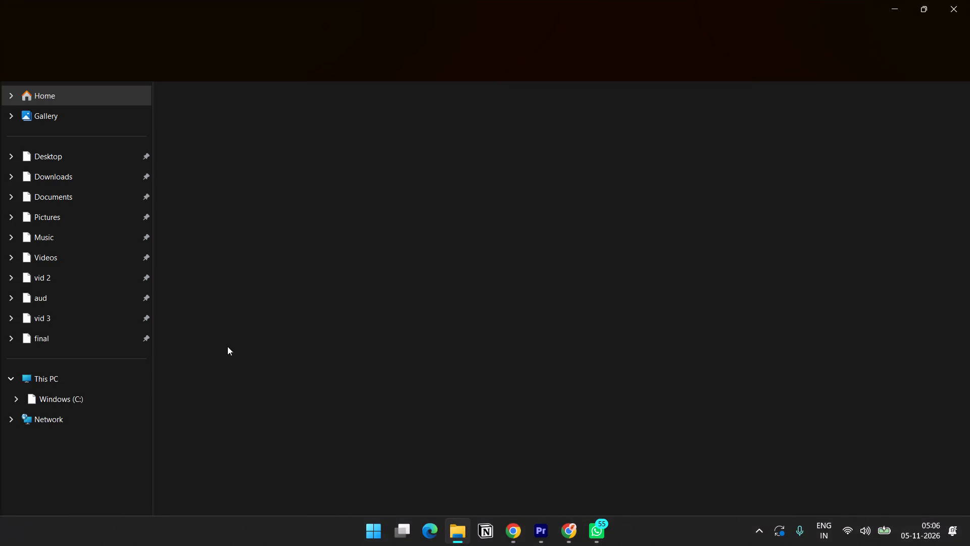
left_click(74, 154)
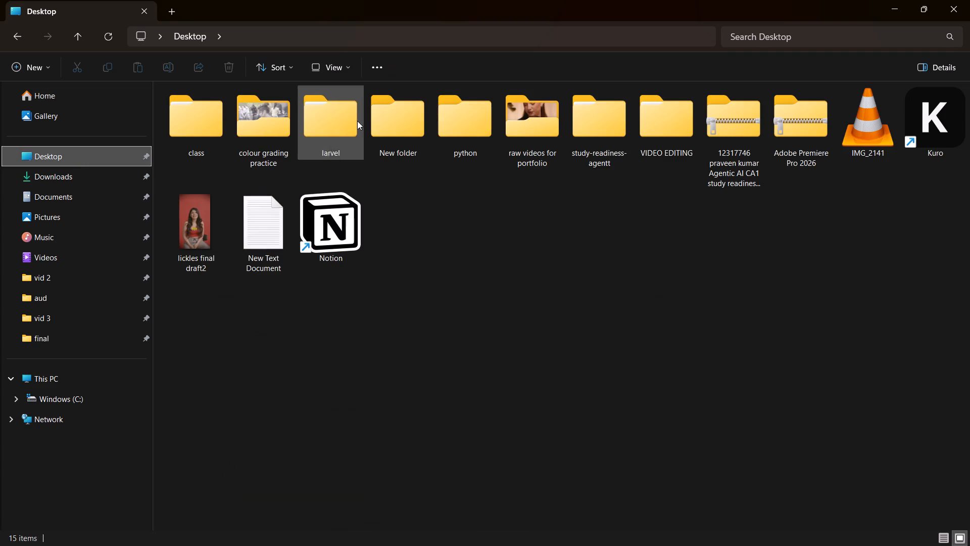
double_click(646, 125)
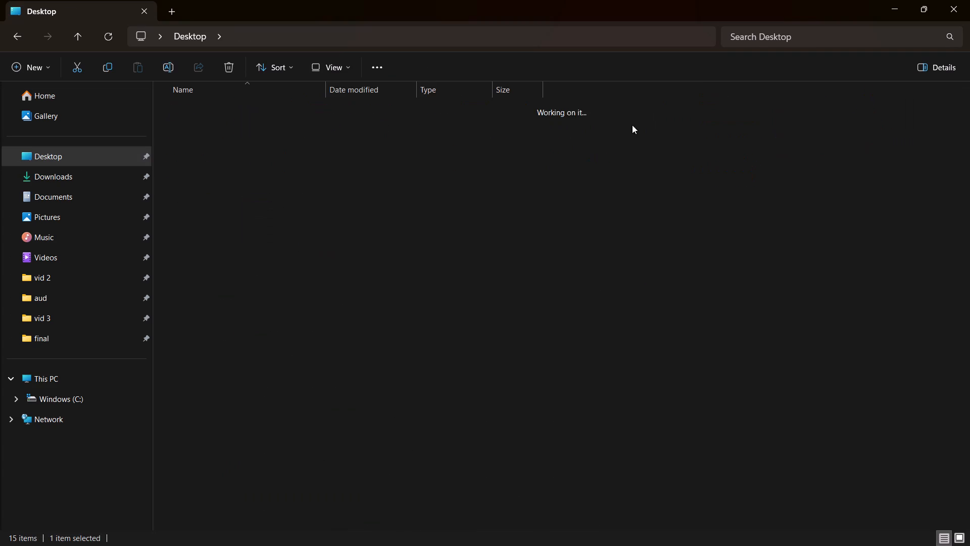
double_click(256, 185)
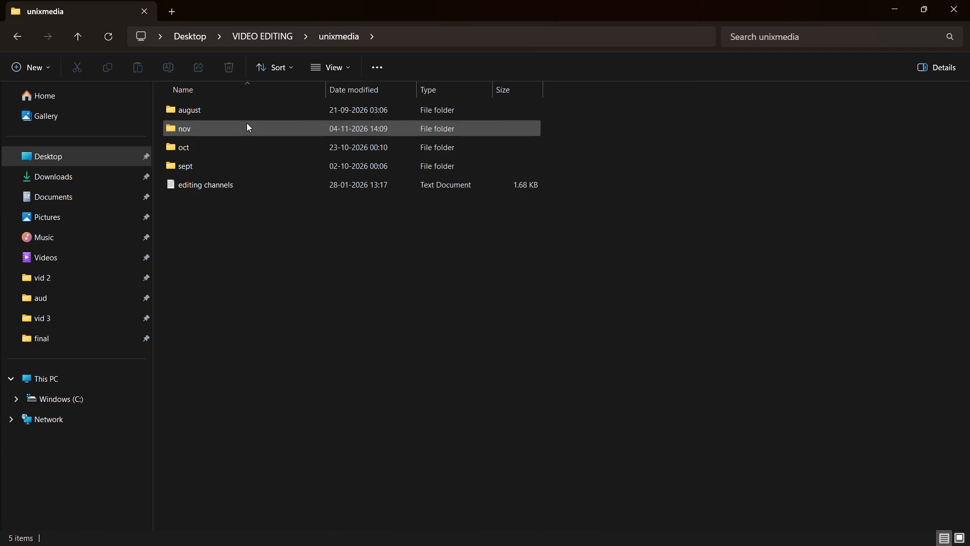
Open the 4th nov folder inside unixmedia's nov folder.
double_click(242, 126)
double_click(246, 121)
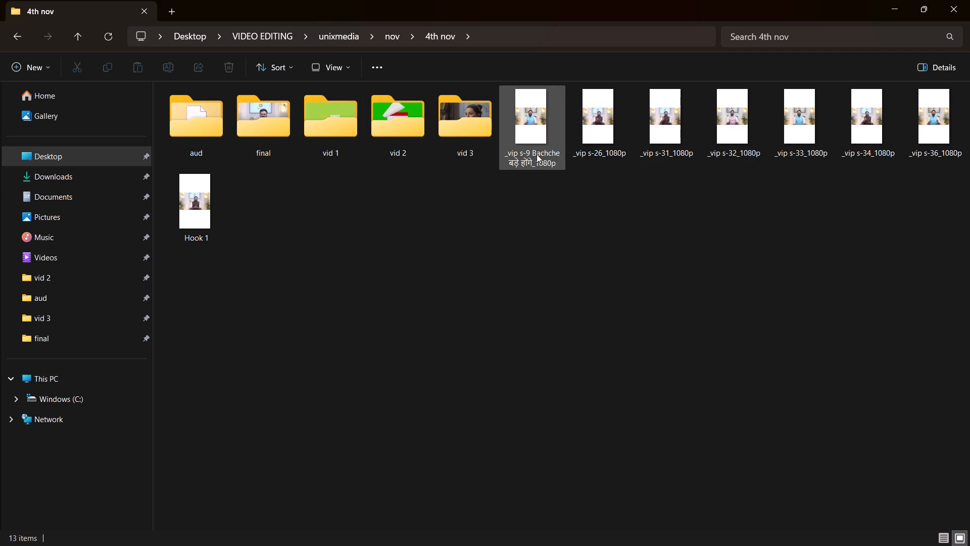
left_click(531, 220)
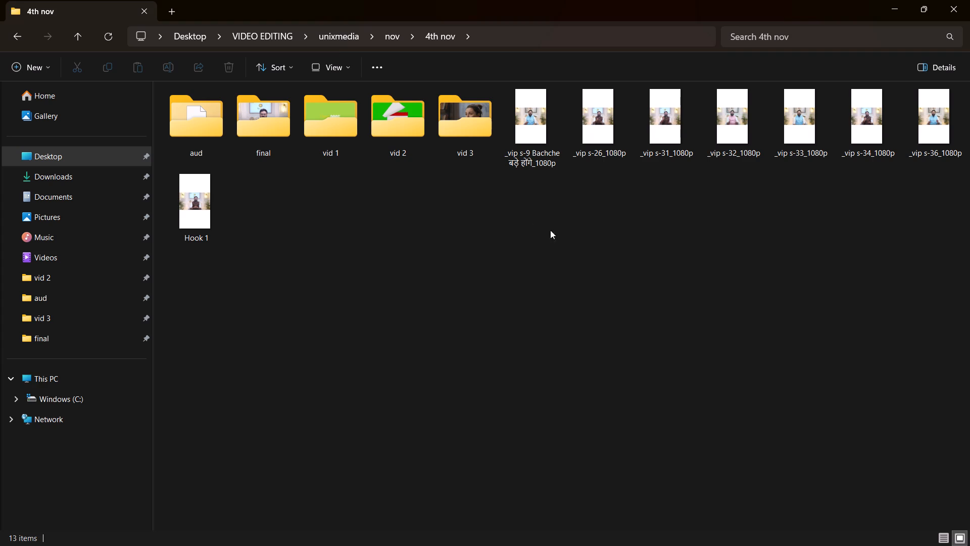
Switch to Adobe Premiere, save the vid 3 4th nov 2026 project and close the program.
left_click(533, 530)
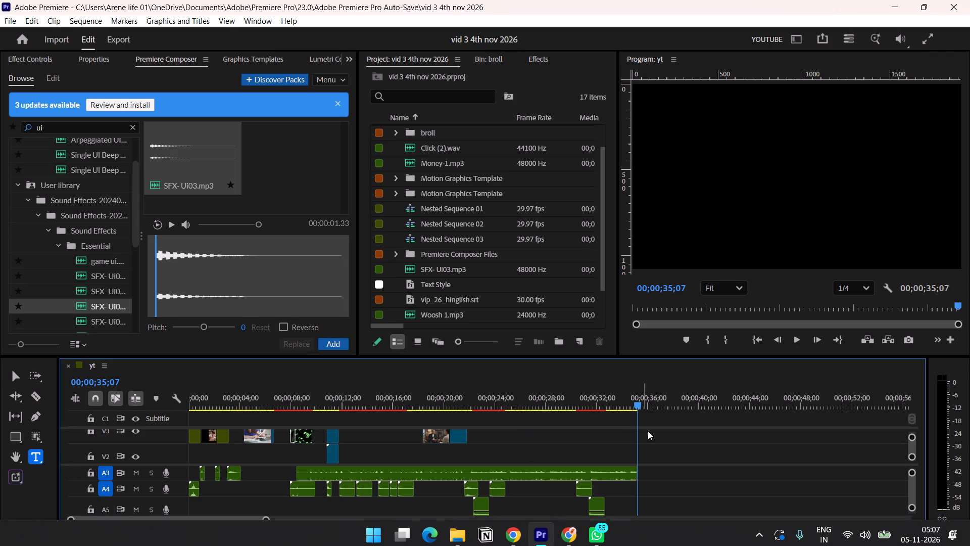
left_click(664, 433)
key("ctrl+s")
key("ctrl+s")
key("ctrl+s")
key("ctrl+s")
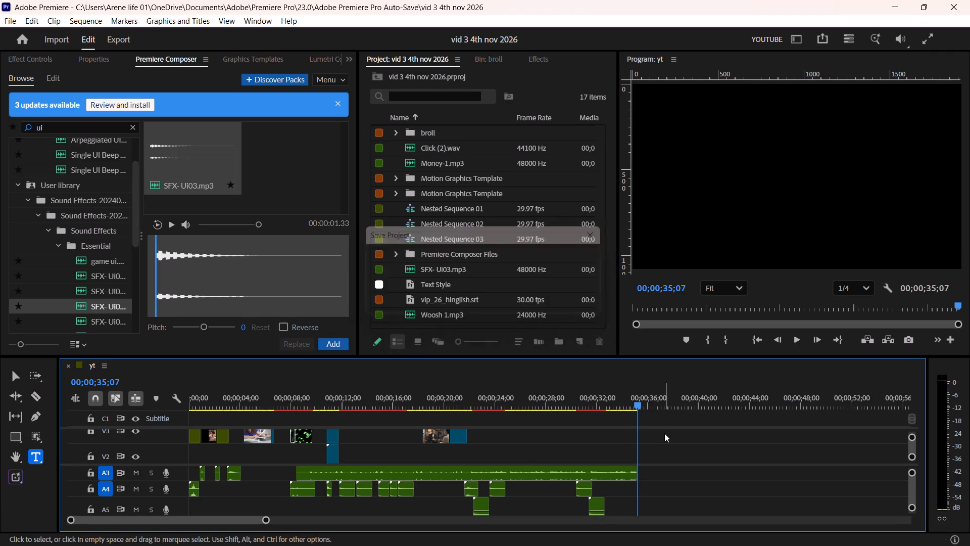
left_click(954, 0)
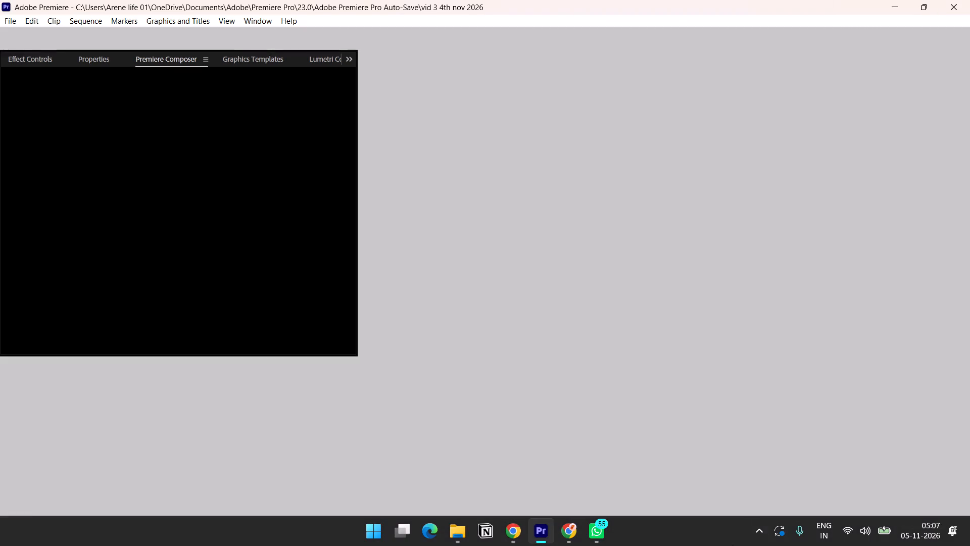
Relaunch Adobe Premiere and minimise the browser to return to the 4th nov folder in File Explorer.
left_click(536, 535)
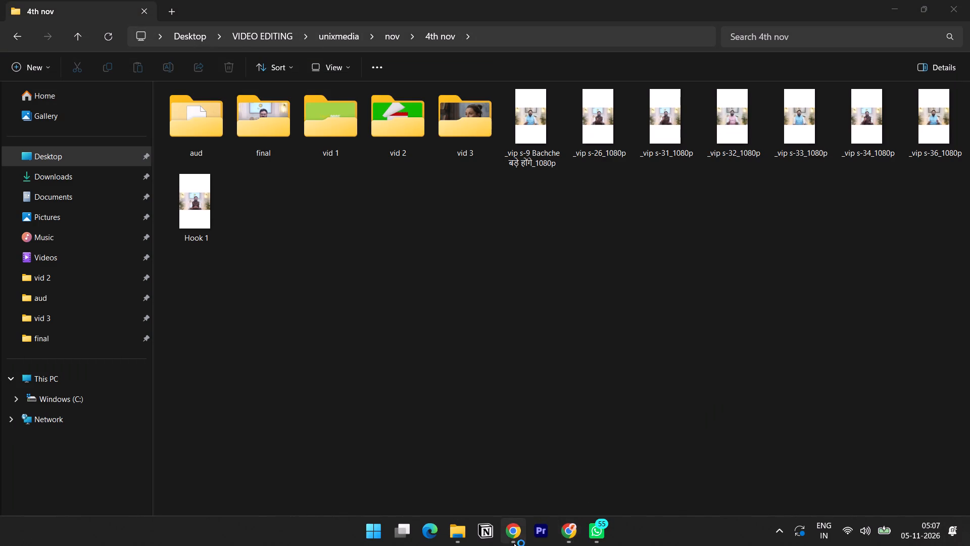
left_click(508, 541)
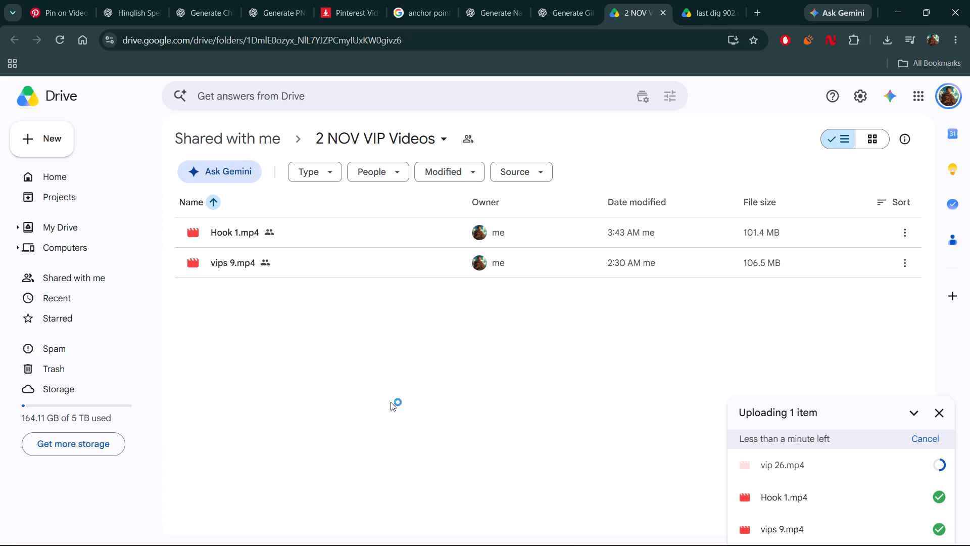
left_click(532, 534)
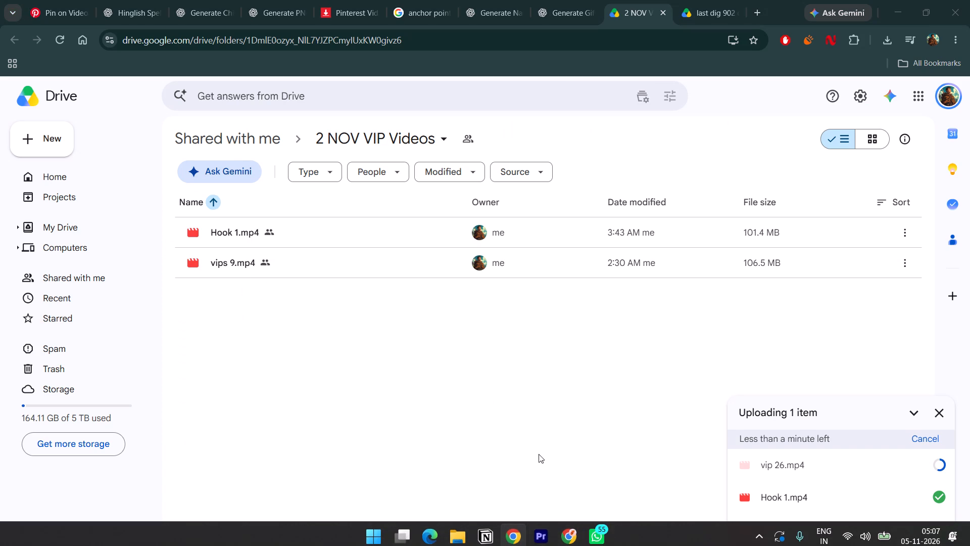
left_click(899, 6)
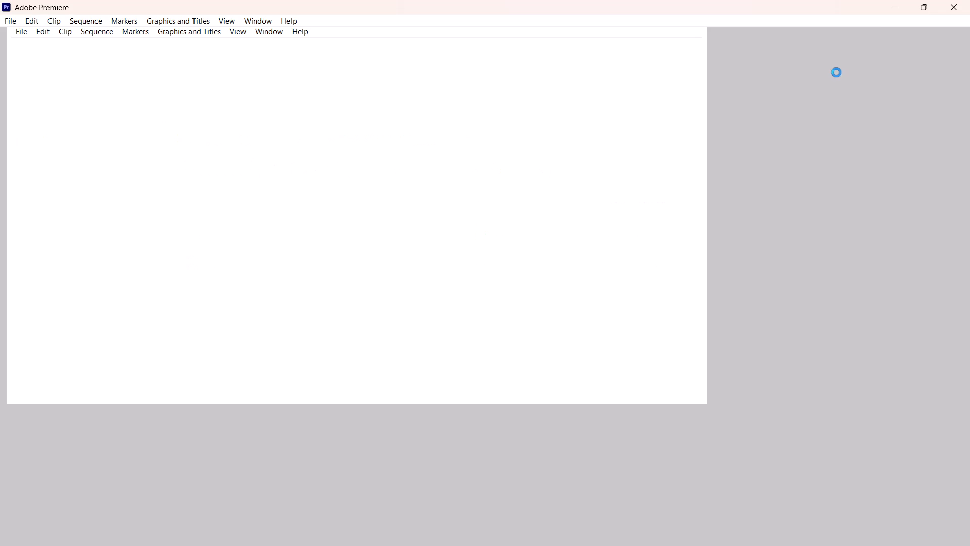
left_click(901, 0)
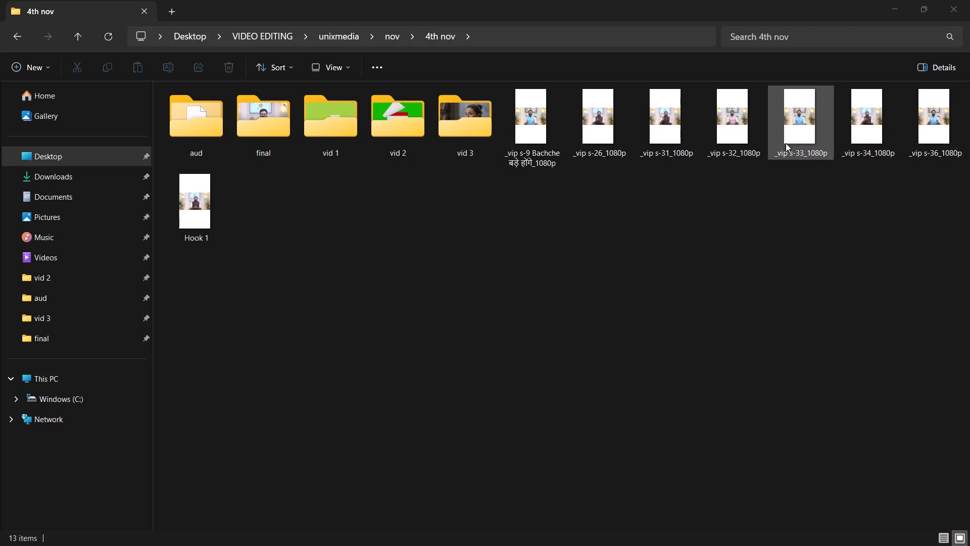